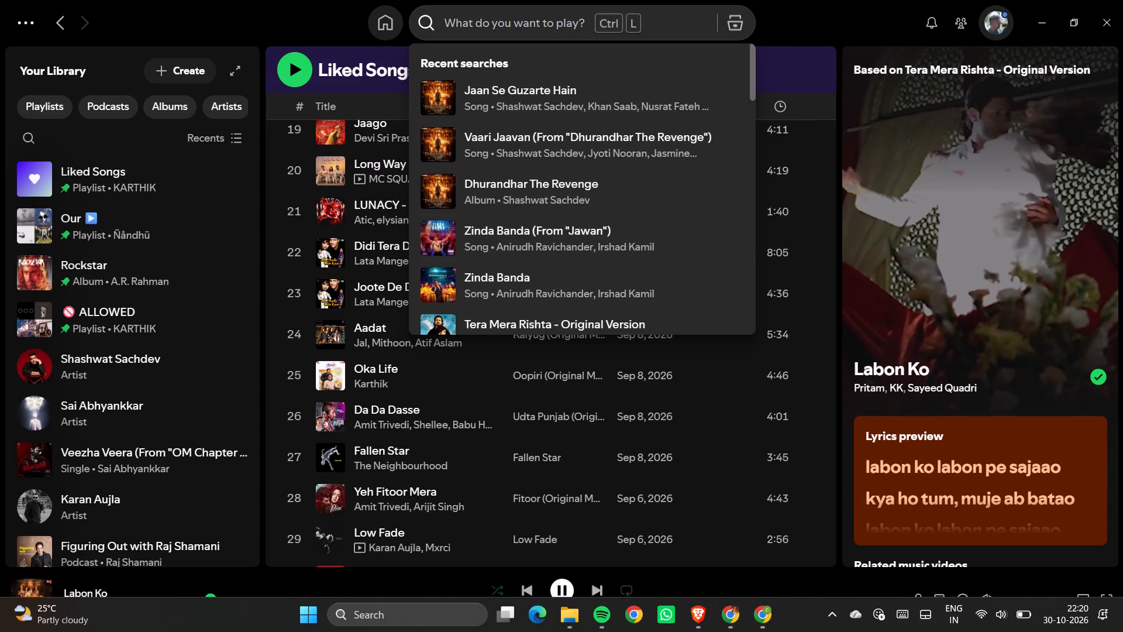
click(438, 92)
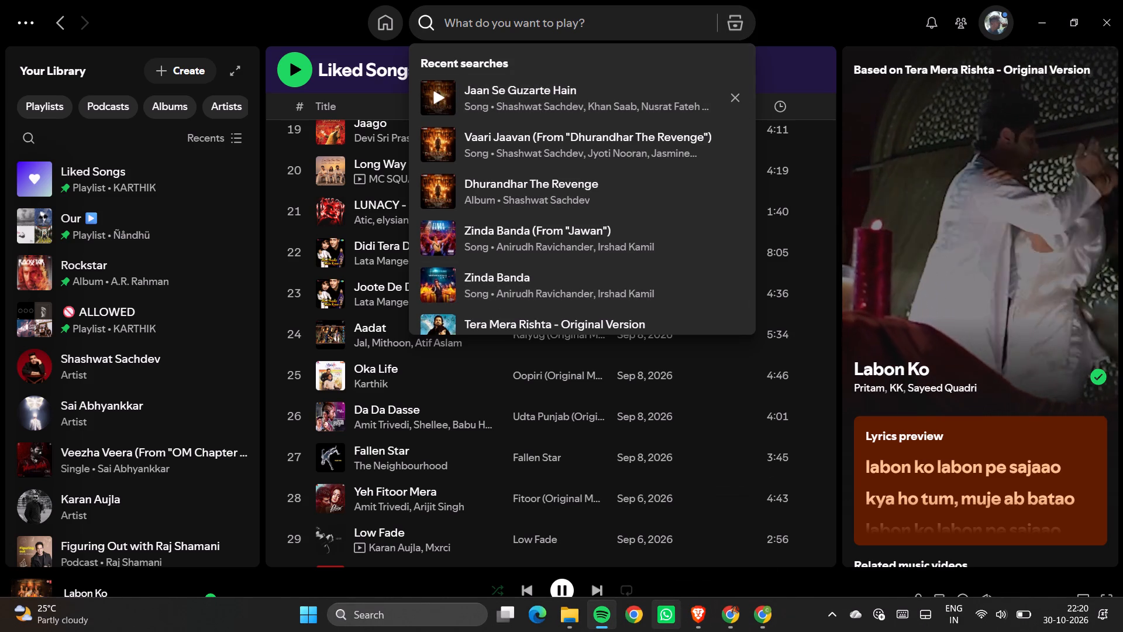
click(670, 617)
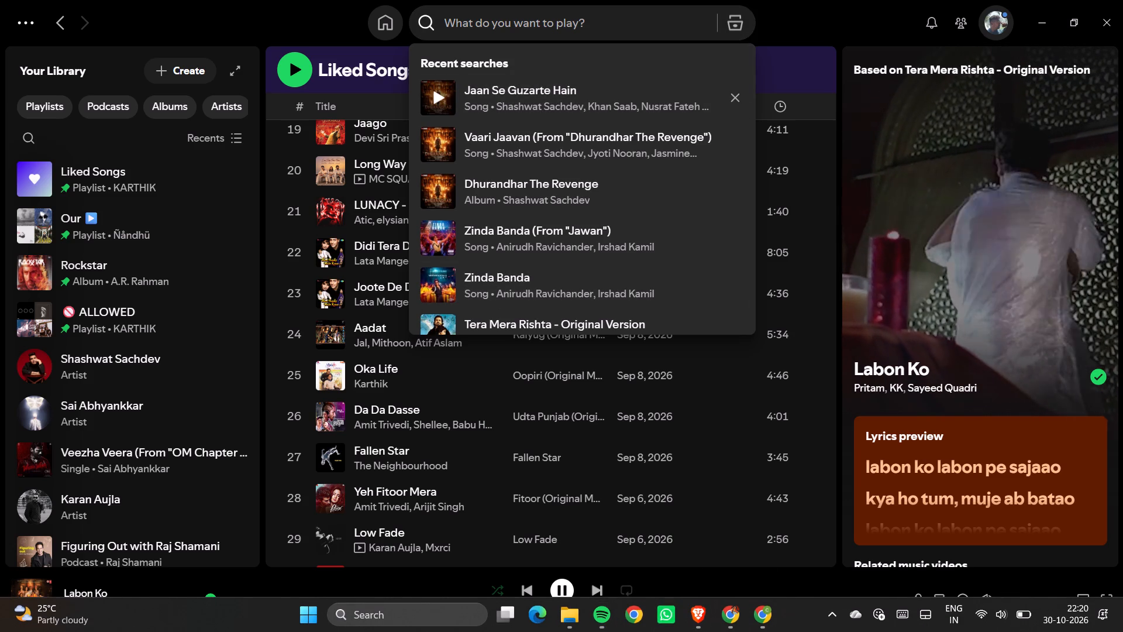
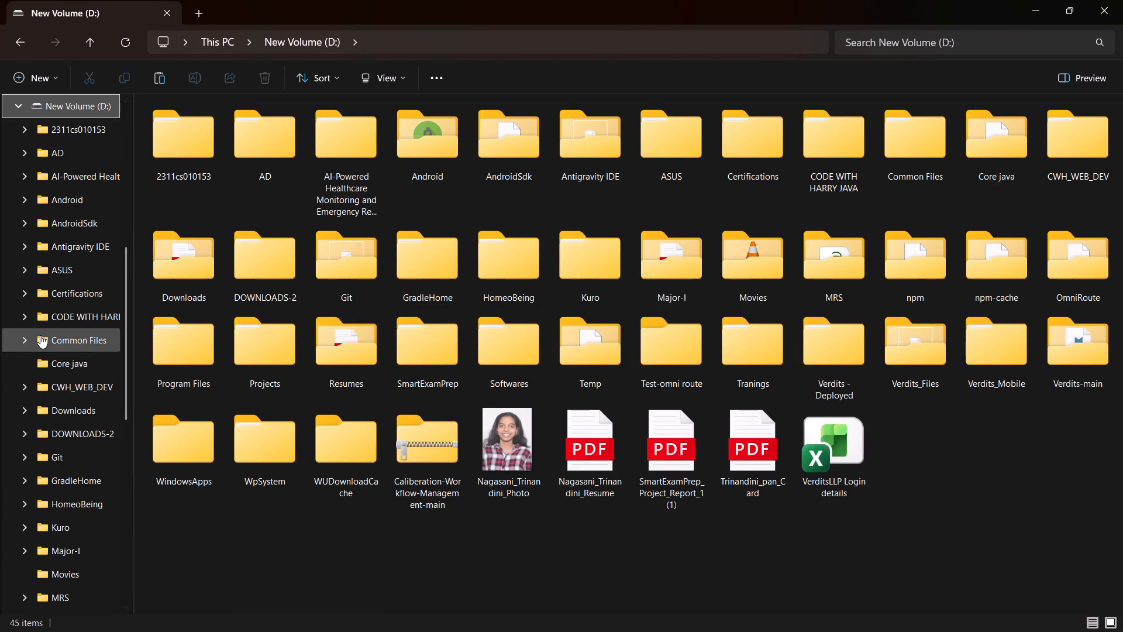
In File Explorer, go to the Downloads folder and delete the newer of the two duplicate IRJAEM PDFs listed under Today.
scroll(42, 194, up, 6)
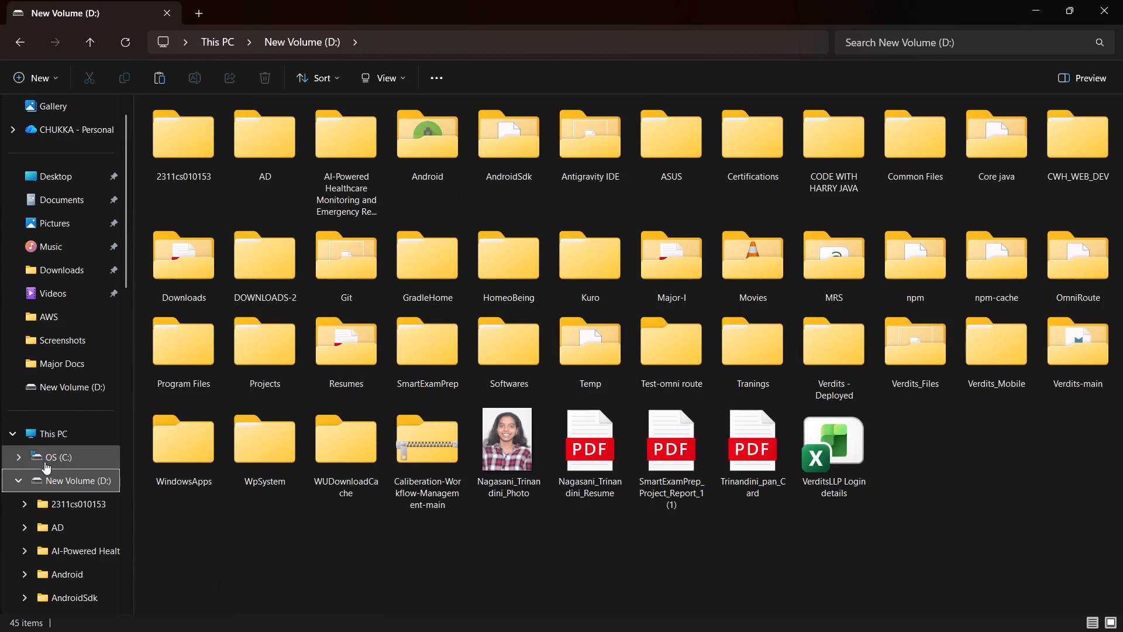
double_click(56, 264)
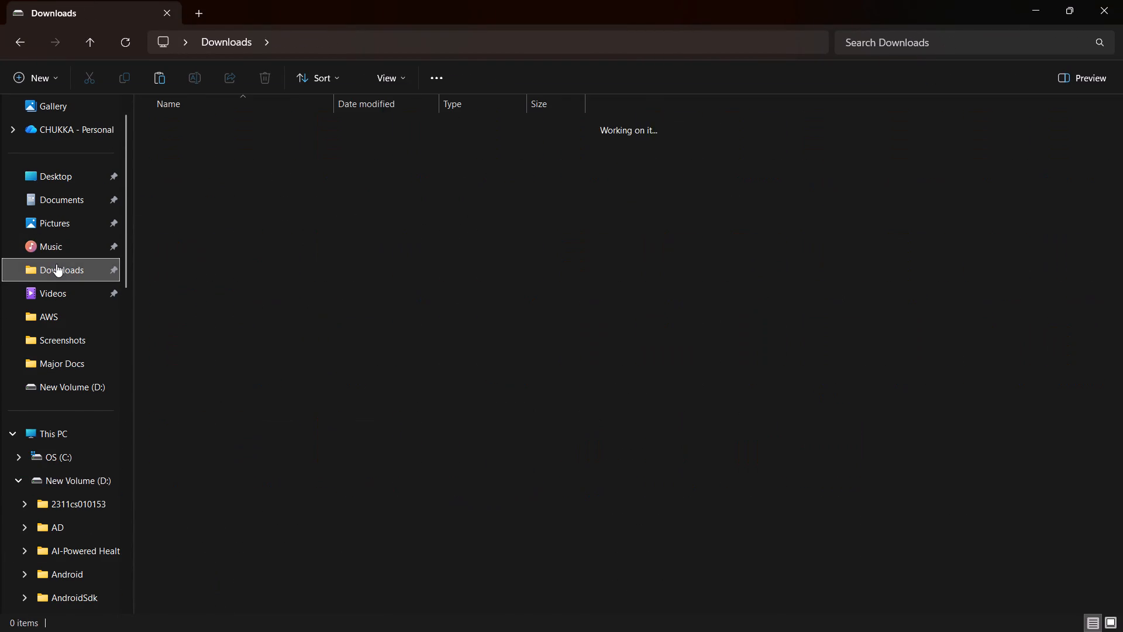
click(459, 154)
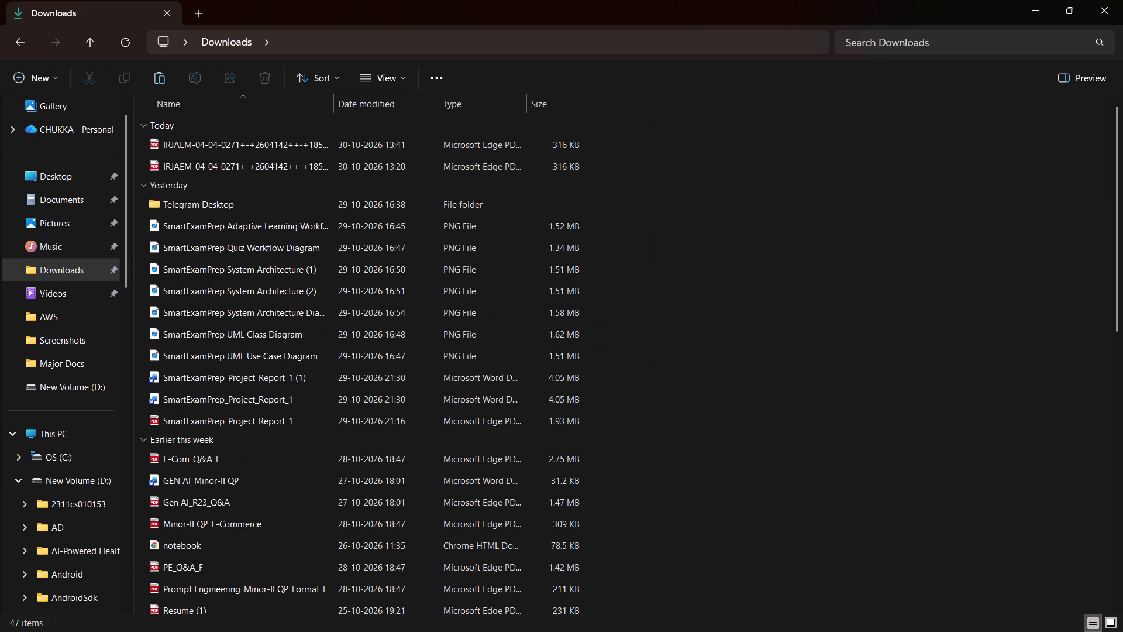
click(436, 150)
key(Delete)
Copy the remaining IRJAEM PDF from Downloads into the Major Docs folder.
click(436, 150)
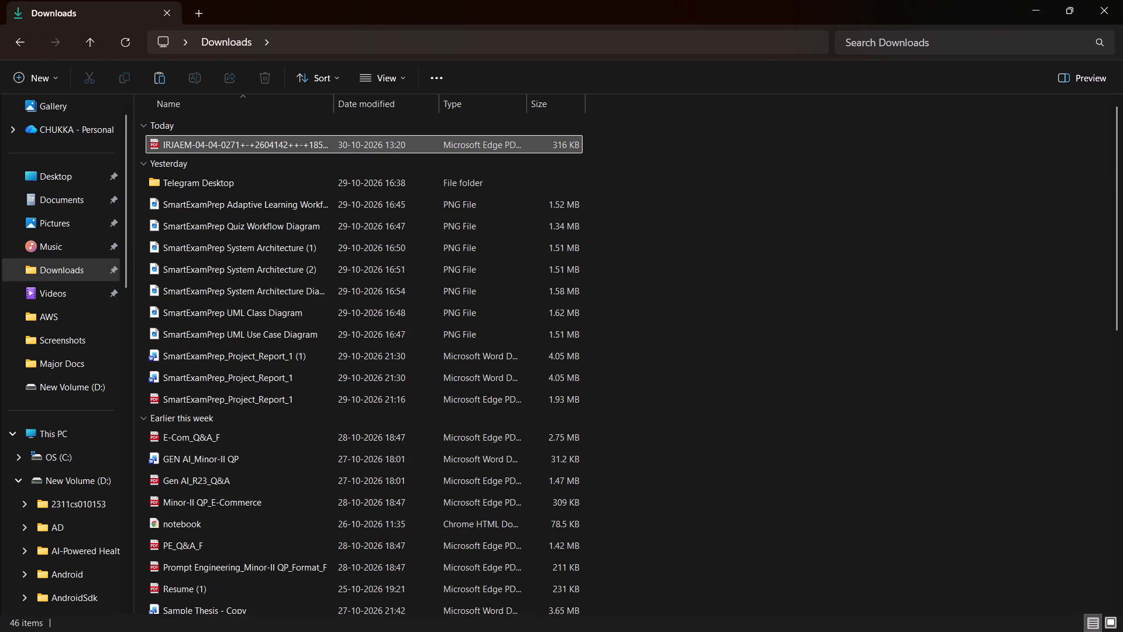
key(ctrl+c)
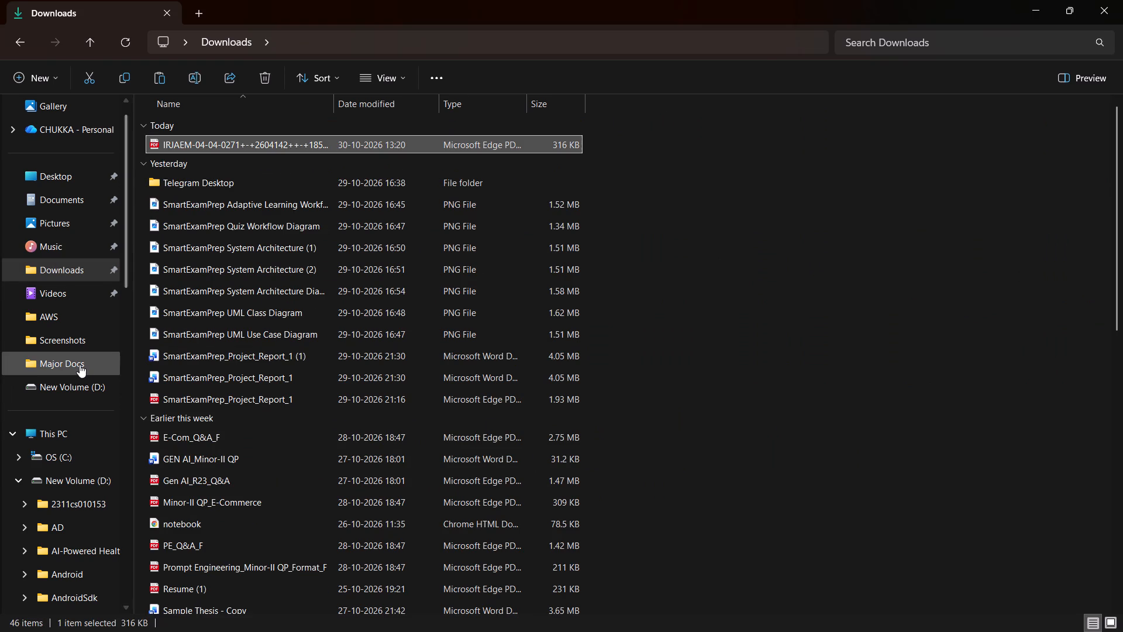
double_click(80, 365)
key(ctrl+v)
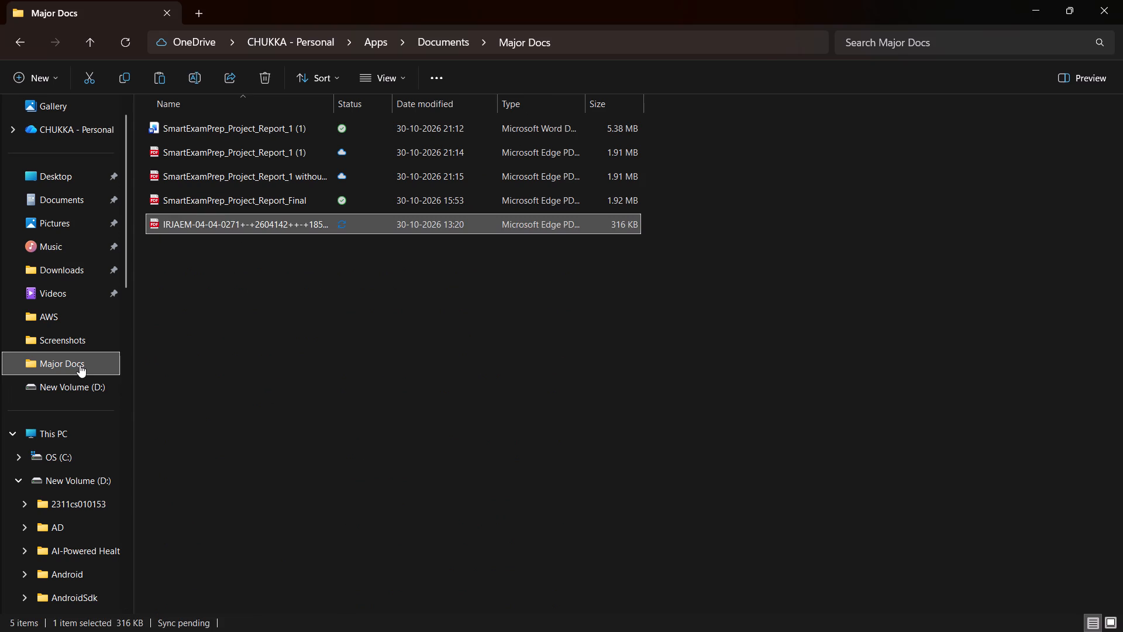
Rename the copied IRJAEM PDF in Major Docs as Base paper.
click(194, 70)
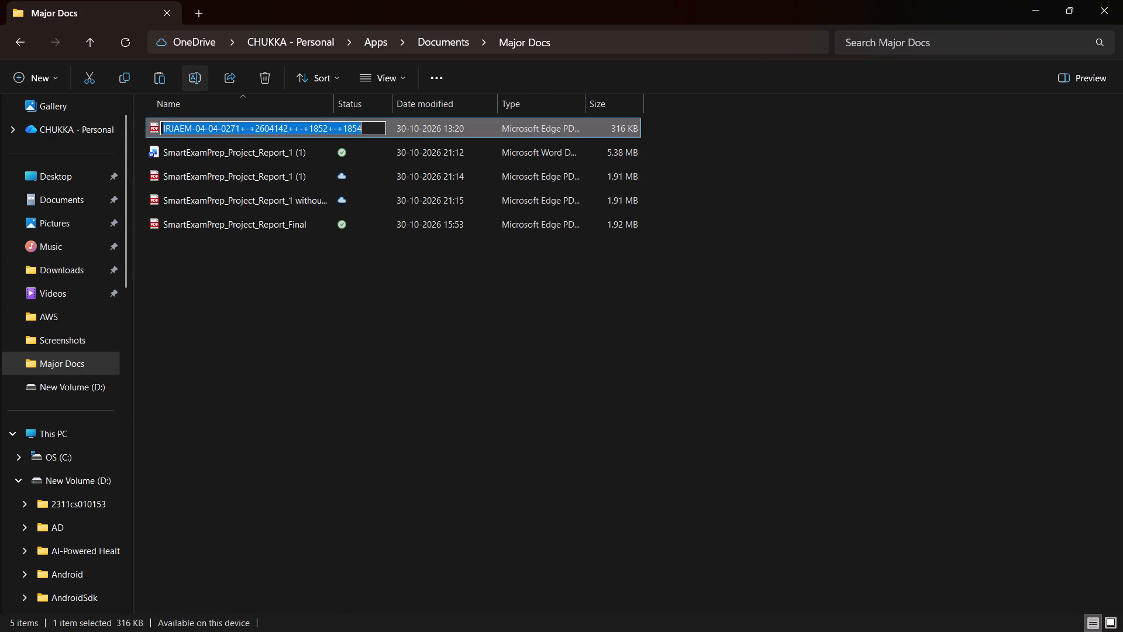
key(Right)
key(ctrl+a)
key(BackSpace)
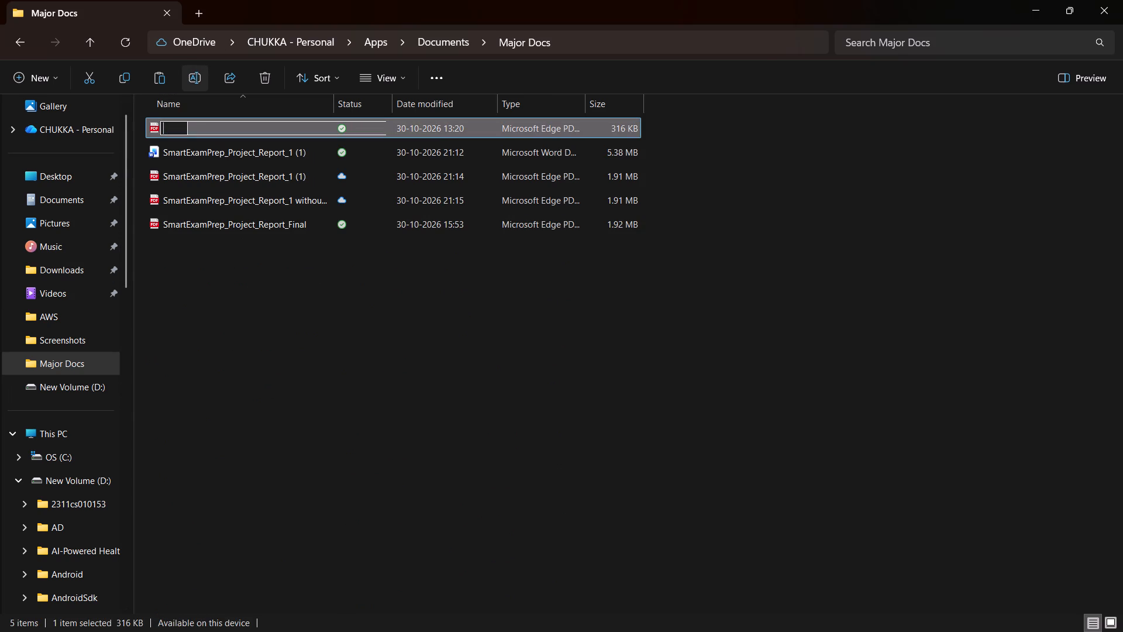
text(Base paper)
key(Return)
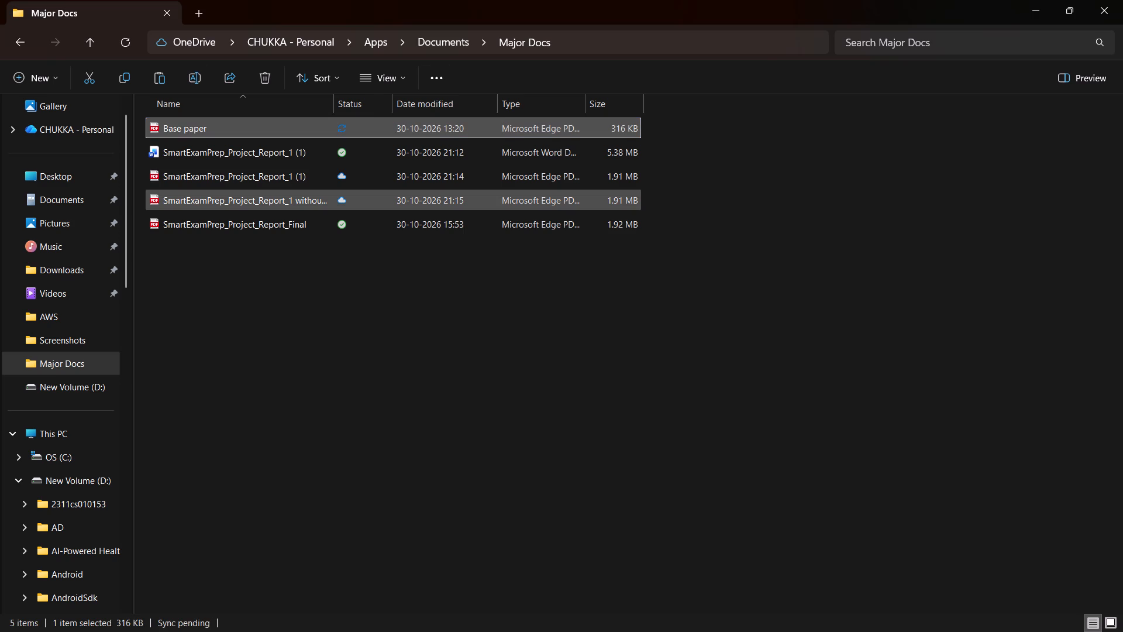
Delete the PDF version of SmartExamPrep_Project_Report_1 (1) from the Major Docs folder.
click(315, 222)
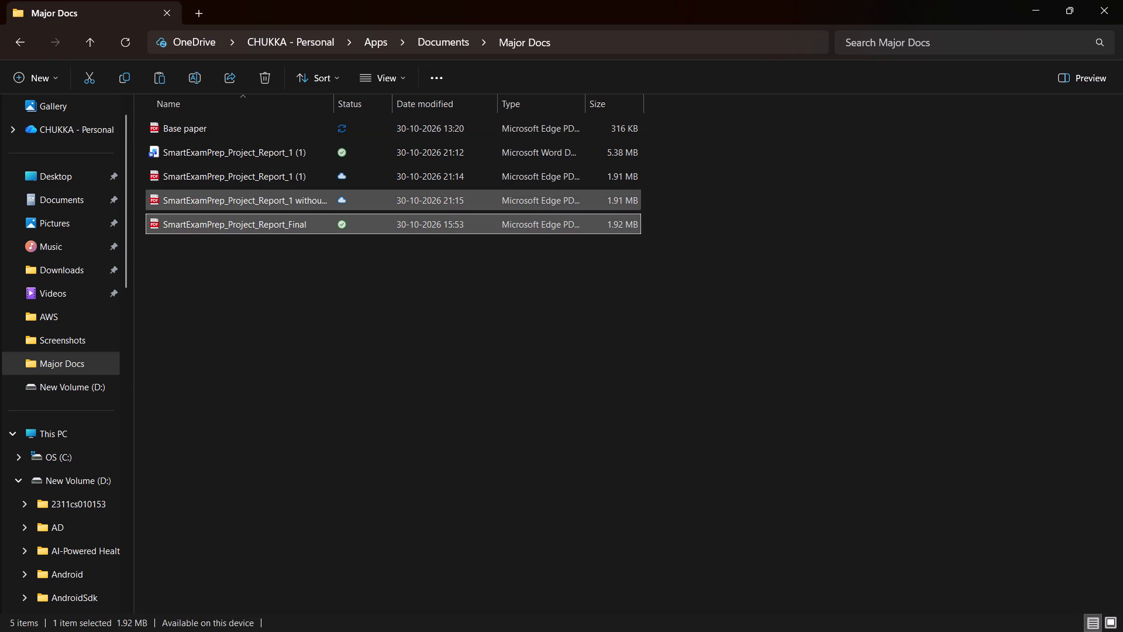
click(299, 175)
key(Delete)
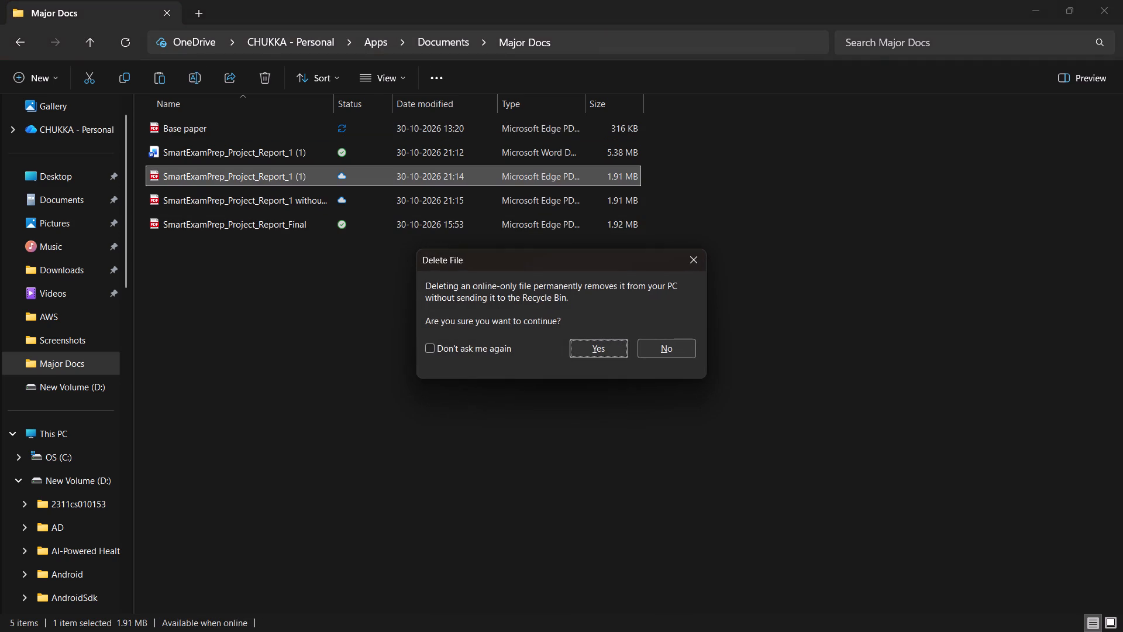
key(Return)
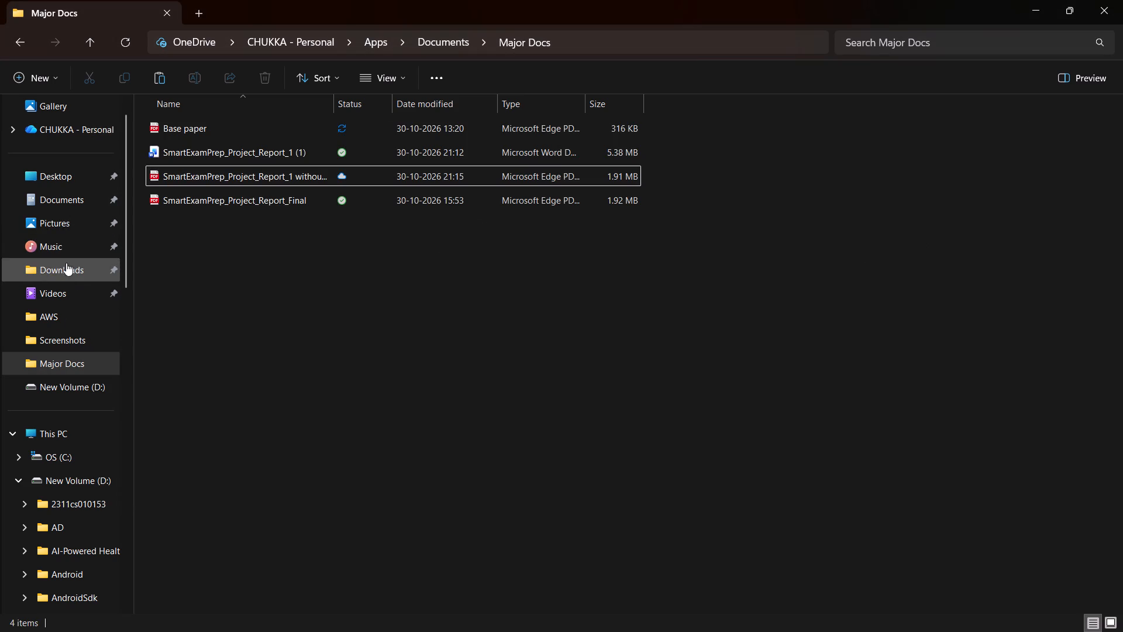
In Downloads, delete all of yesterday's SmartExamPrep diagram images and SmartExamPrep_Project_Report_1 files, keeping the Telegram Desktop folder.
double_click(61, 271)
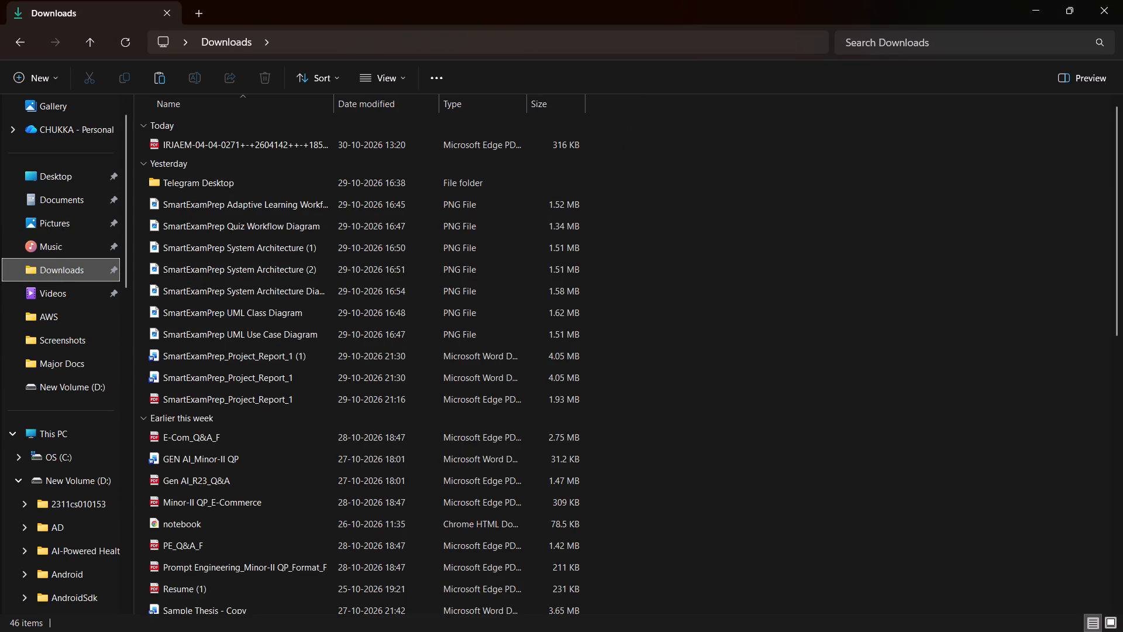
click(626, 379)
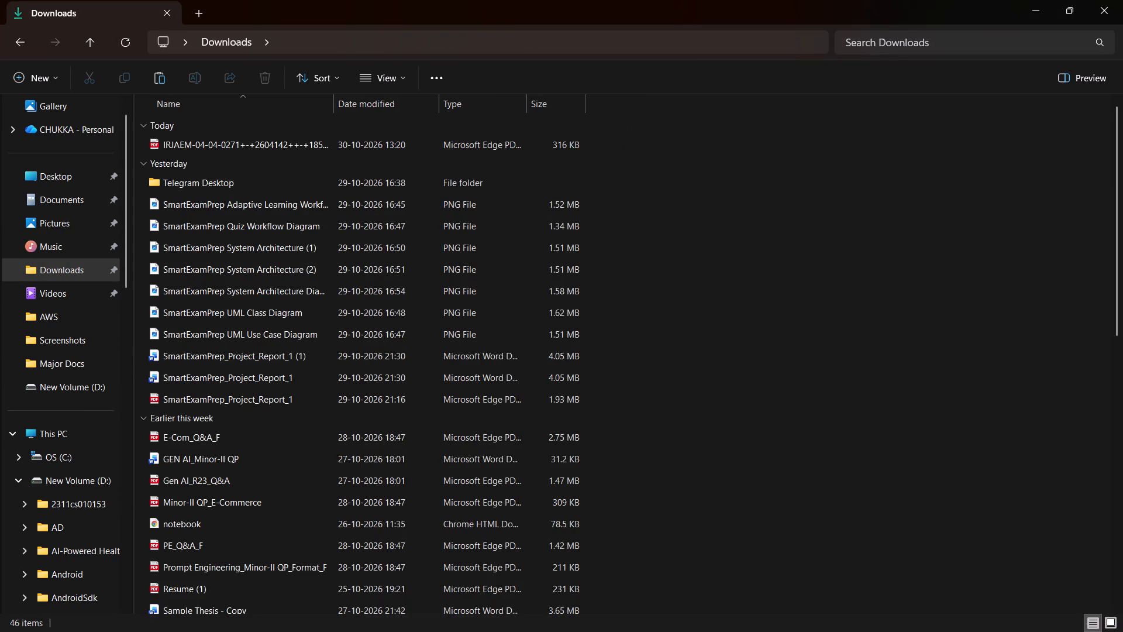
drag(633, 391, 429, 212)
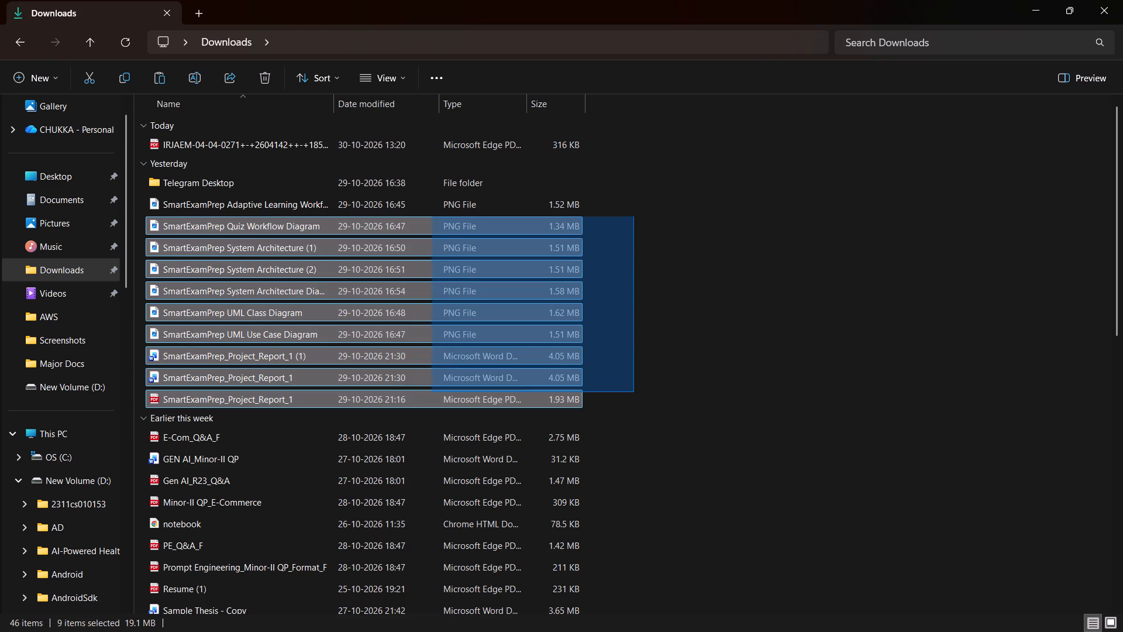
drag(429, 212, 412, 198)
key(Delete)
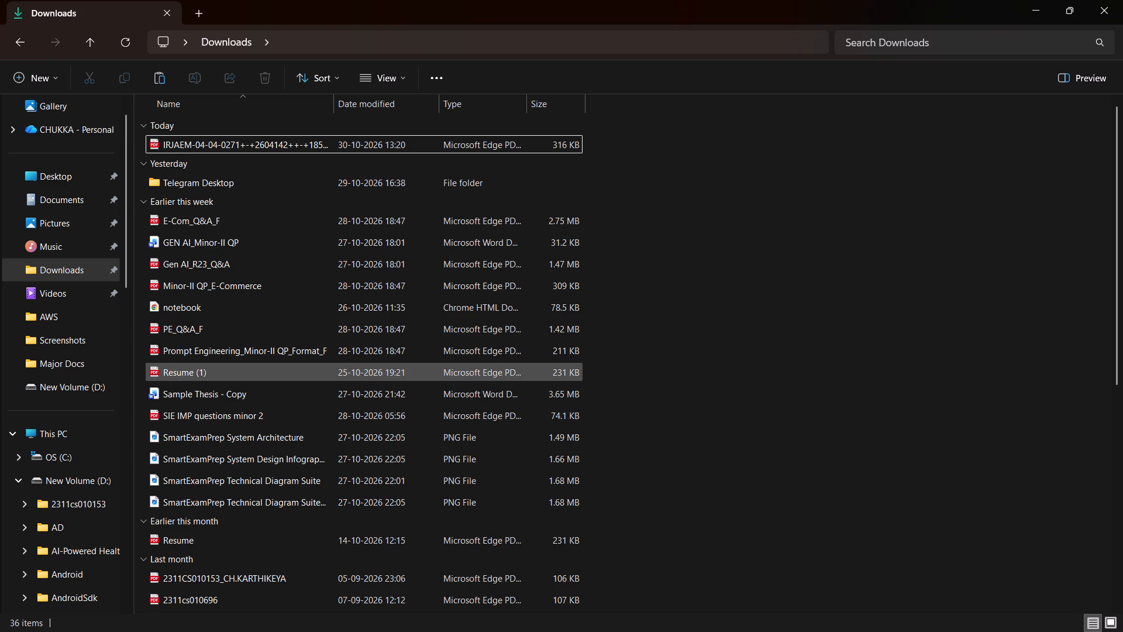
Delete the four SmartExamPrep architecture, infographic and technical diagram PNG files listed under Earlier this week in Downloads.
scroll(547, 367, down, 1)
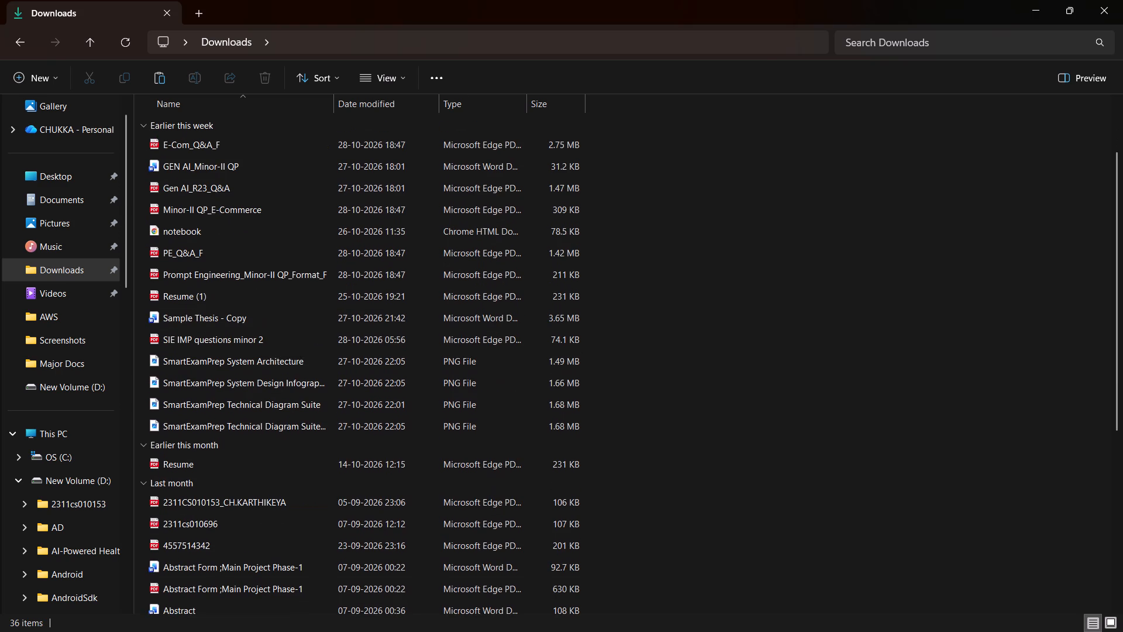
drag(610, 421, 442, 366)
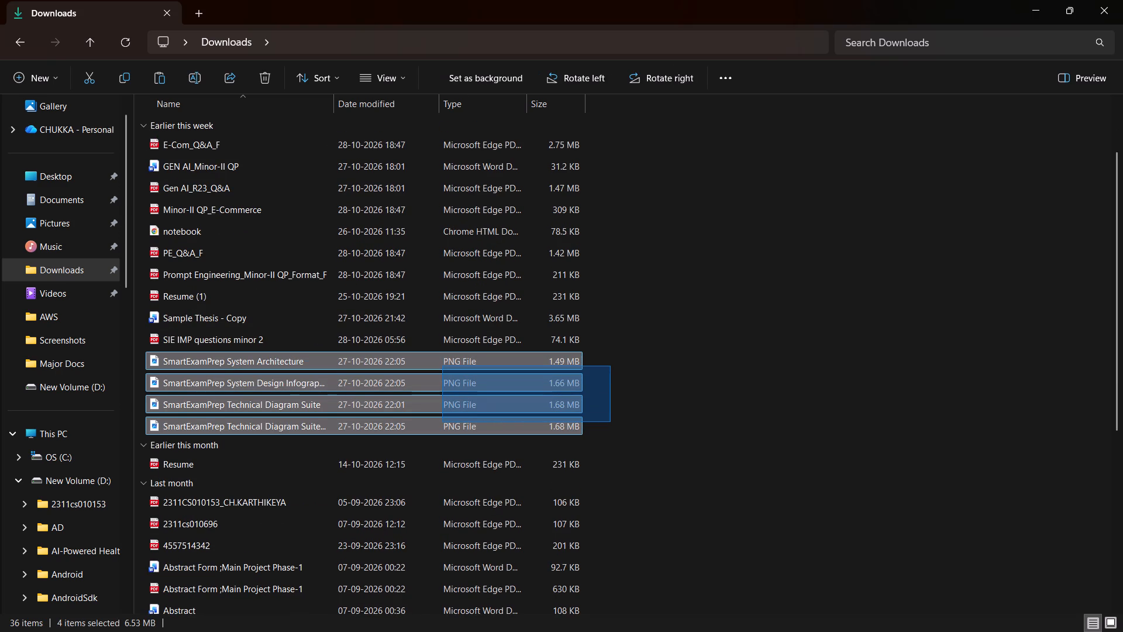
key(Delete)
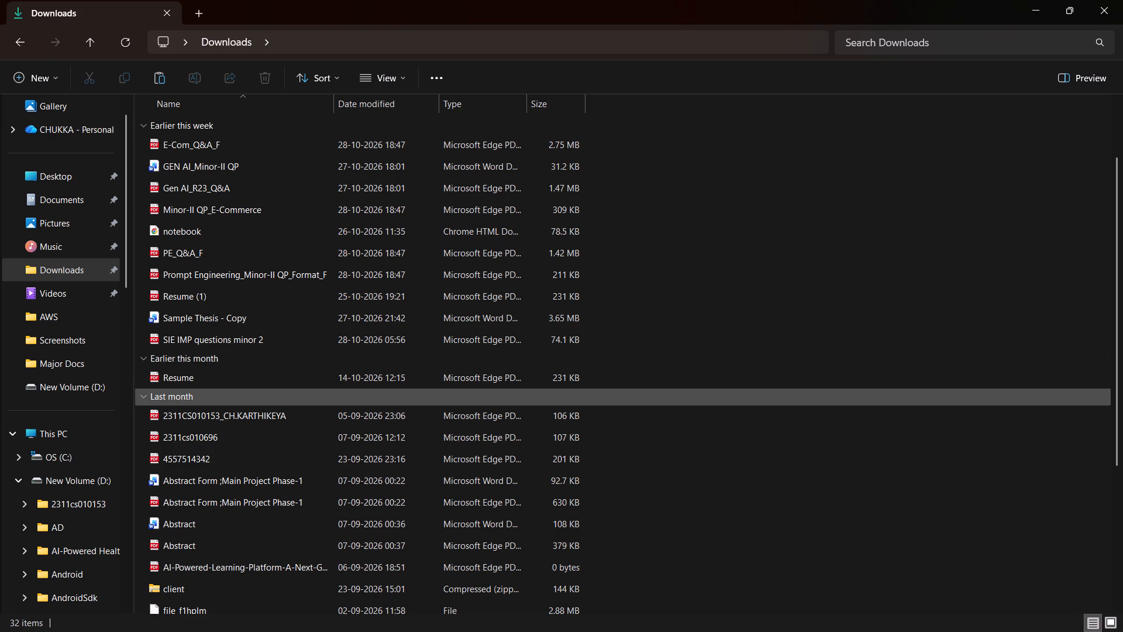
Open the AI-Powered-Learning-Platform PDF to check it, close it and delete the file from Downloads.
double_click(287, 561)
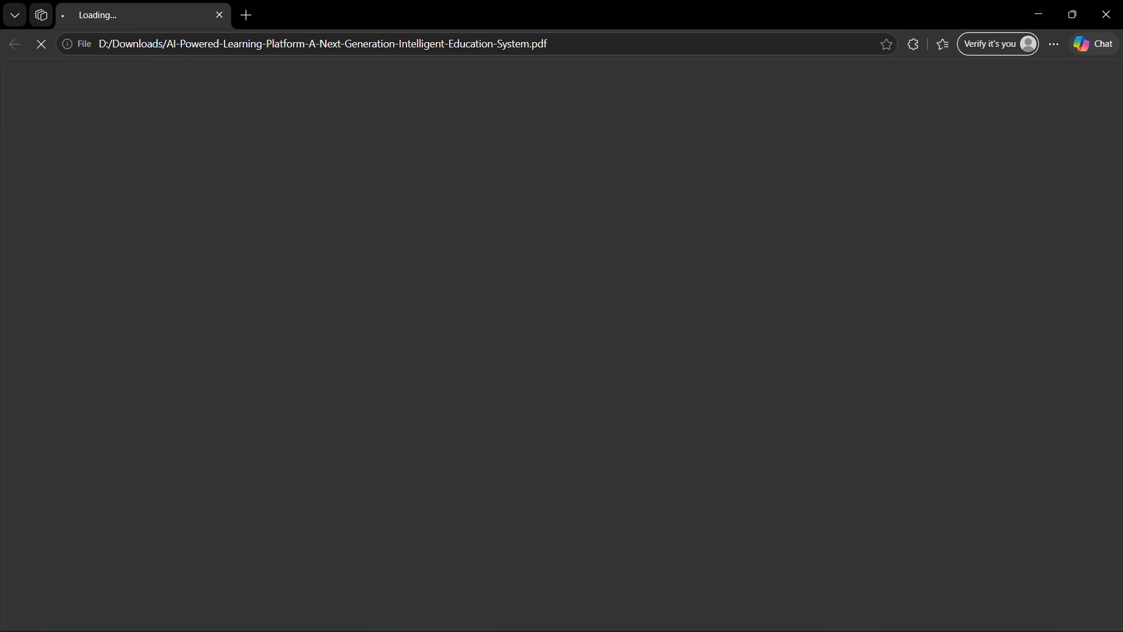
click(1122, 0)
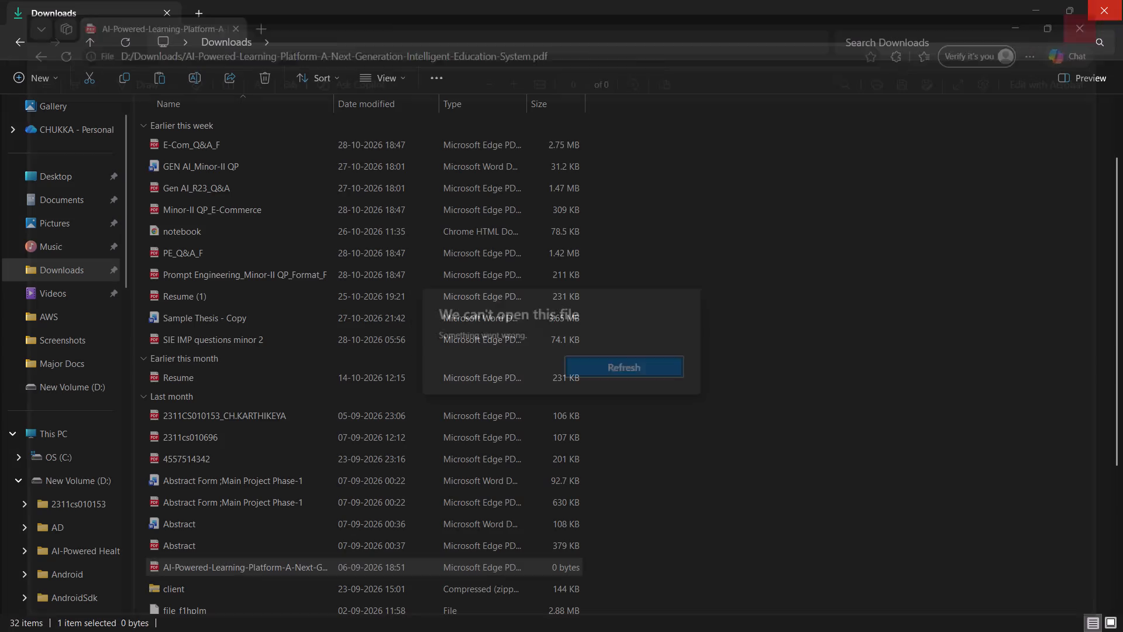
click(261, 80)
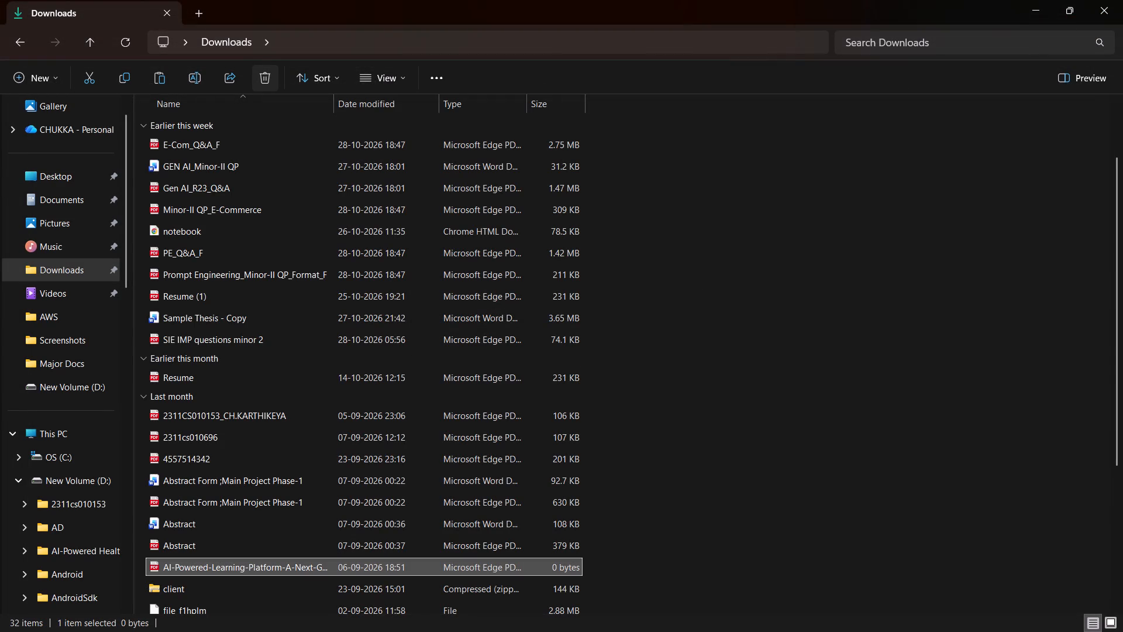
Open the SmartExamPrep_Fixed_20pt (1) presentation from Downloads in PowerPoint.
scroll(192, 511, right, 2)
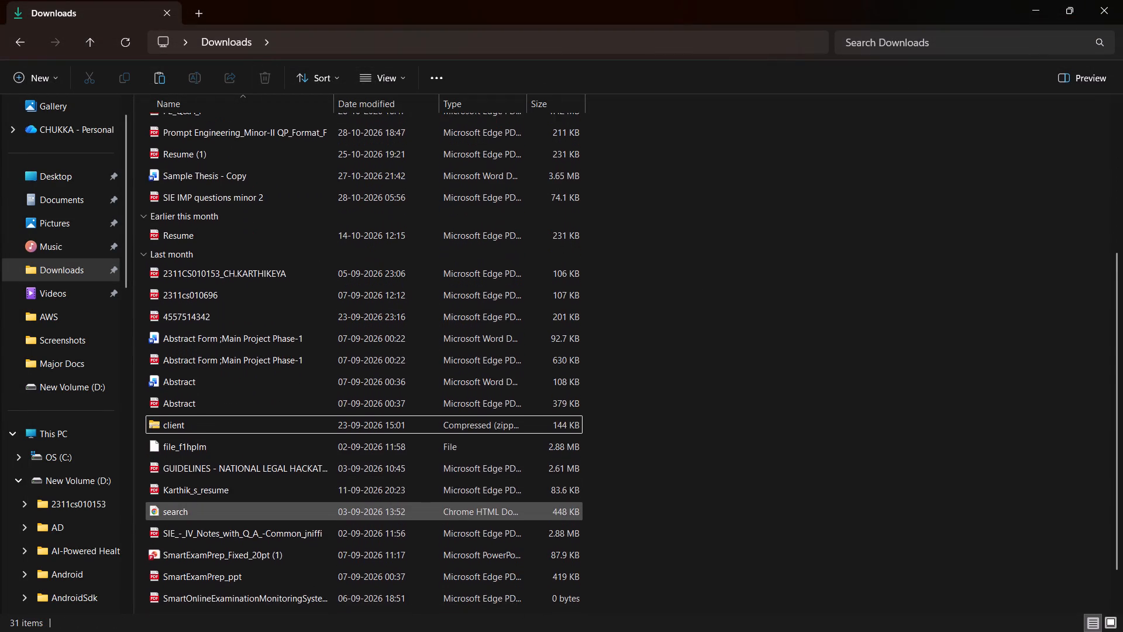
scroll(192, 511, down, 1)
double_click(298, 510)
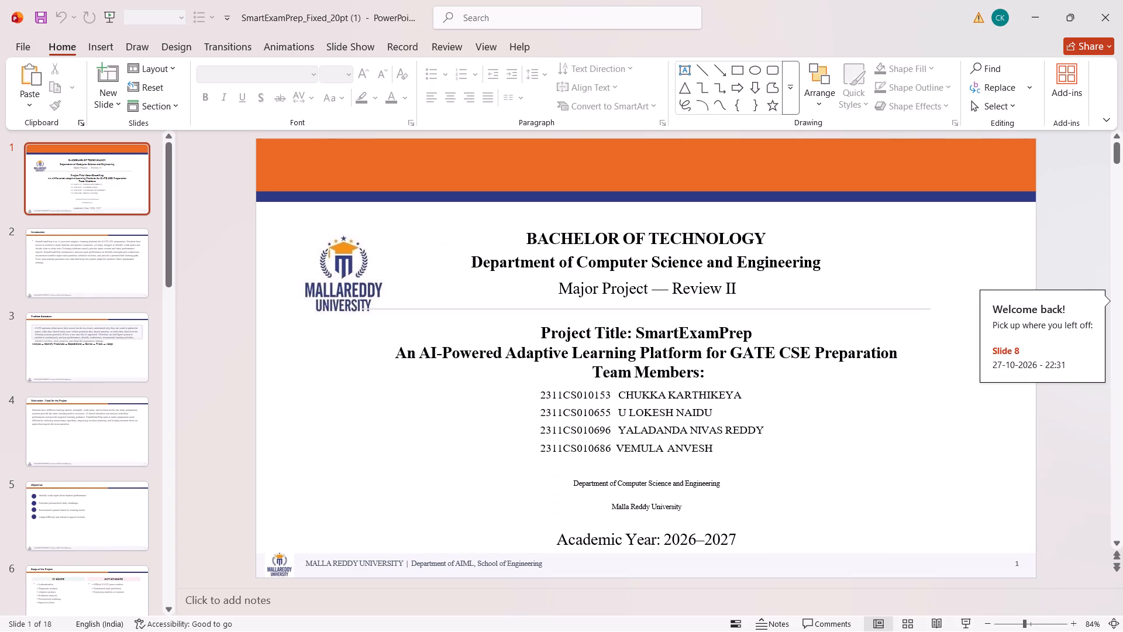
Look through all the slides of the SmartExamPrep presentation, from the title slide to the closing Thank You slide.
key(Down)
key(Down)
key(Down)
key(Down)
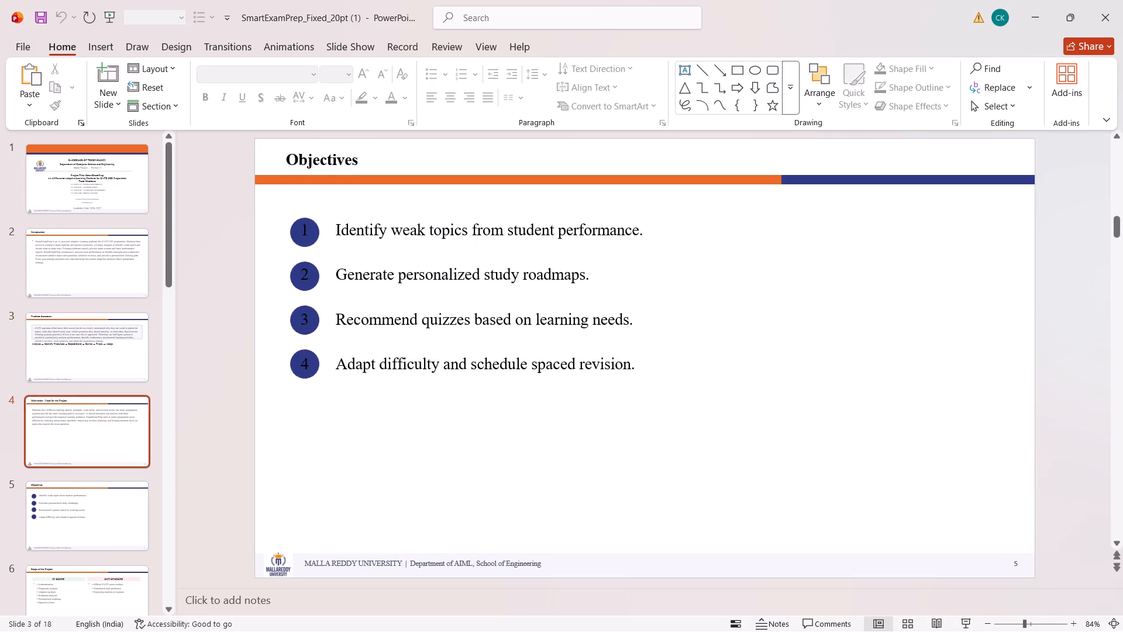
key(Down)
key(Down)
key(Down)
key(Down)
key(Down)
key(Down)
key(Down)
key(Down)
key(Down)
key(Down)
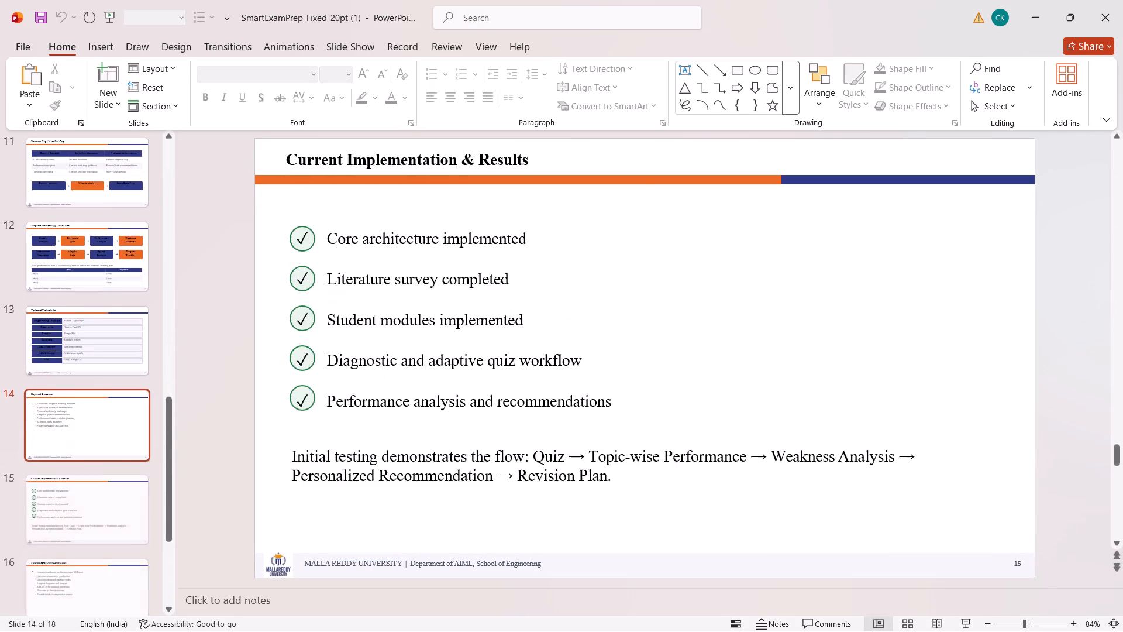
key(Down)
key(Down)
key(Down)
key(Down)
key(Down)
key(Down)
key(Down)
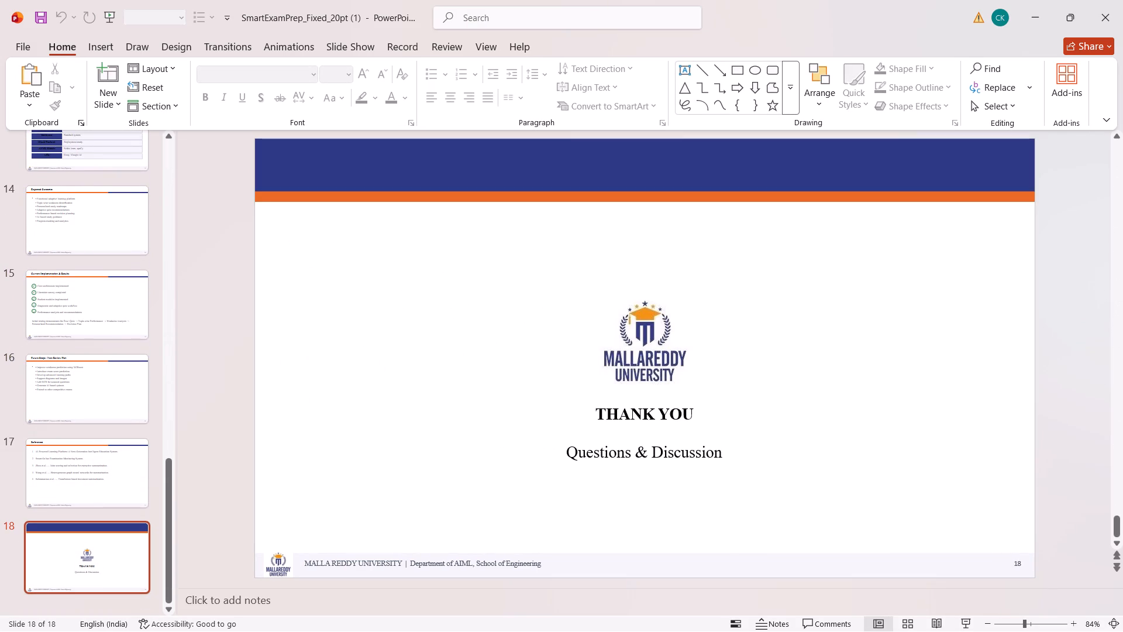
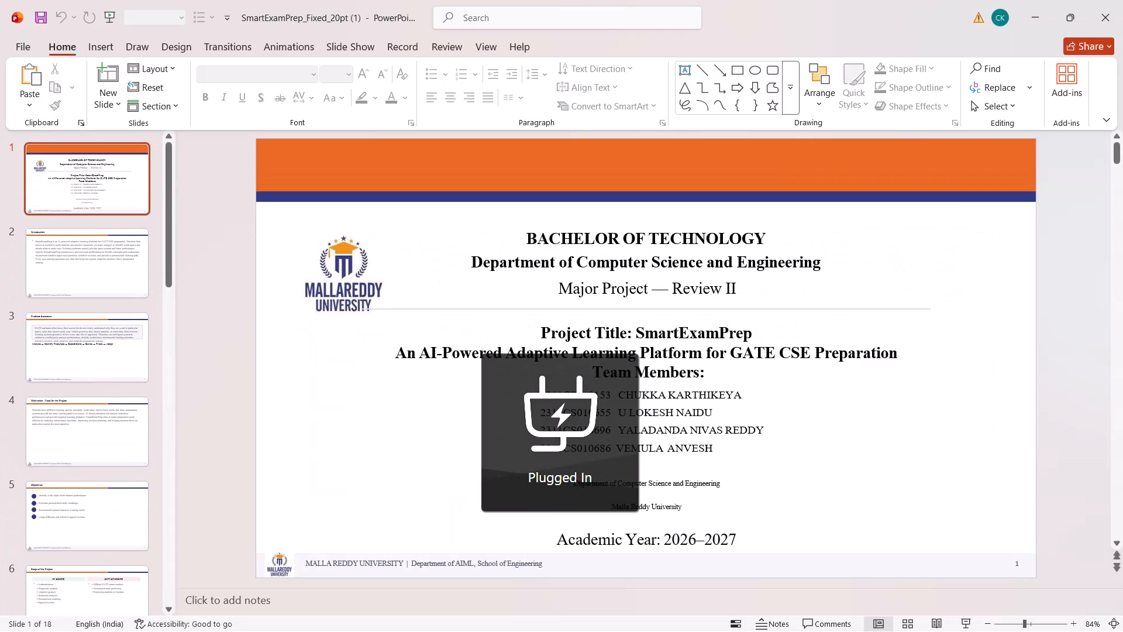
key(alt+Tab)
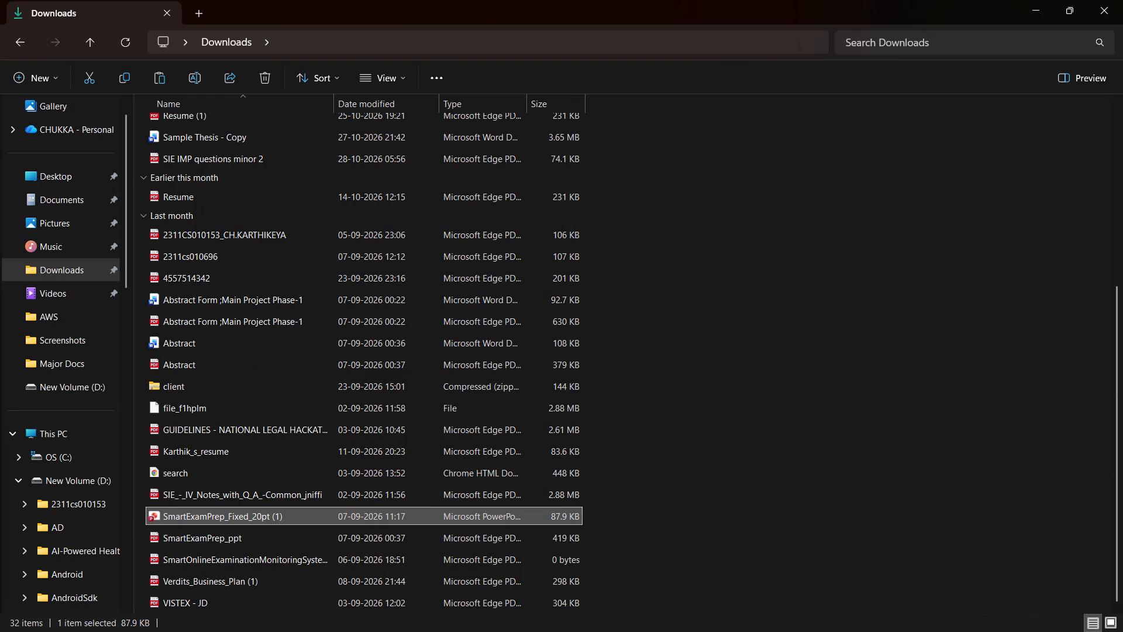
key(ctrl+c)
key(alt+Tab)
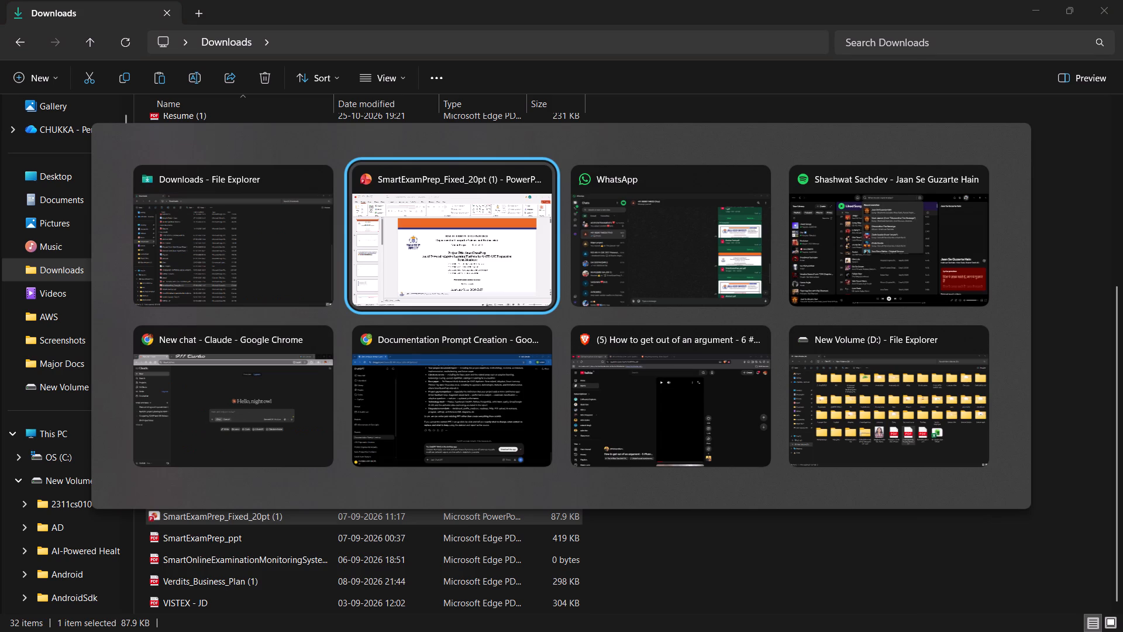
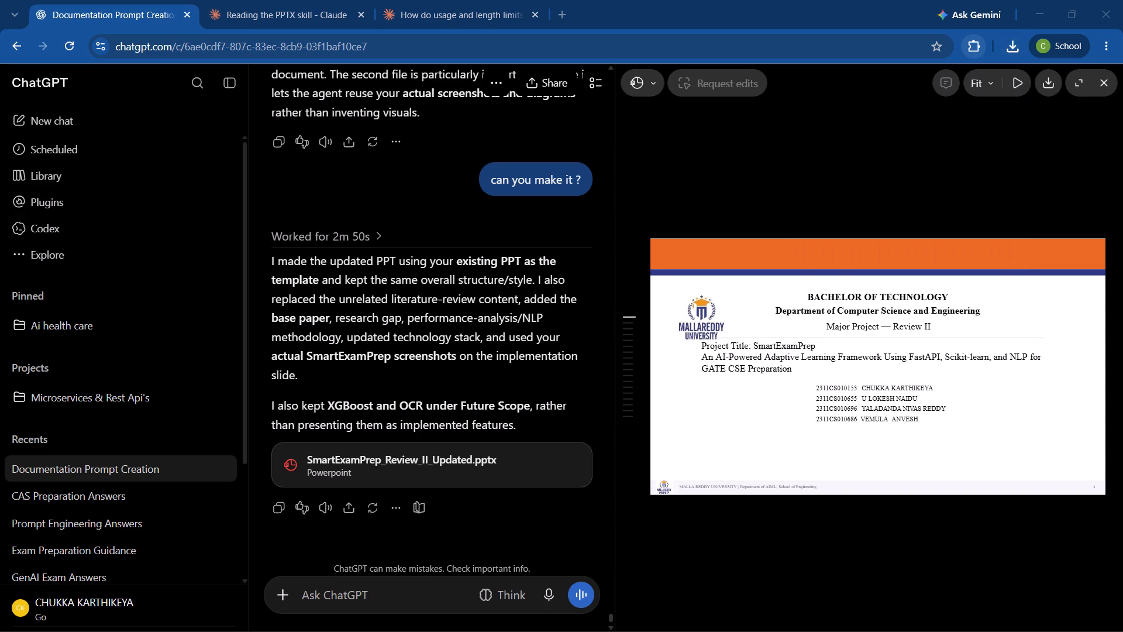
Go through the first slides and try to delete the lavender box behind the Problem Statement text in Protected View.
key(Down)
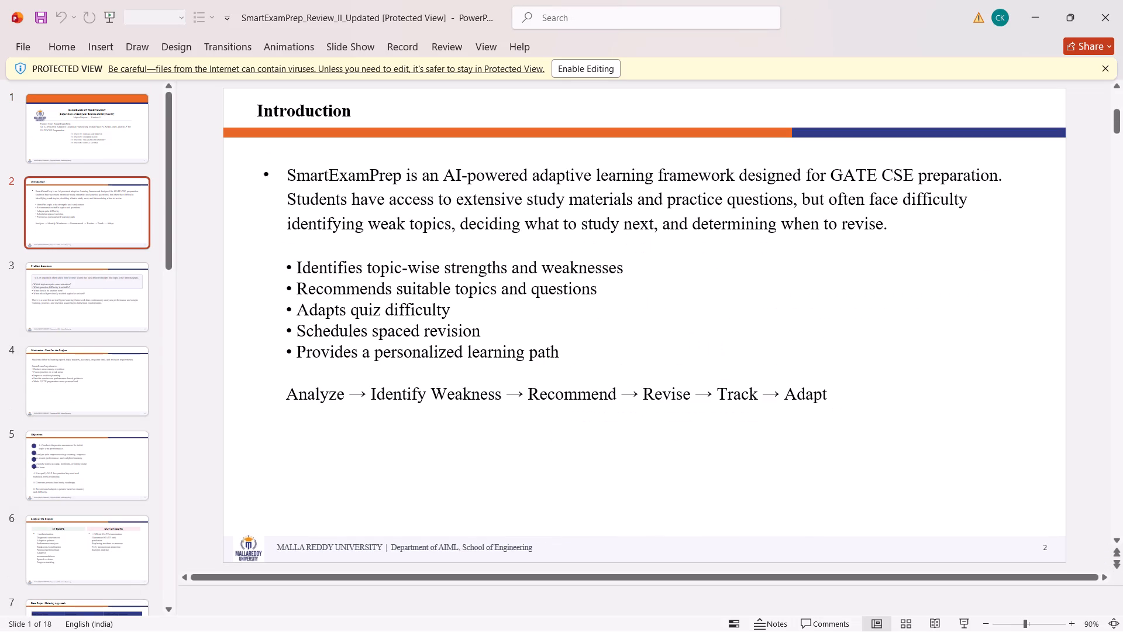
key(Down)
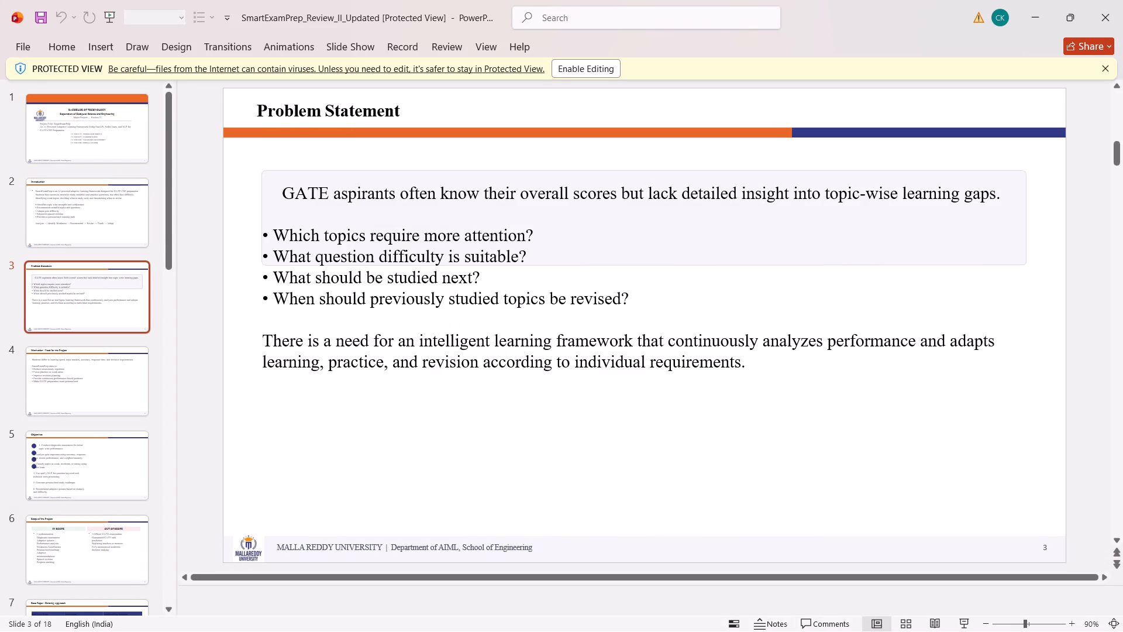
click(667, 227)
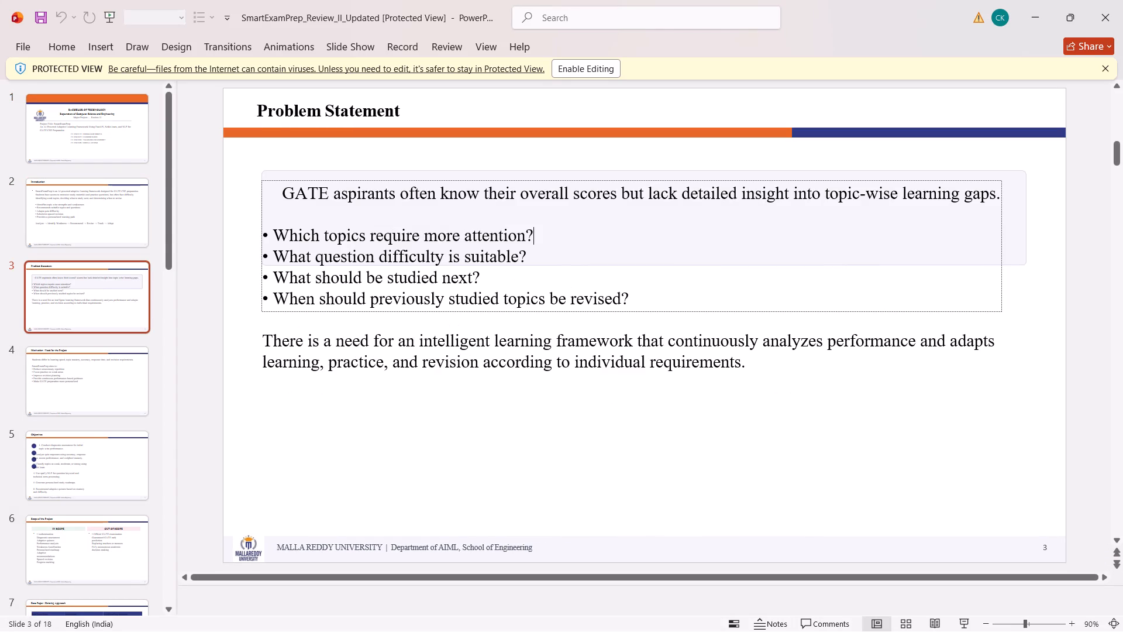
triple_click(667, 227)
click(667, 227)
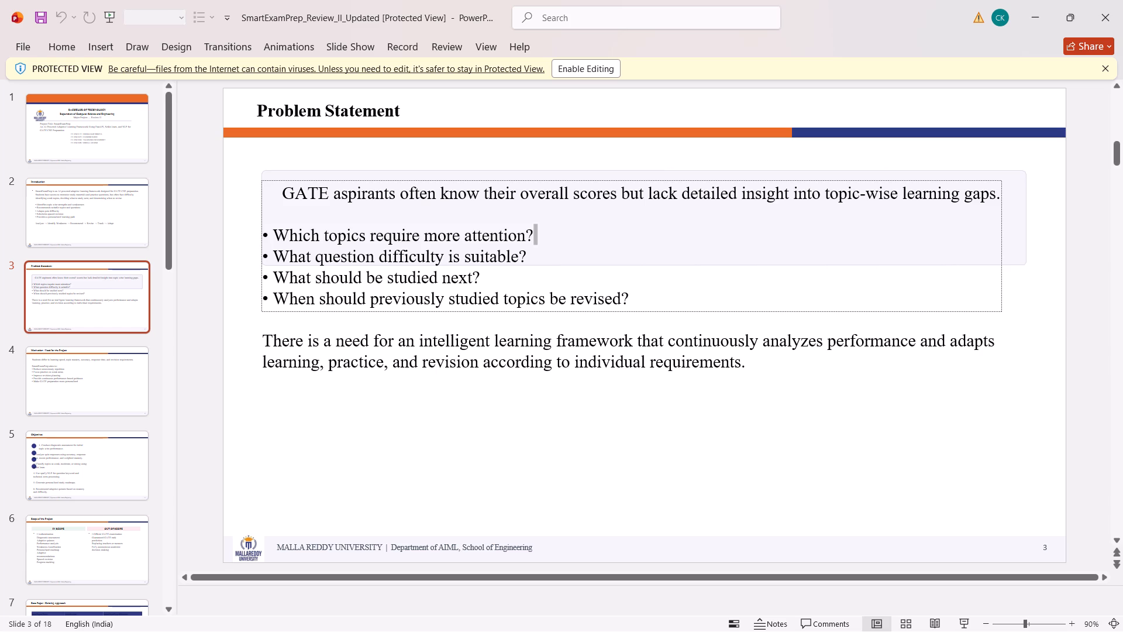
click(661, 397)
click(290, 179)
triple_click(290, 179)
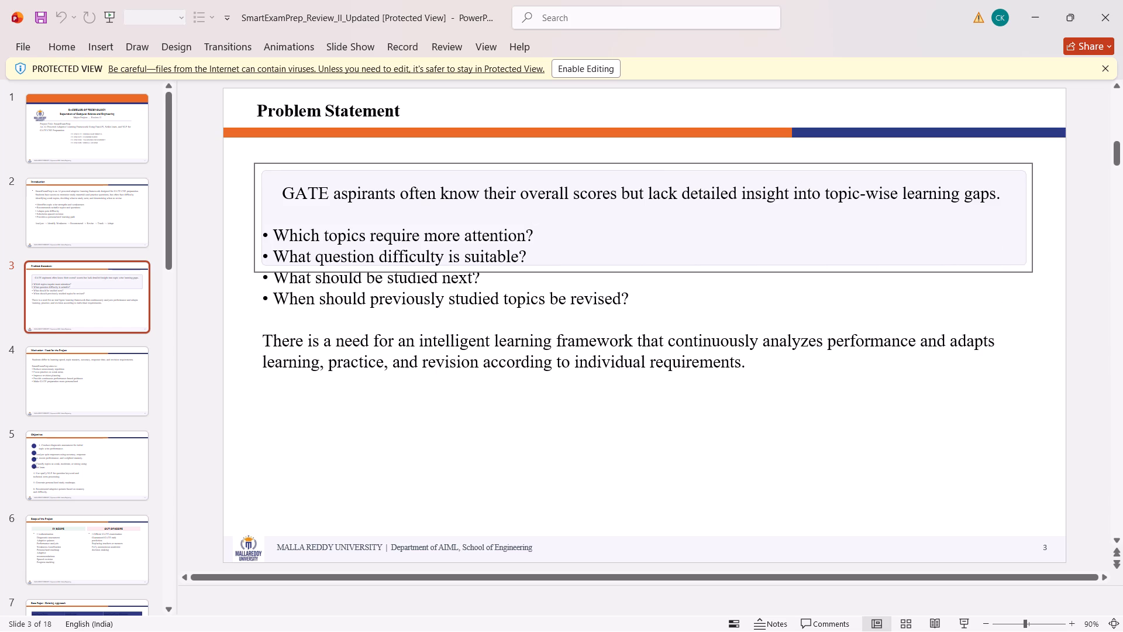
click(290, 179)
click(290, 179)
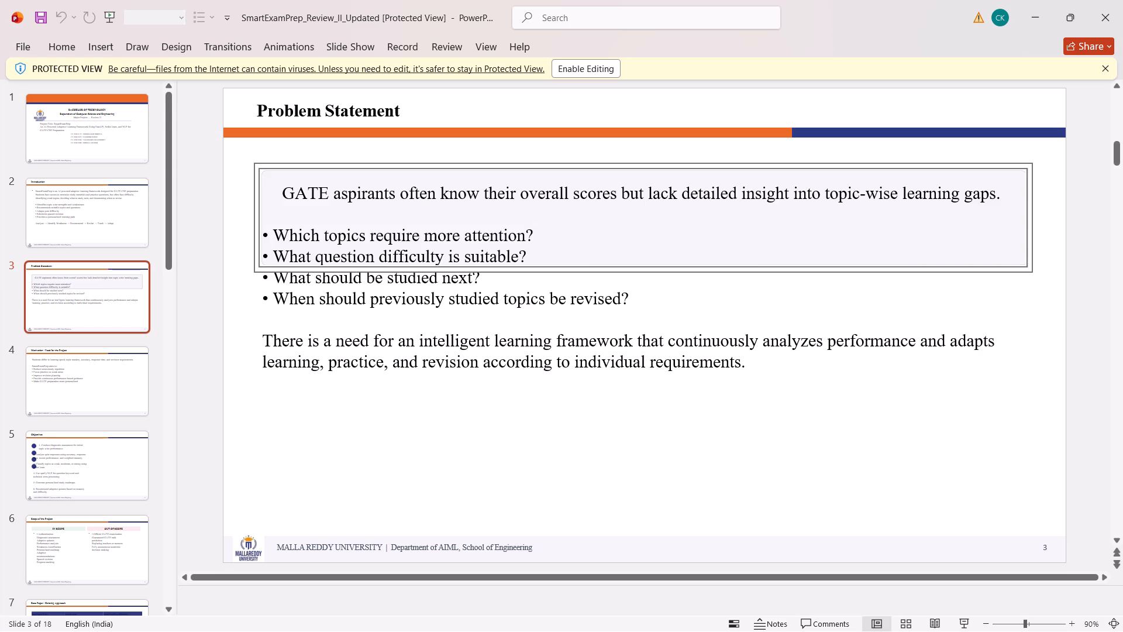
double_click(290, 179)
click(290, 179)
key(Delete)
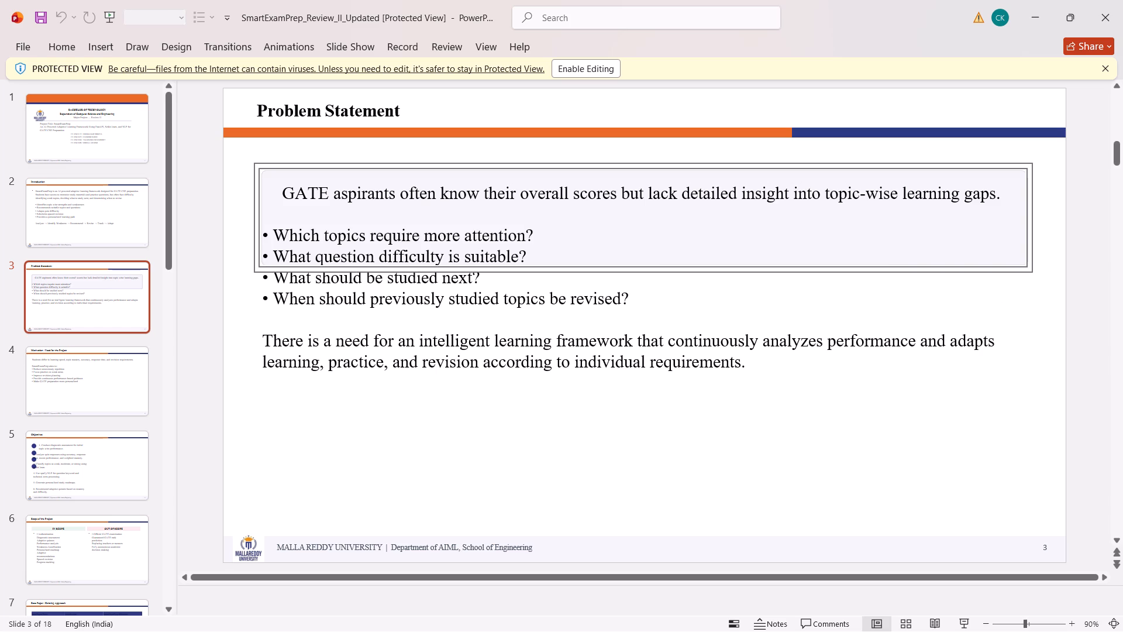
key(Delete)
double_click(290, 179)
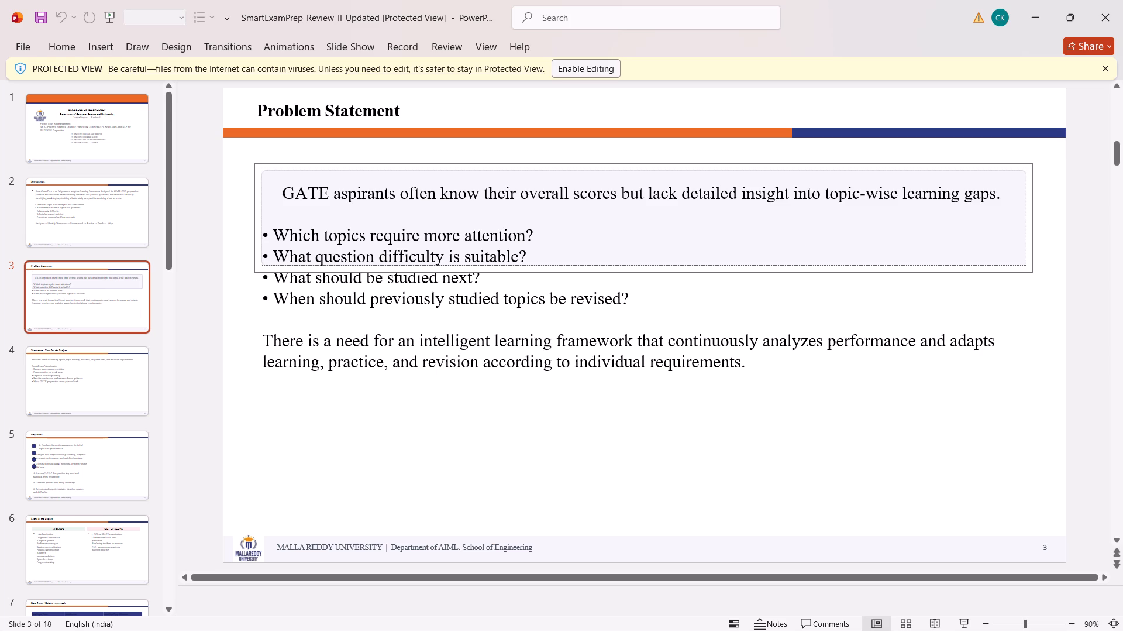
Enable editing, move the lavender box from behind the Problem Statement text to below it, and delete it.
click(571, 67)
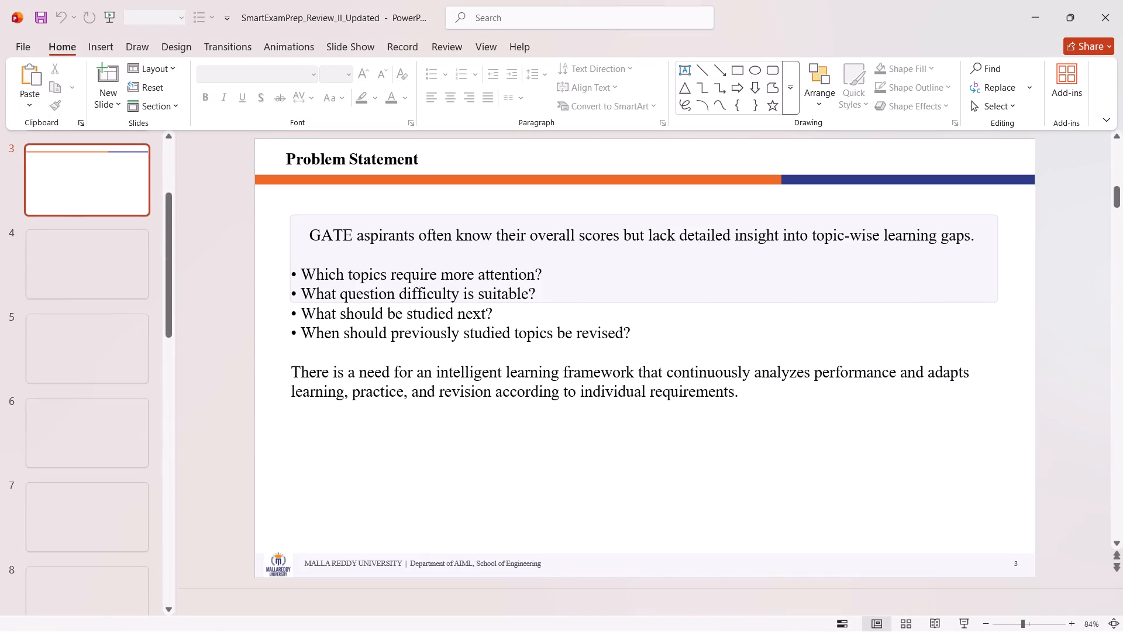
click(350, 245)
double_click(350, 245)
triple_click(314, 254)
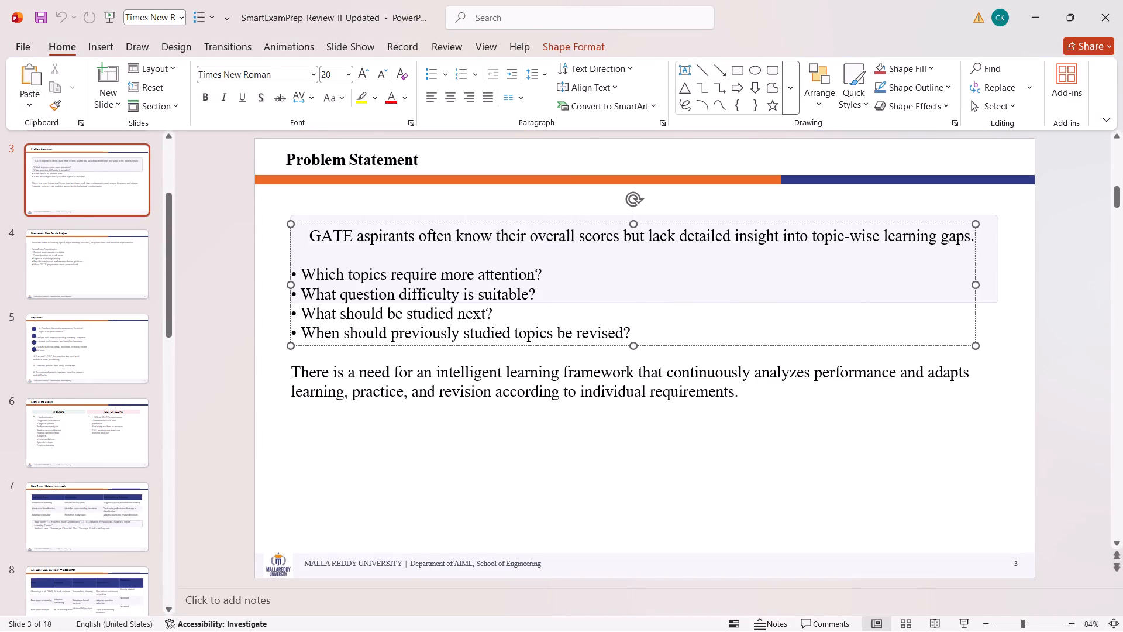
click(285, 214)
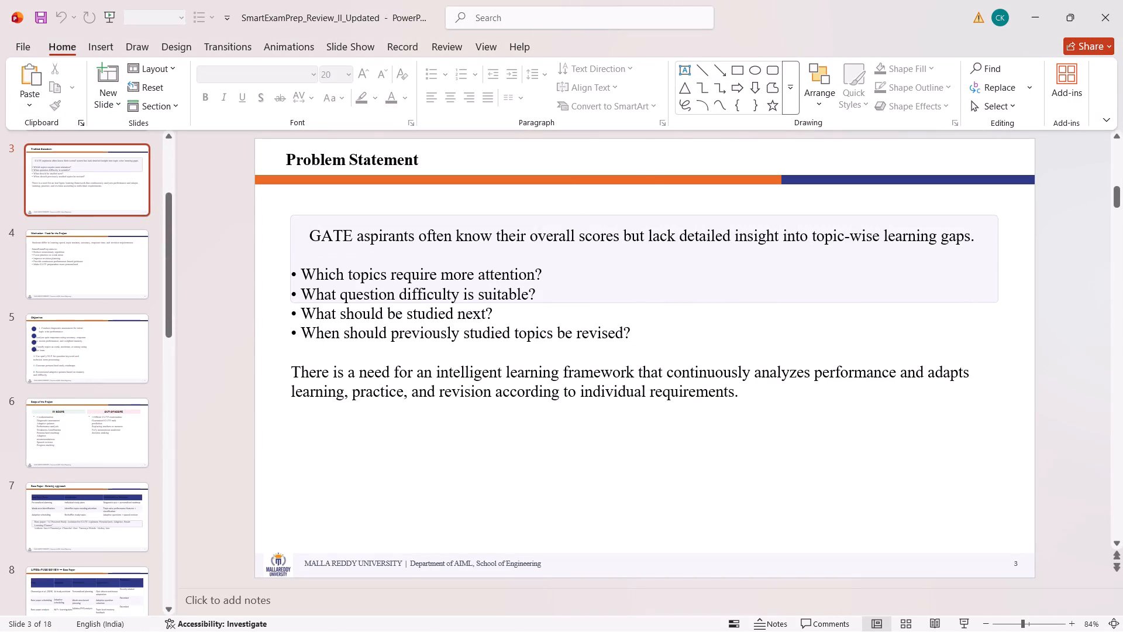
click(294, 219)
drag(288, 214, 382, 428)
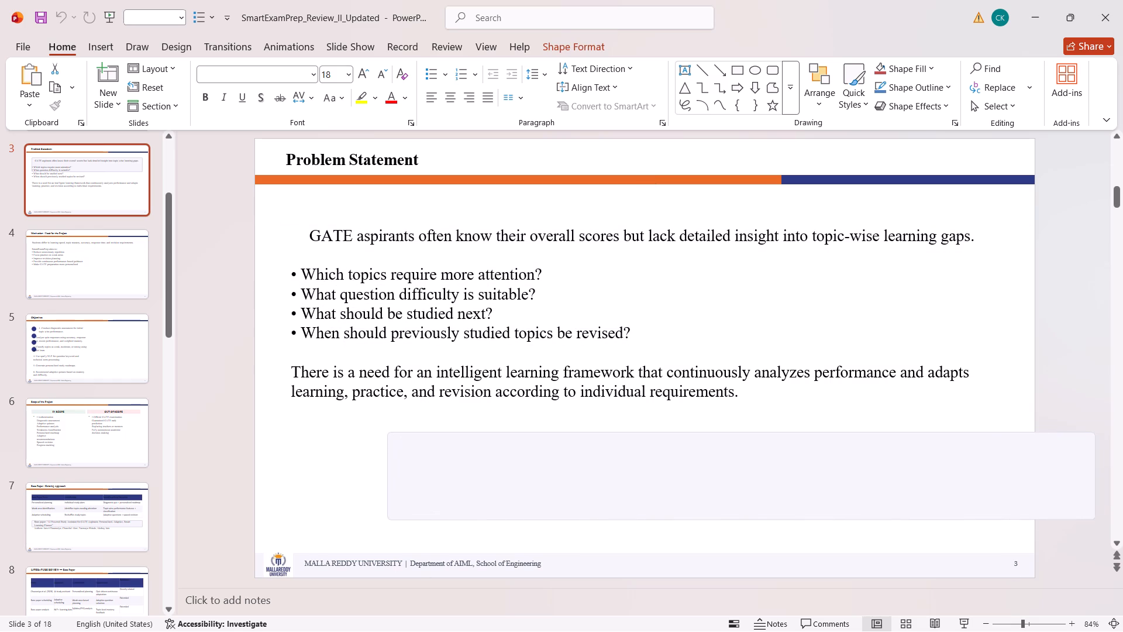
drag(382, 428, 381, 428)
click(437, 458)
key(Delete)
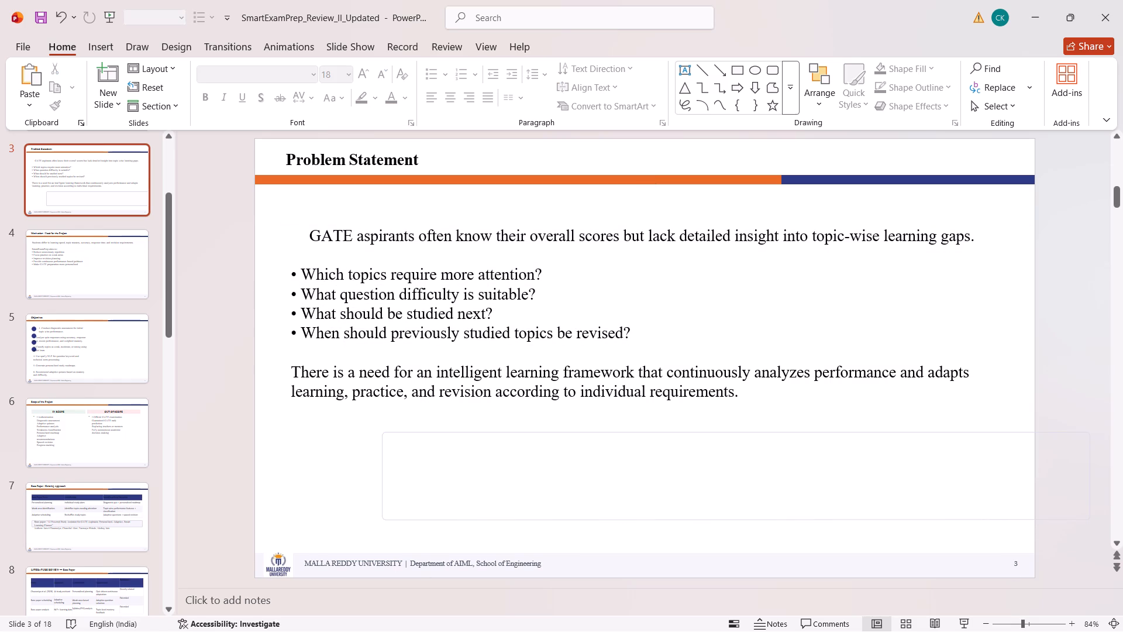
Go to the Objectives slide, slide 5.
key(Down)
key(Down)
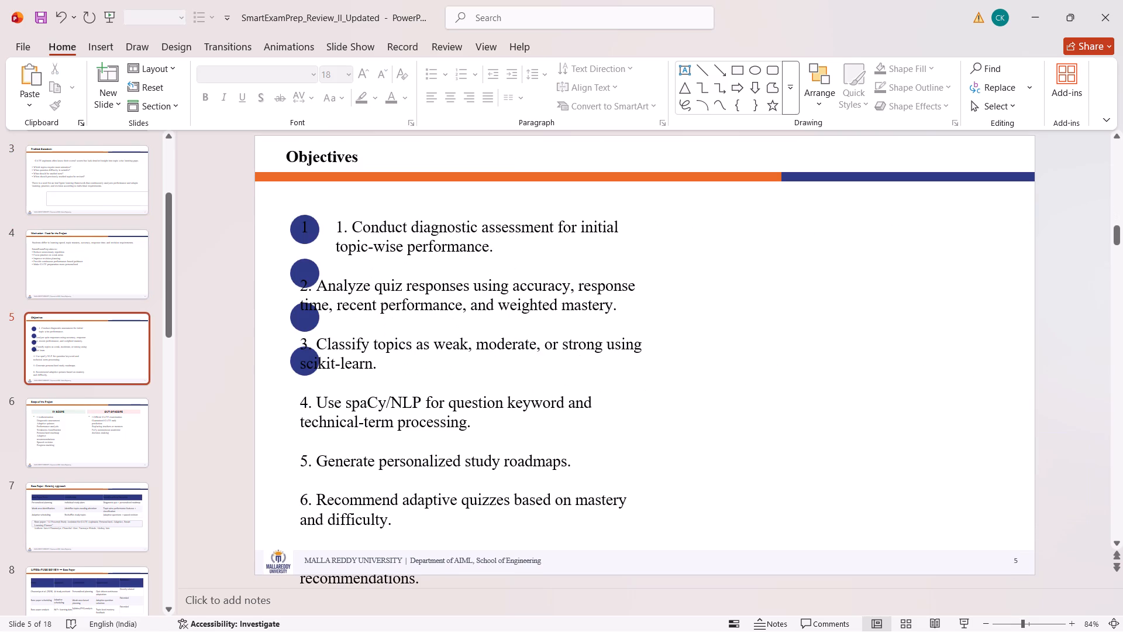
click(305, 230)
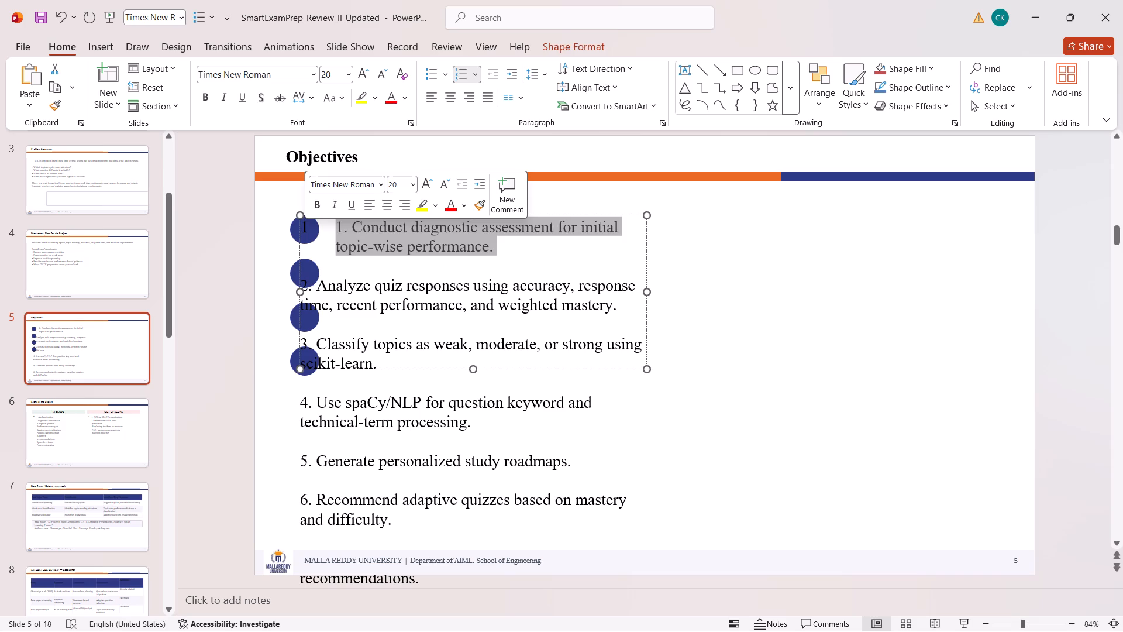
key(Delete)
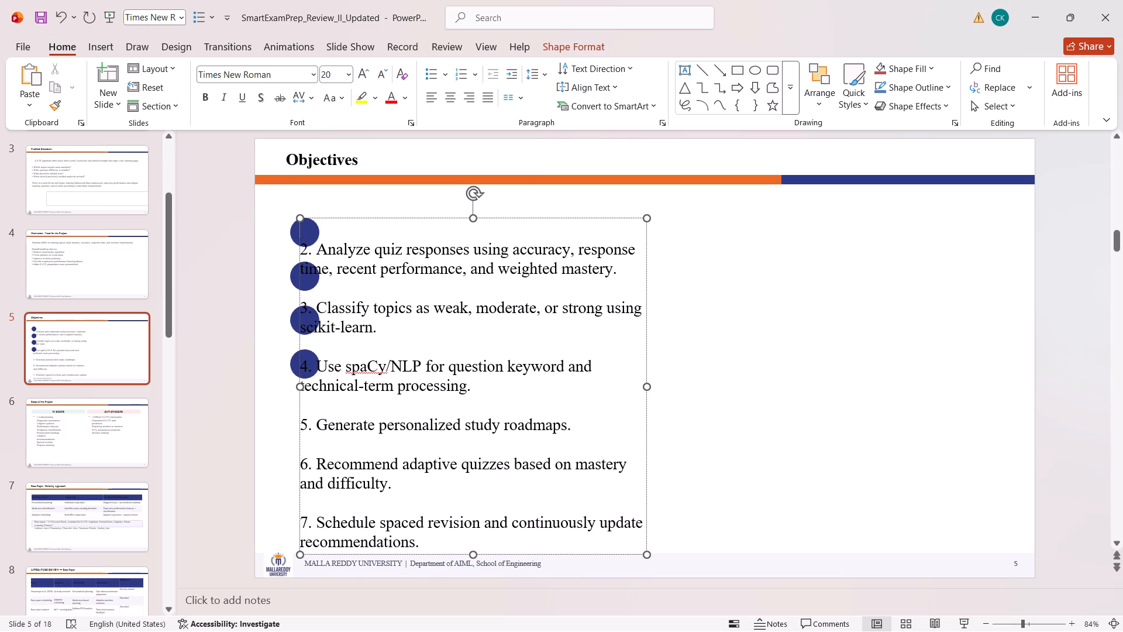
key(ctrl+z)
Move the objectives text box on the Objectives slide to the right, clear of the blue circles.
double_click(305, 230)
click(302, 217)
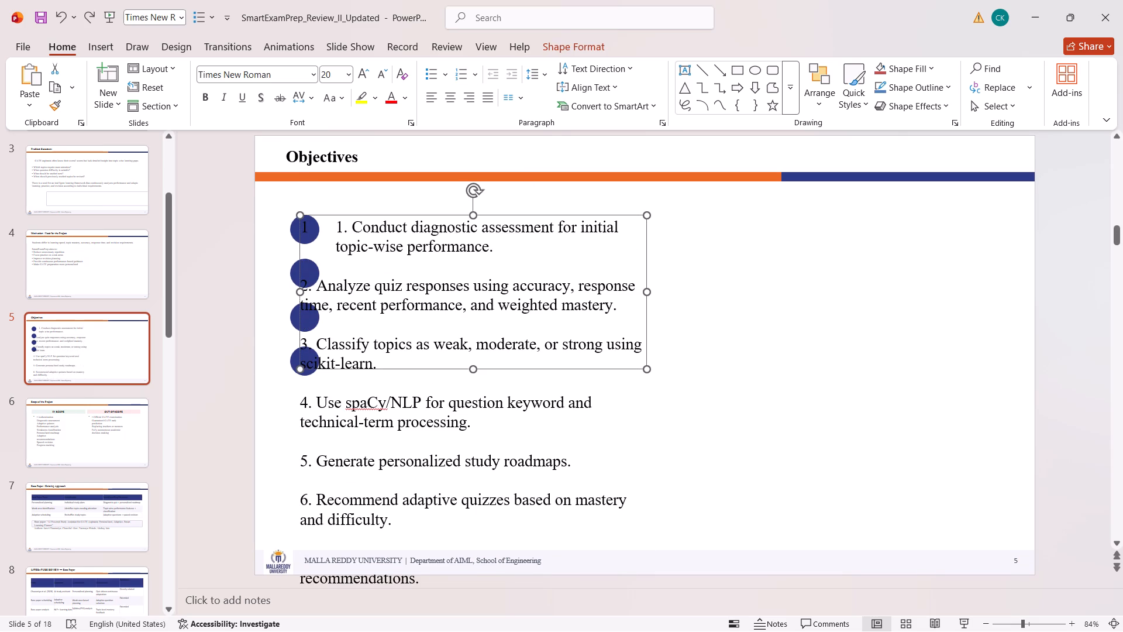
drag(312, 214, 397, 224)
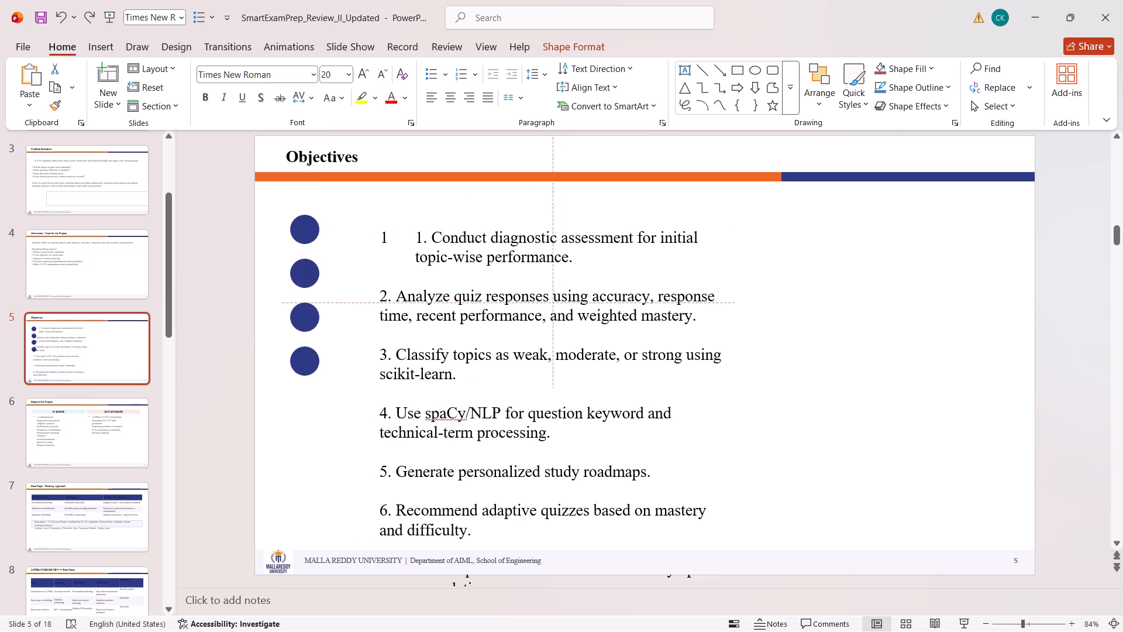
drag(397, 224, 398, 224)
Delete the four blue circles beside the objectives text on the Objectives slide.
click(317, 226)
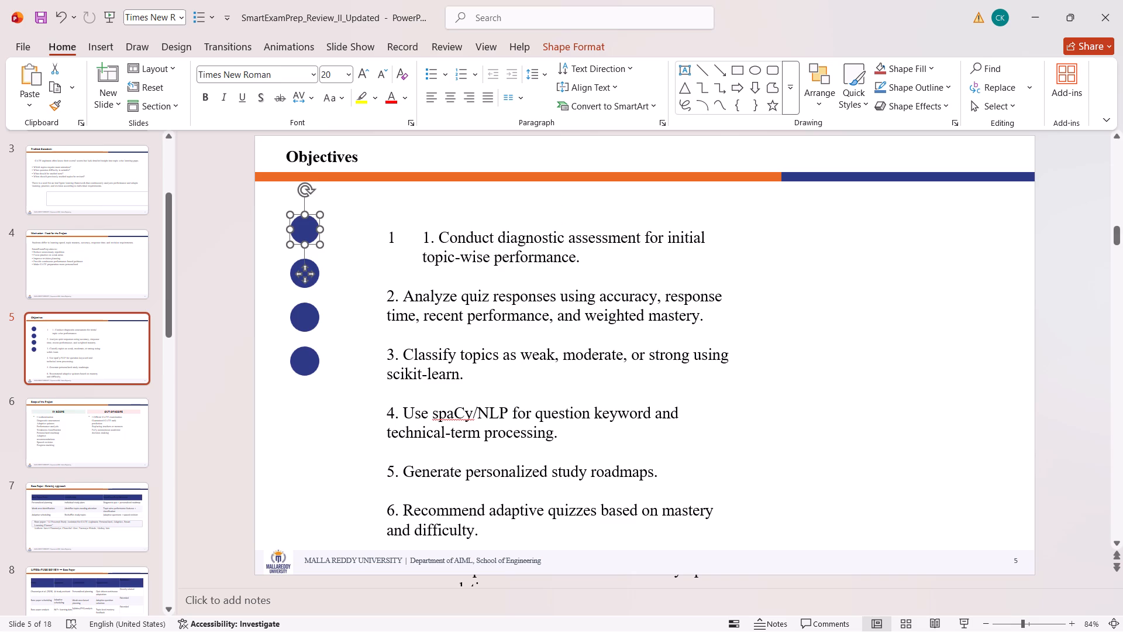
key(Delete)
click(312, 258)
key(Insert)
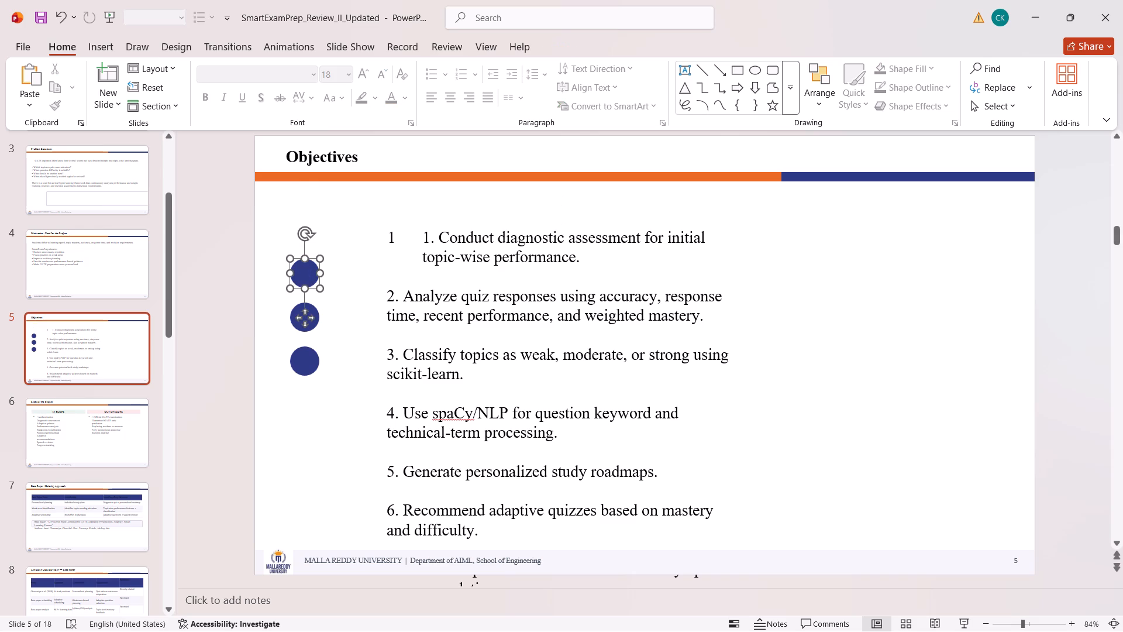
key(Delete)
click(298, 316)
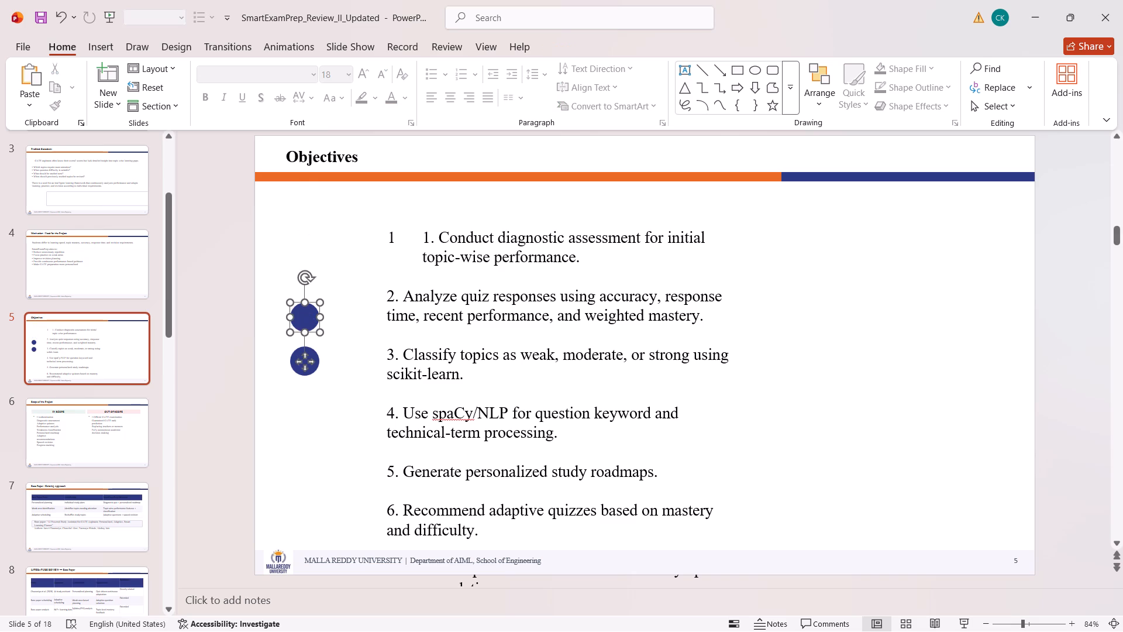
key(Delete)
double_click(310, 346)
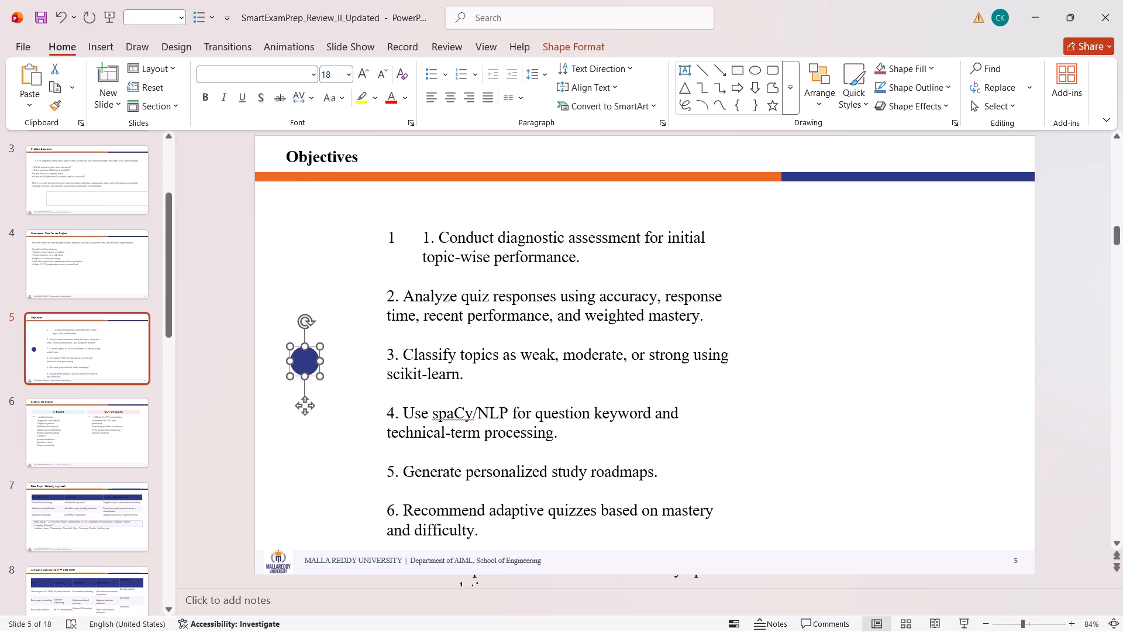
key(Delete)
Move the objectives text box back beneath the Objectives title and widen it across most of the slide.
click(487, 294)
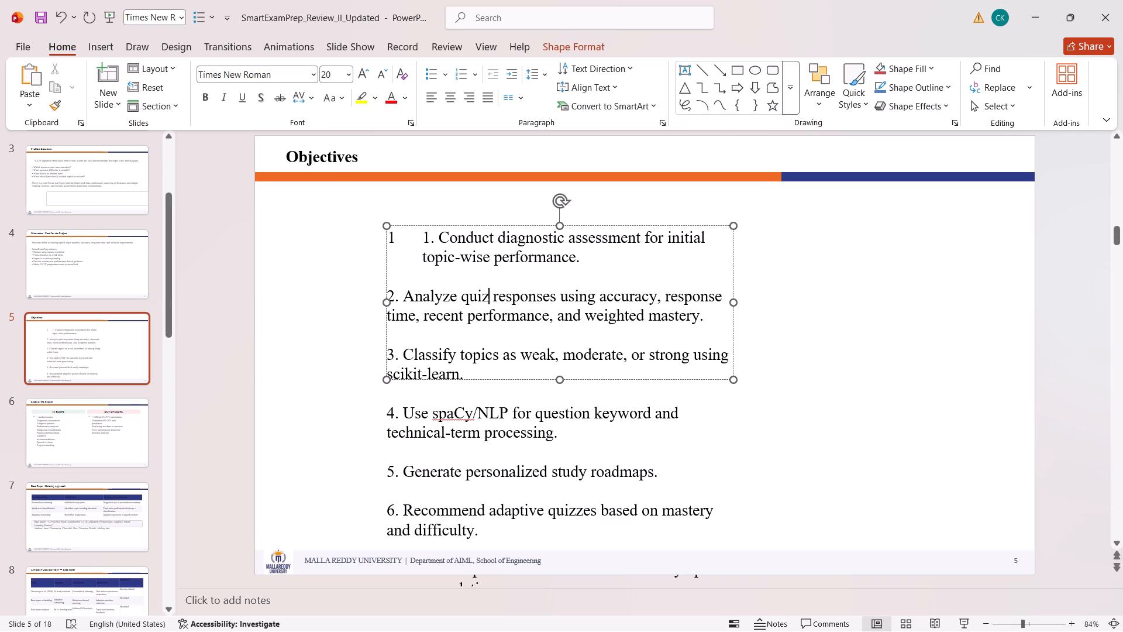
drag(398, 225, 366, 212)
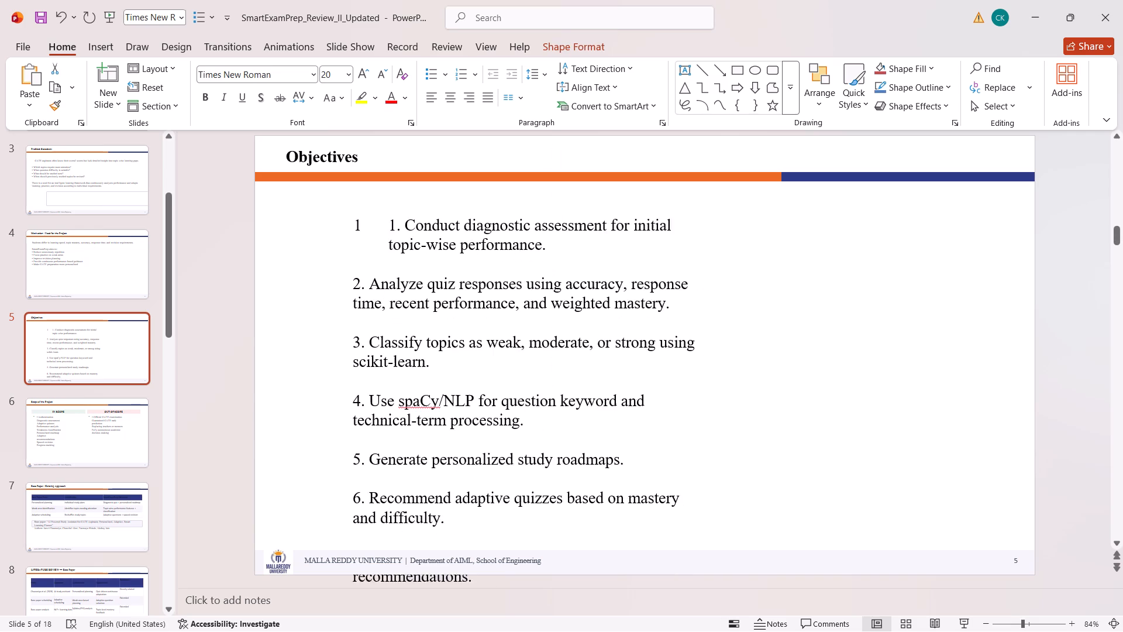
drag(366, 212, 294, 197)
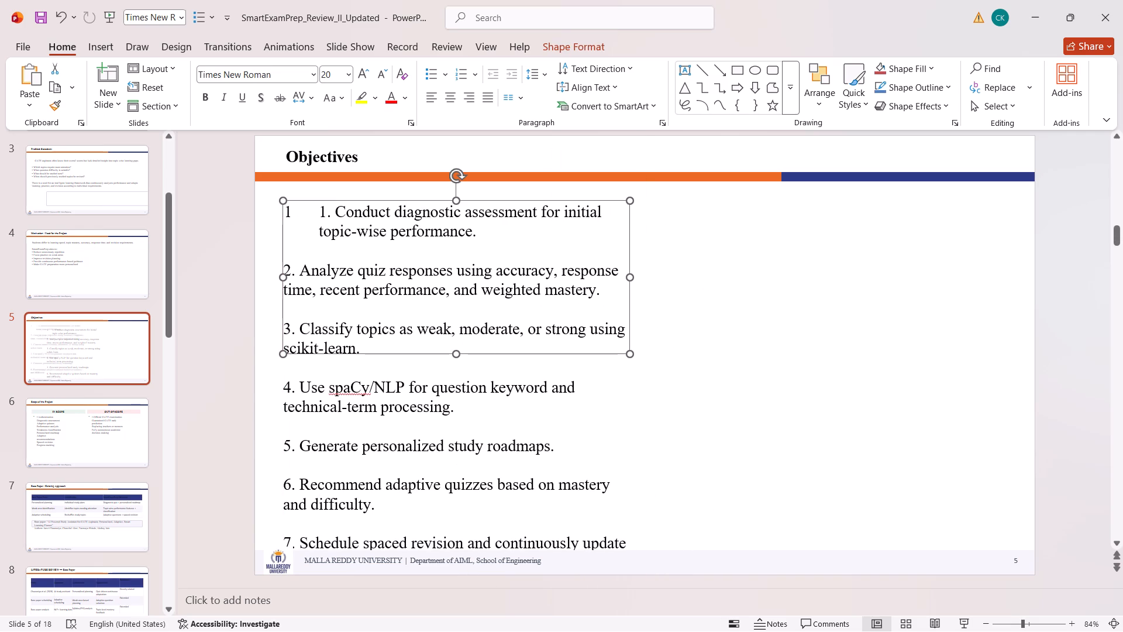
drag(629, 279, 848, 281)
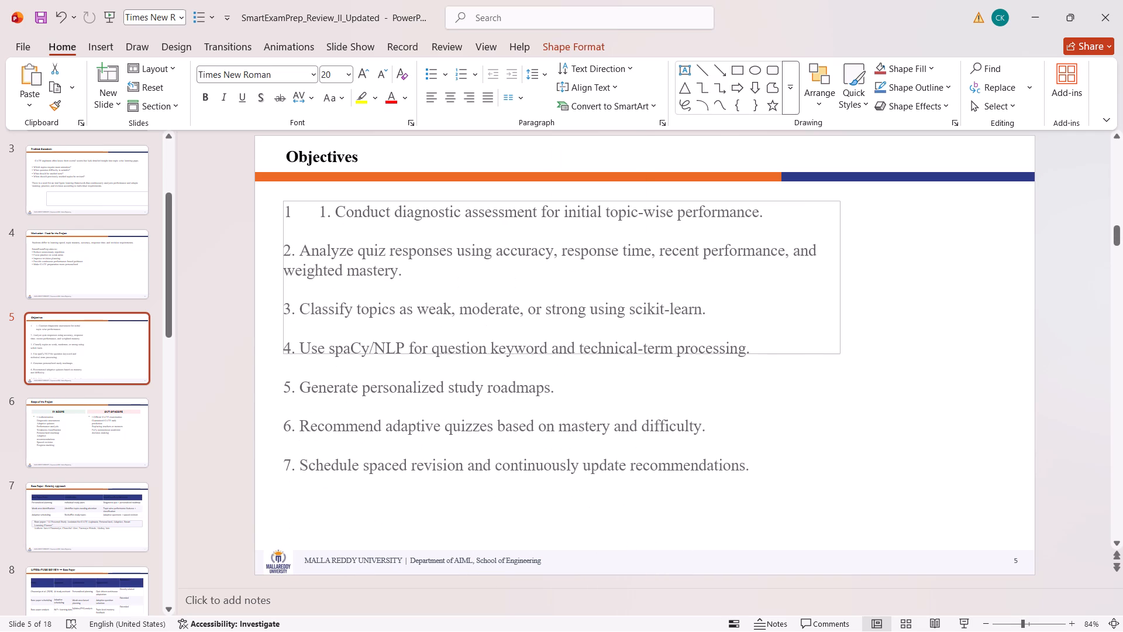
drag(848, 281, 900, 284)
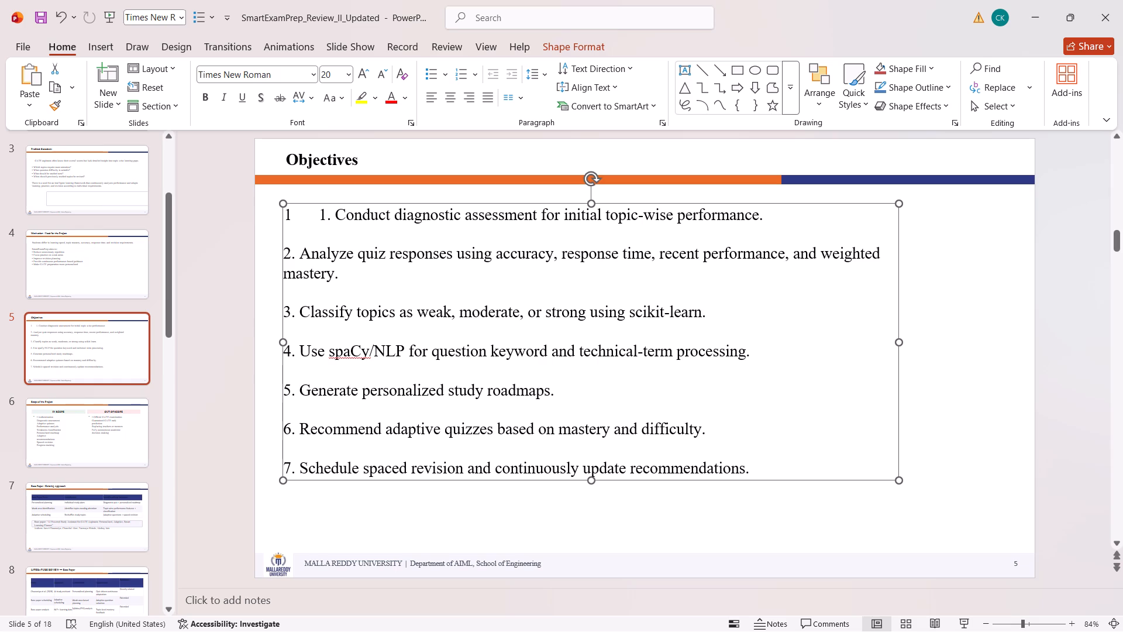
click(902, 341)
Remove the extra automatic list number before the first objective, keeping "1. Conduct diagnostic assessment for initial topic-wise performance.".
click(330, 212)
key(BackSpace)
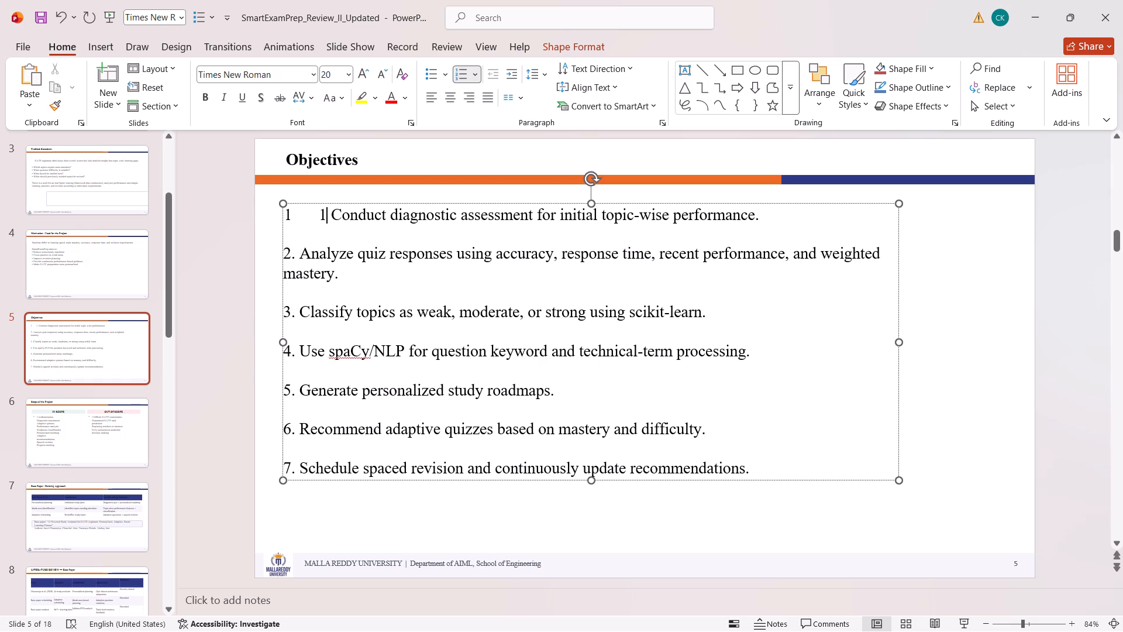
key(BackSpace)
key(BackSpace)
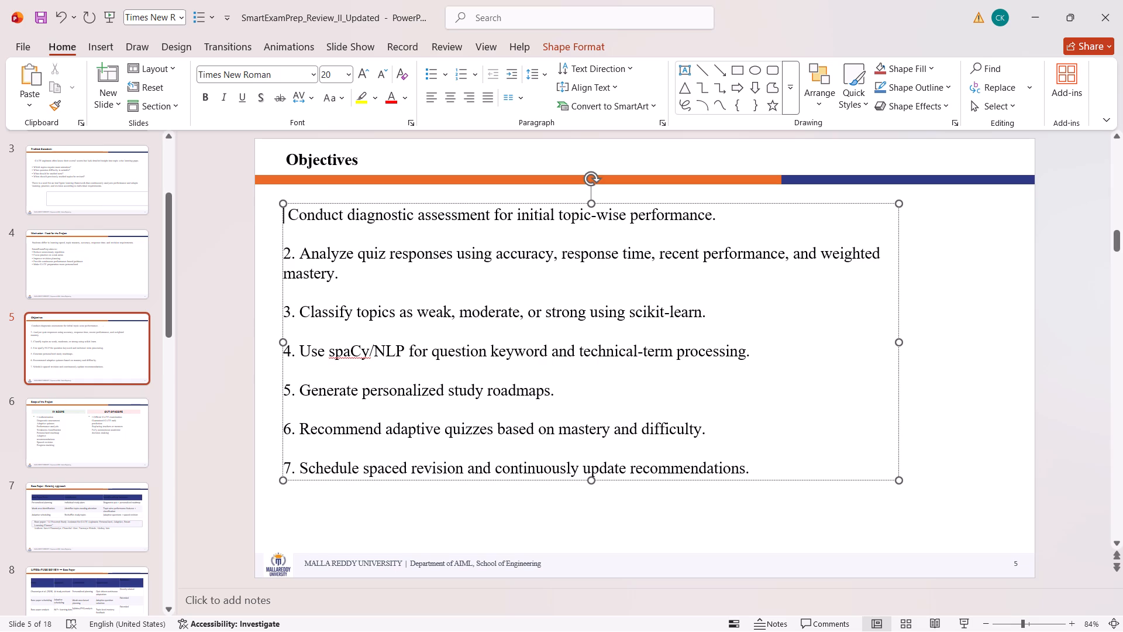
key(ctrl+z)
key(Down)
key(Left)
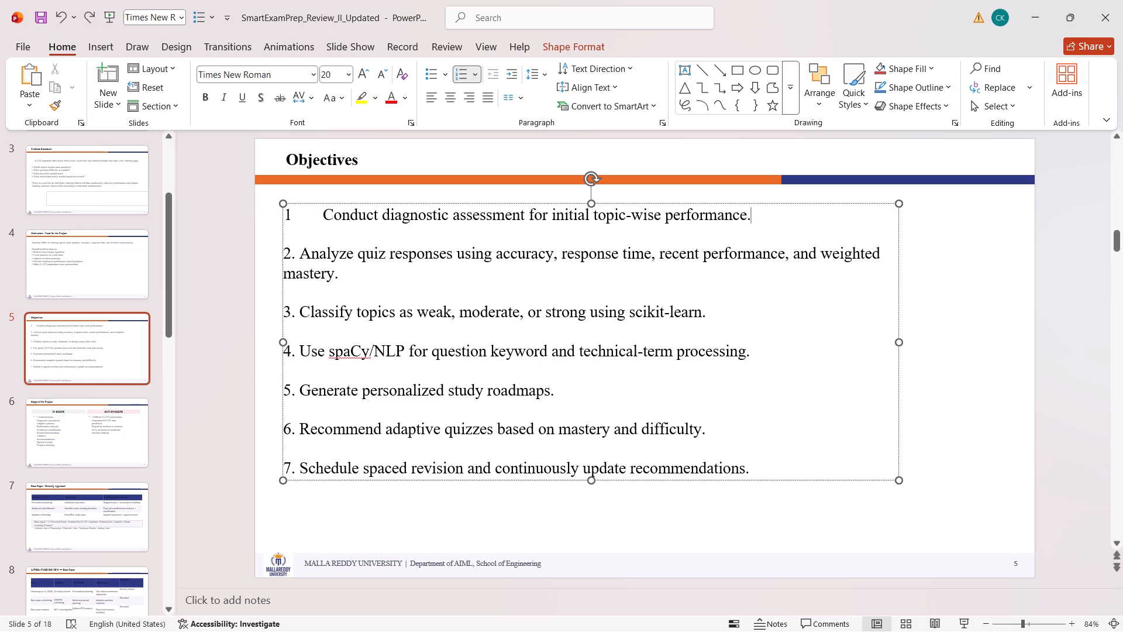
key(ctrl+Left)
key(ctrl+z)
key(Left)
key(Left)
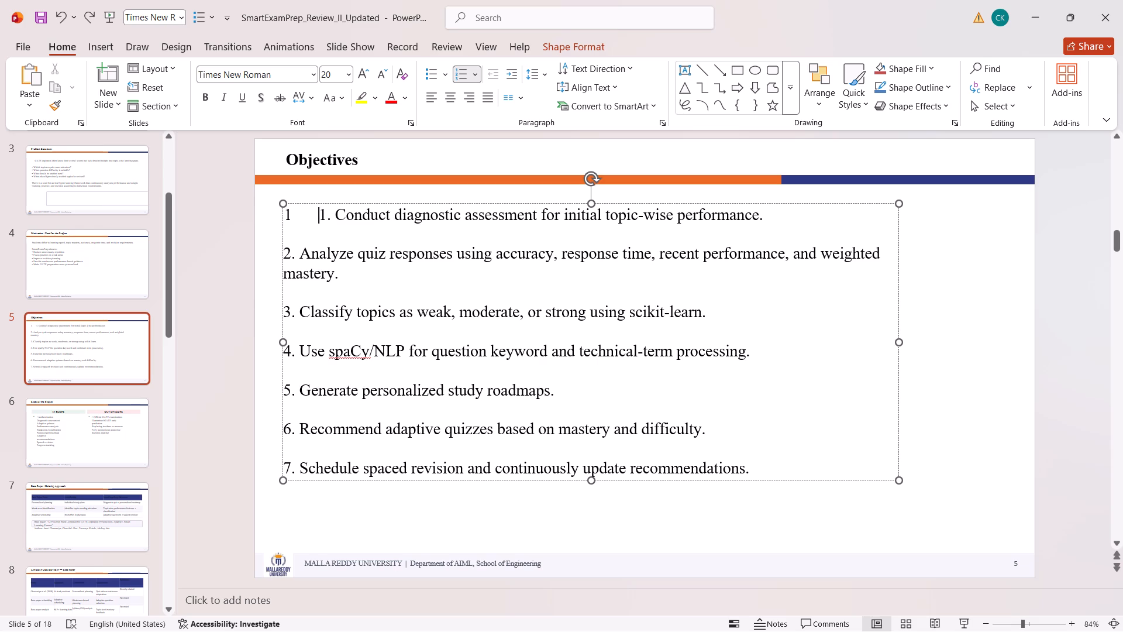
key(BackSpace)
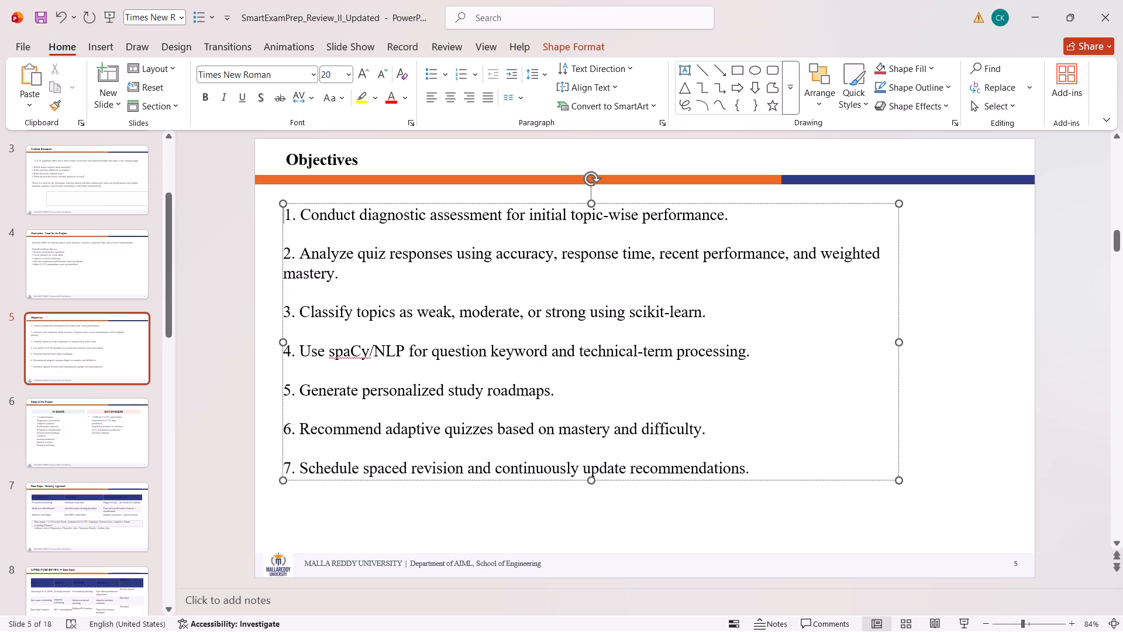
click(205, 348)
On the Scope of the Project slide, delete the stray bullets beside the Out of Scope and In Scope lists.
click(126, 407)
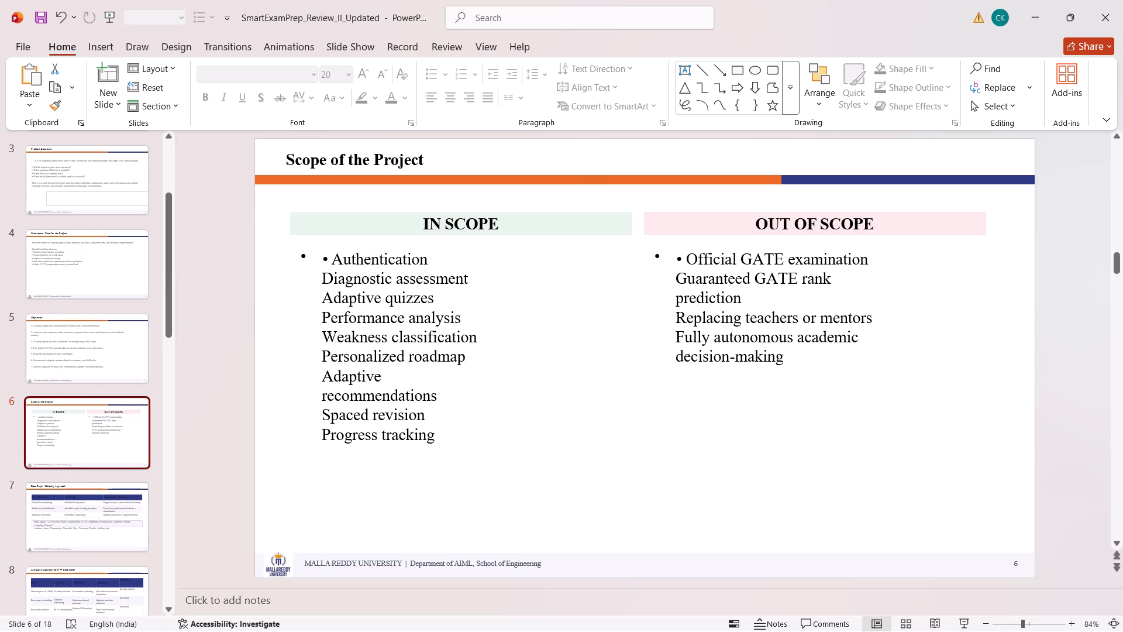
click(686, 260)
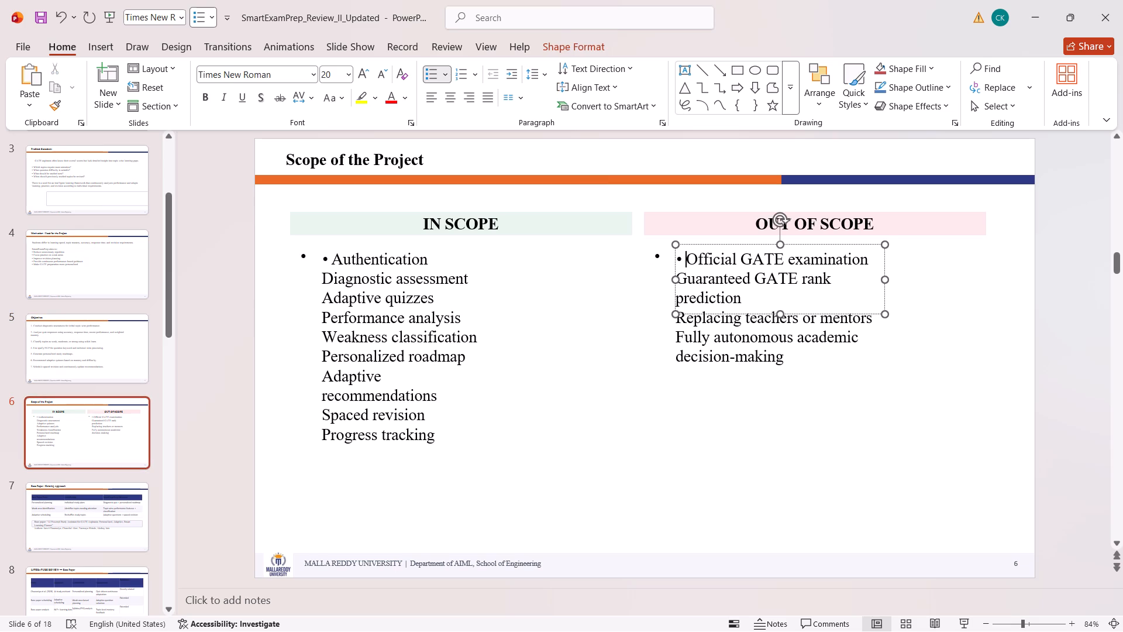
click(662, 256)
key(Delete)
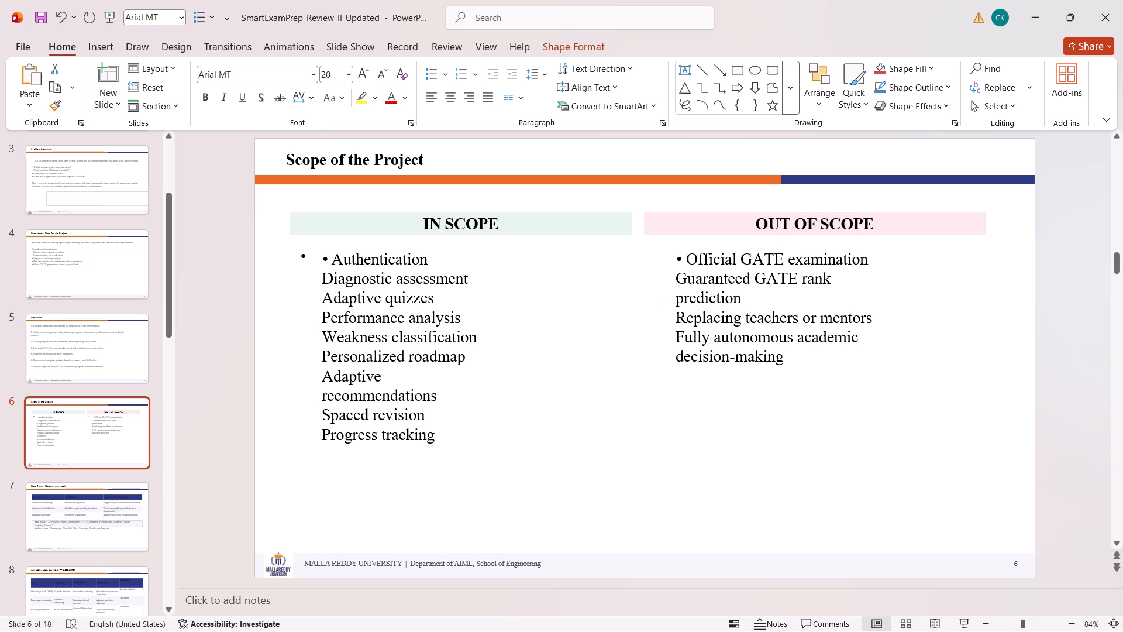
click(302, 255)
key(Delete)
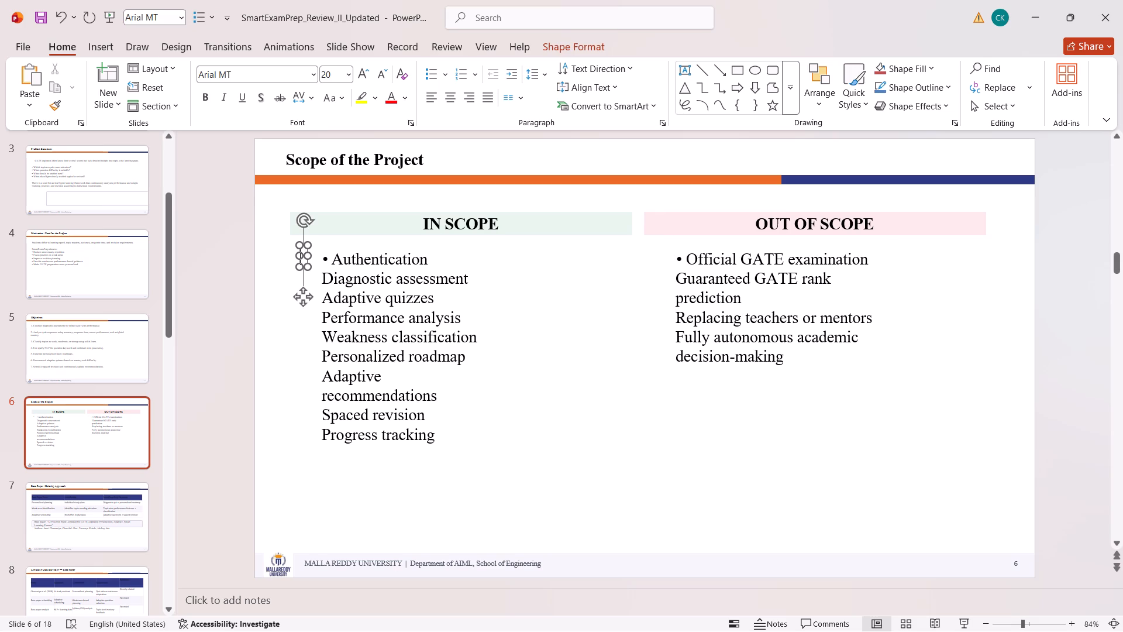
key(Delete)
On the Base Paper / Existing Approach slide, move the lavender box from behind the base paper text and delete it with its outline.
click(105, 509)
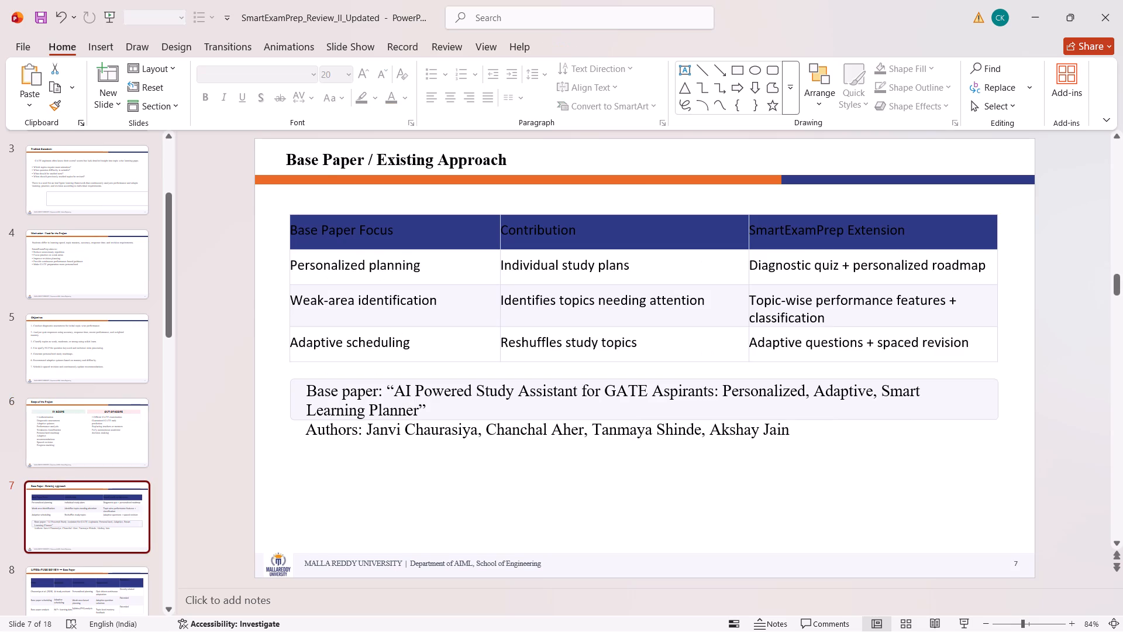
click(549, 401)
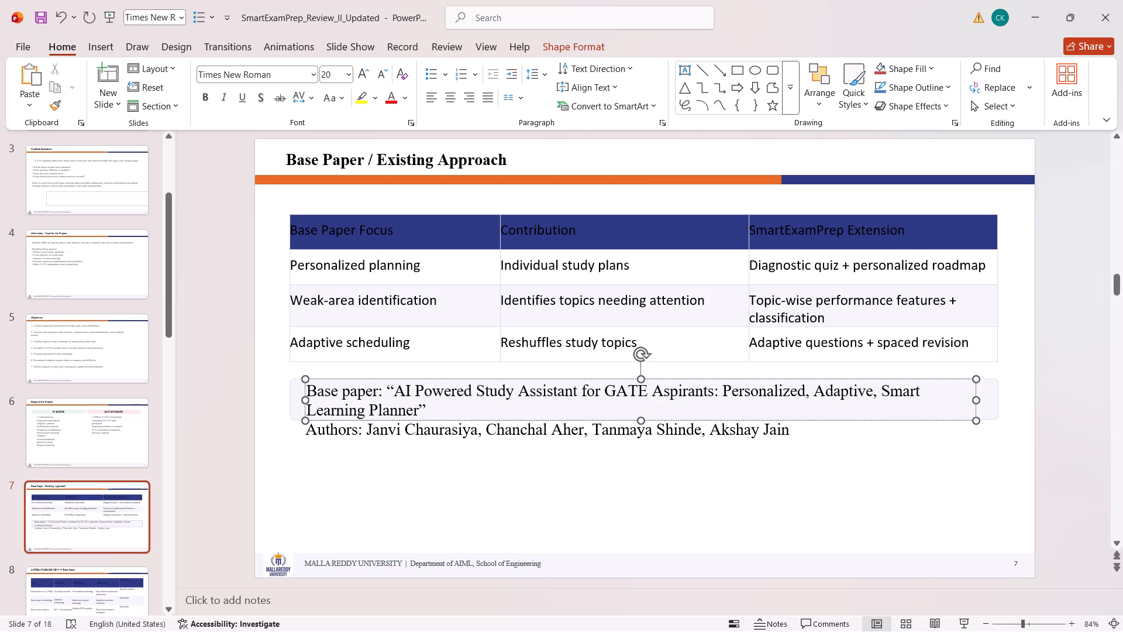
click(295, 387)
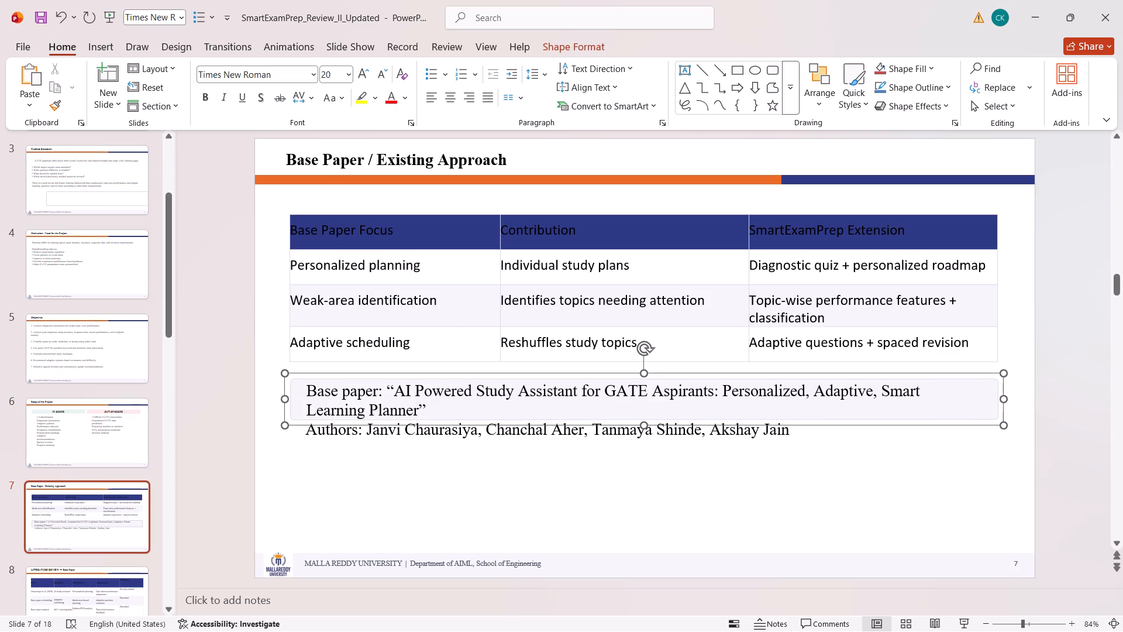
drag(284, 373, 339, 473)
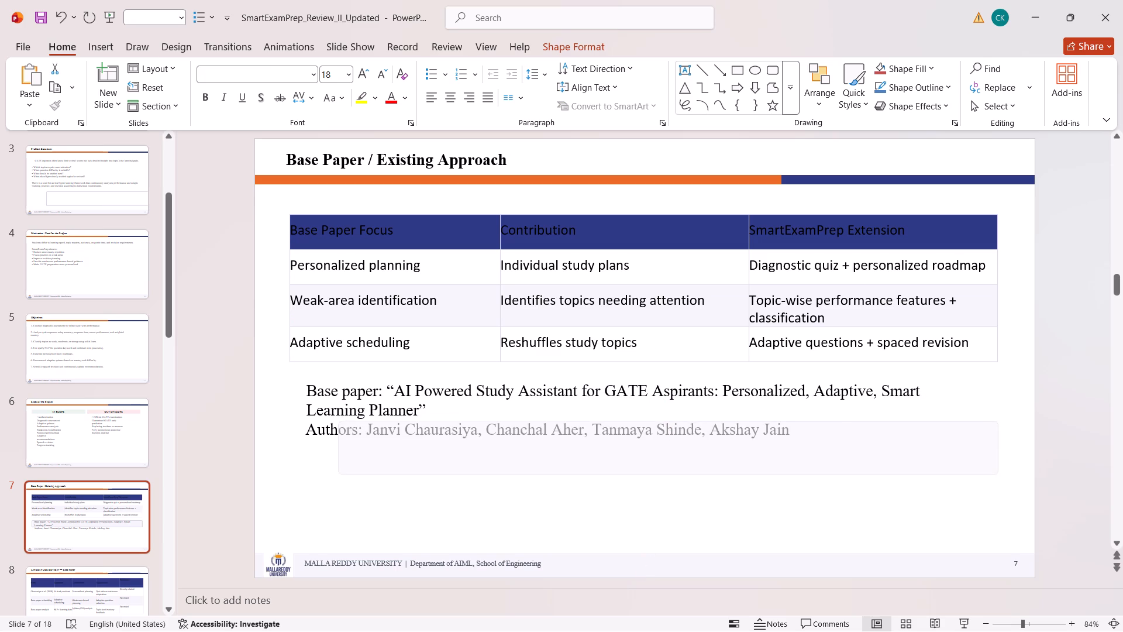
drag(339, 473, 339, 480)
click(363, 465)
key(Delete)
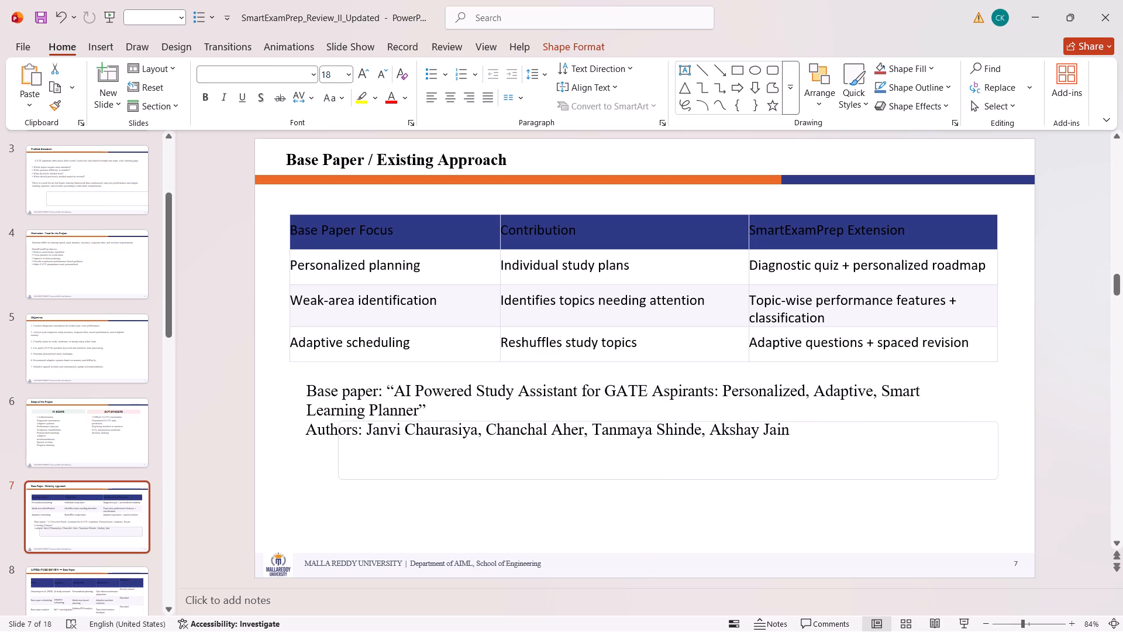
click(363, 465)
click(391, 430)
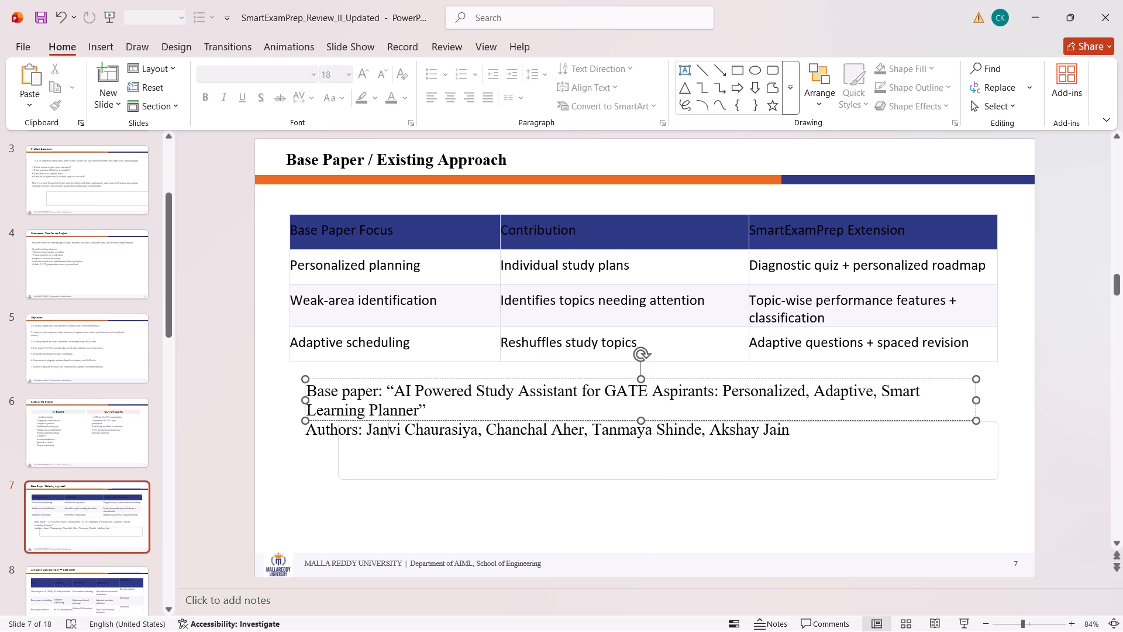
click(352, 449)
click(340, 469)
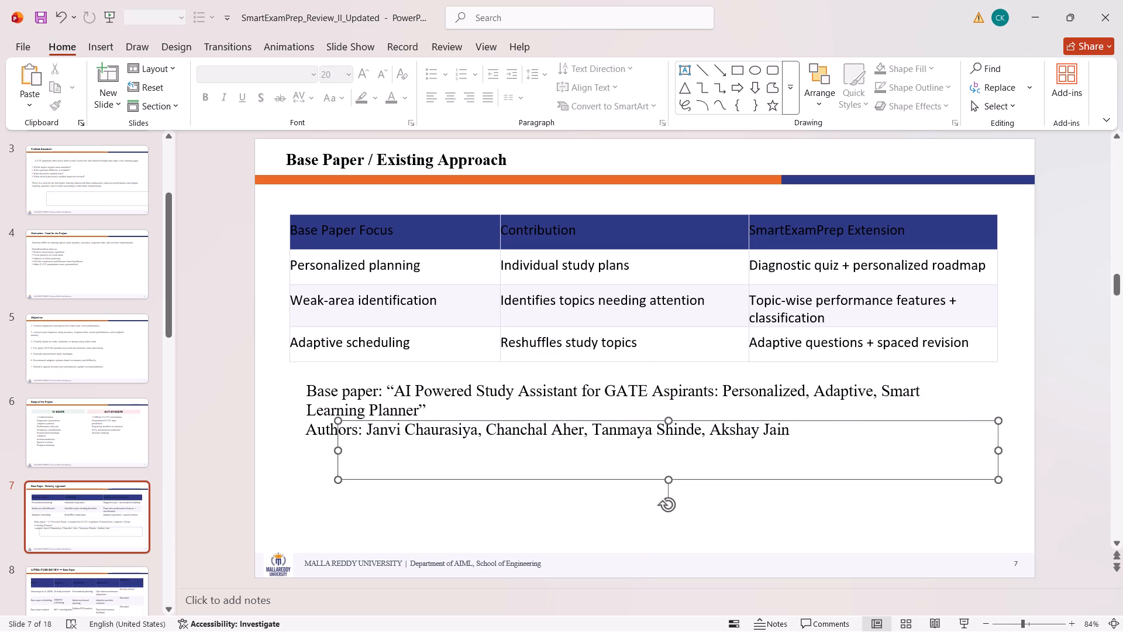
key(Delete)
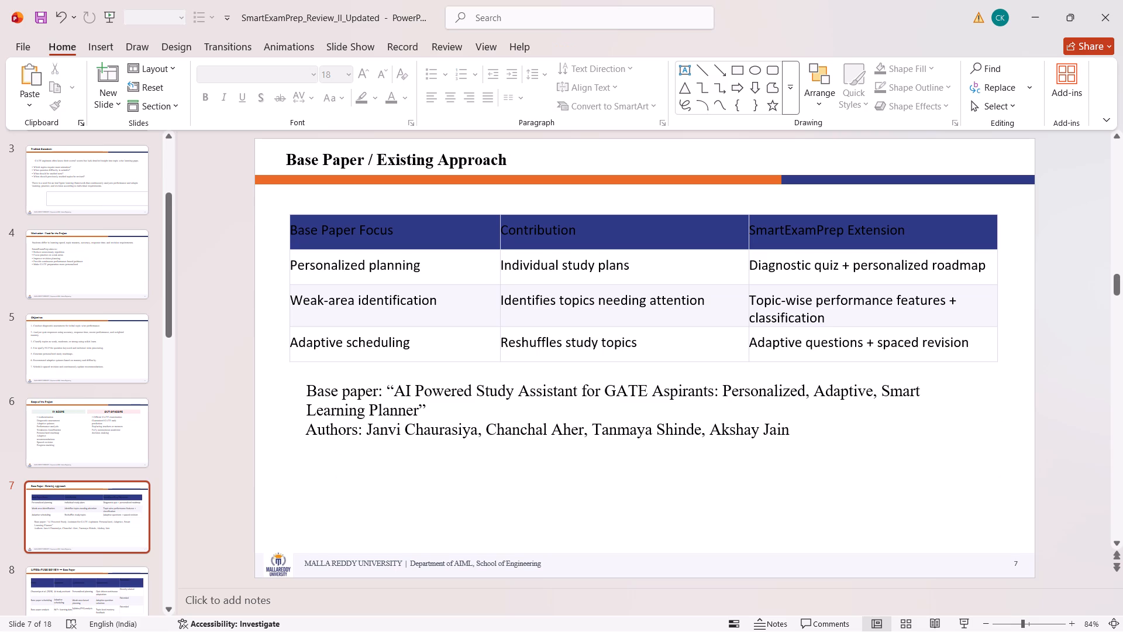
Examine the slides from Literature Review — Base Paper through Tools and Technologies for layout problems.
click(75, 581)
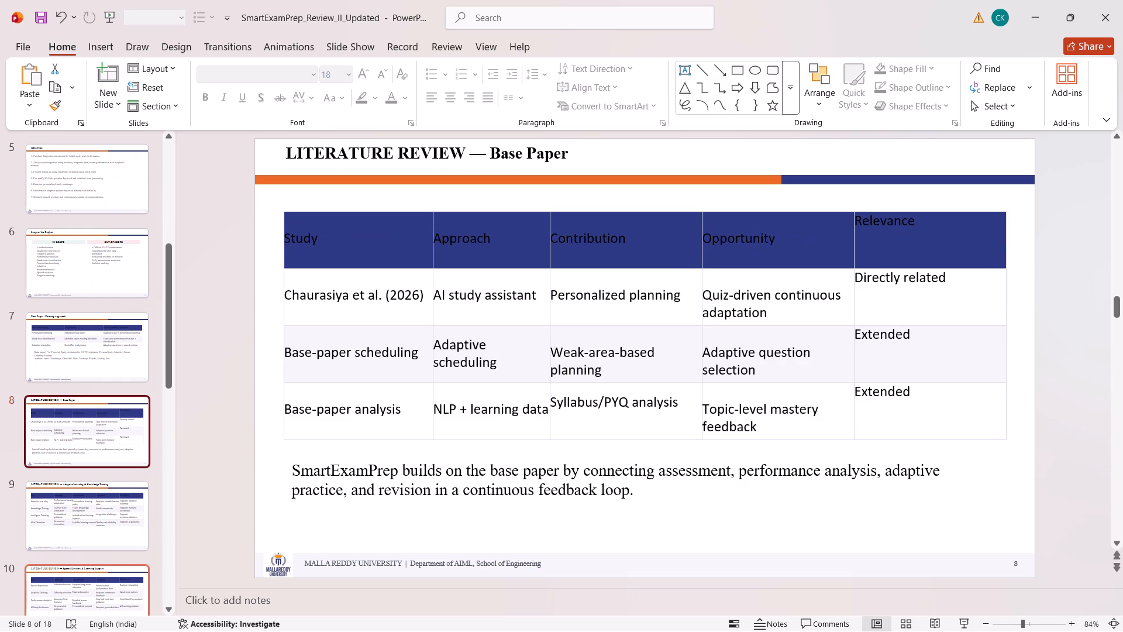
key(Up)
key(Down)
key(Down)
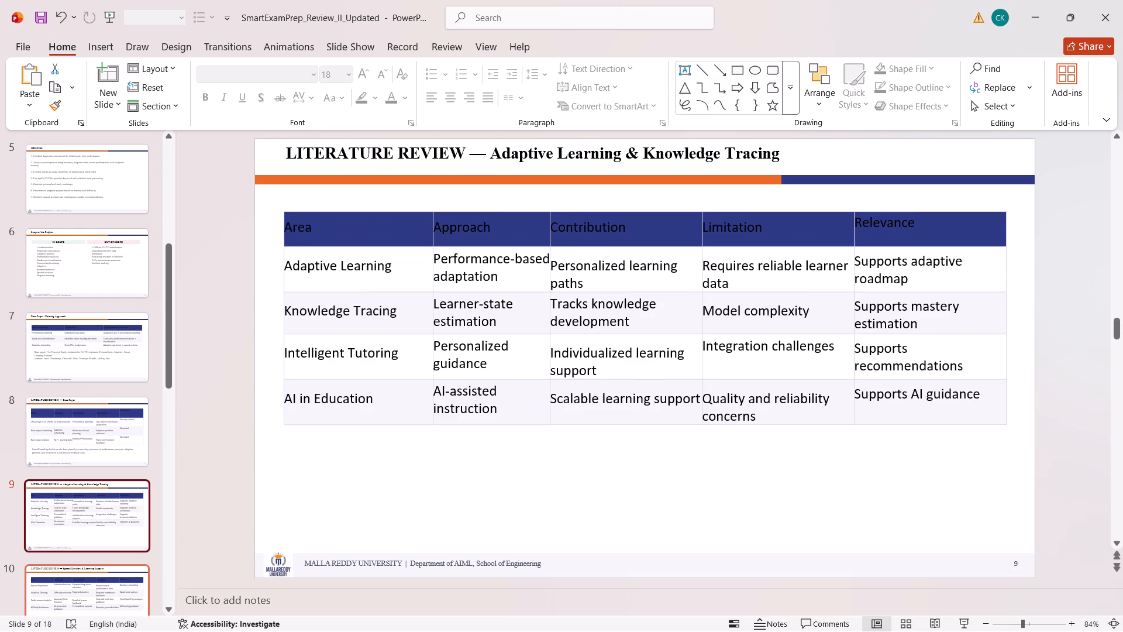
key(Down)
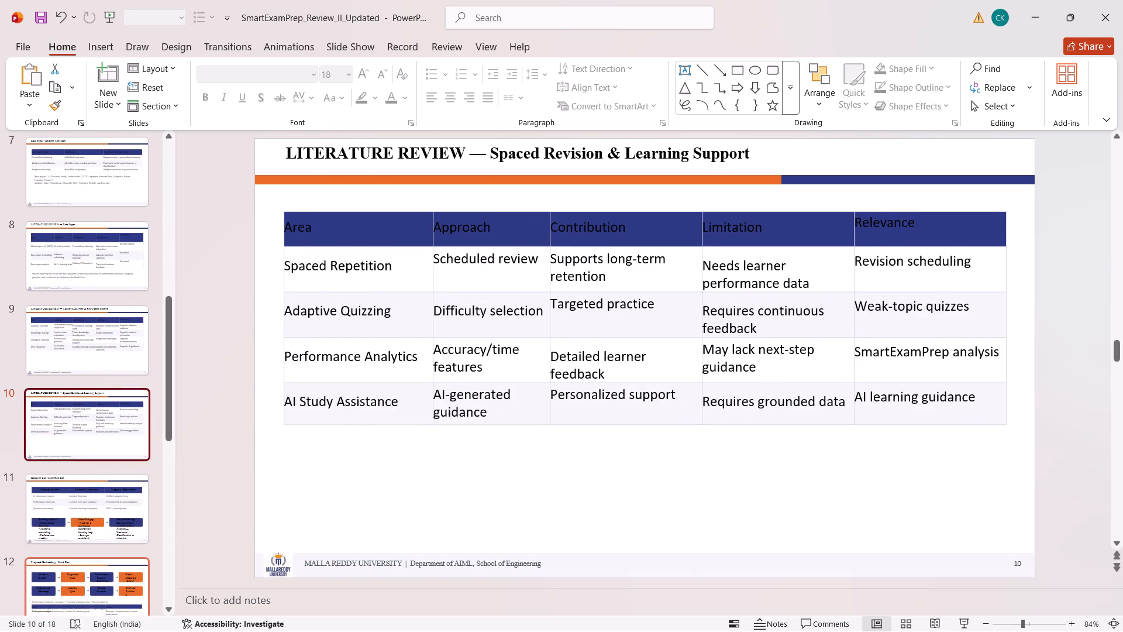
key(Down)
key(Down)
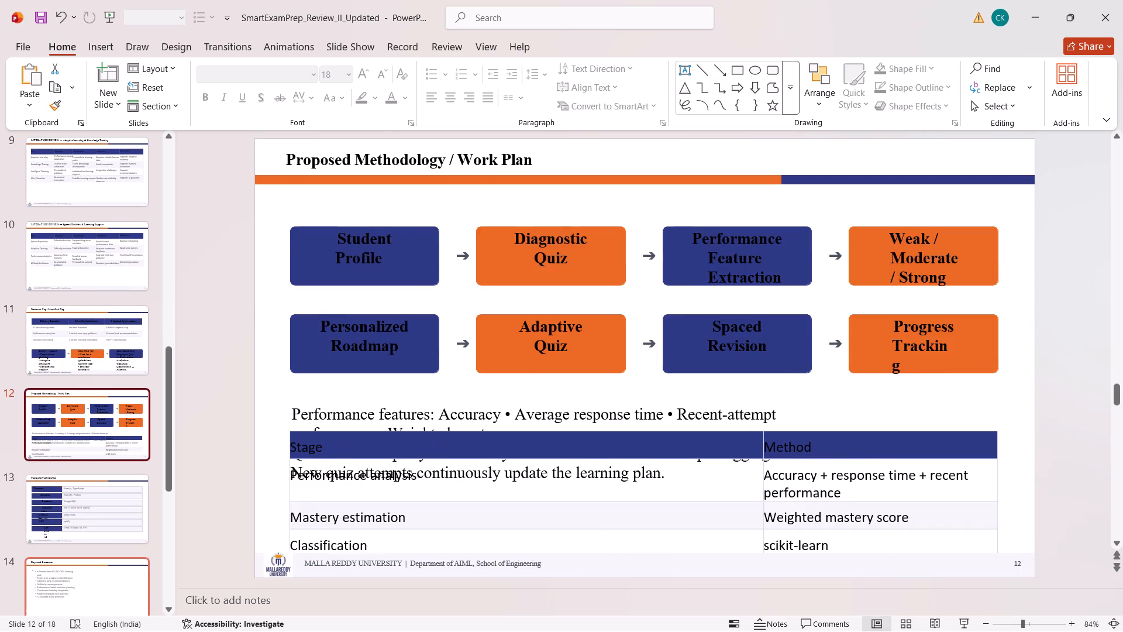
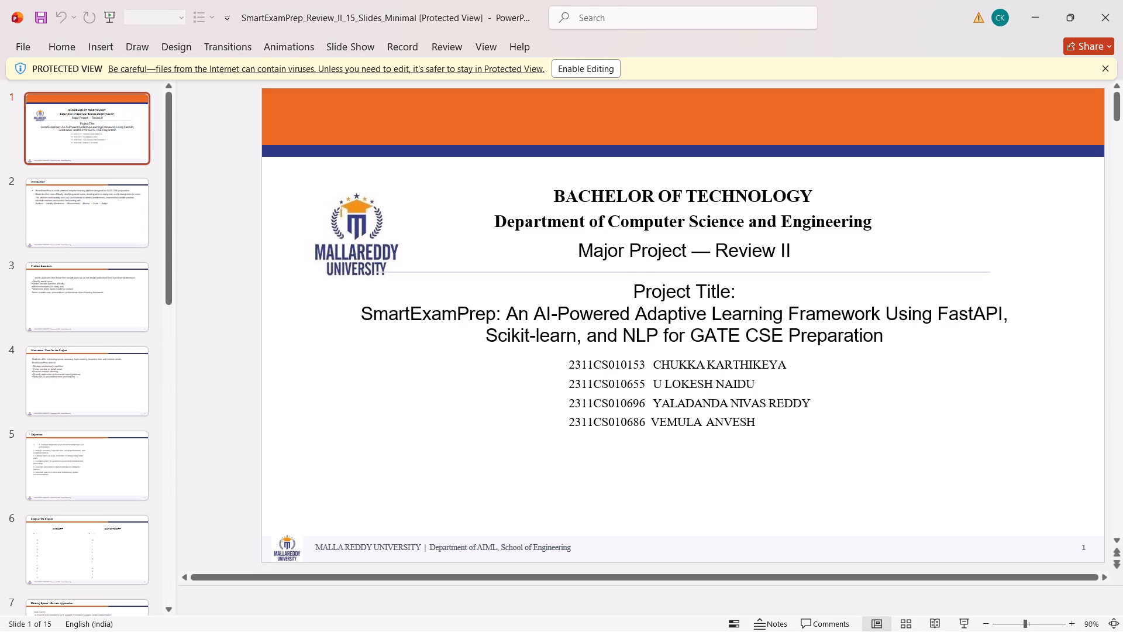
Review the opening slides of the downloaded presentation up to the Scope of the Project slide.
key(Down)
key(Down)
key(Down)
key(Down)
key(Down)
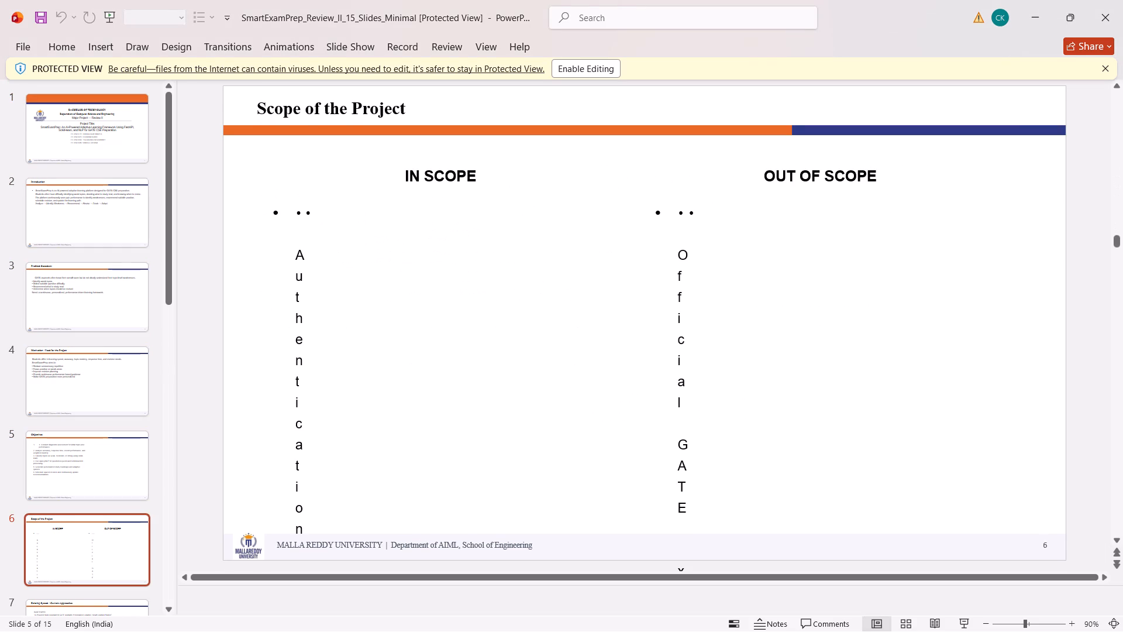
key(Down)
key(Up)
click(565, 273)
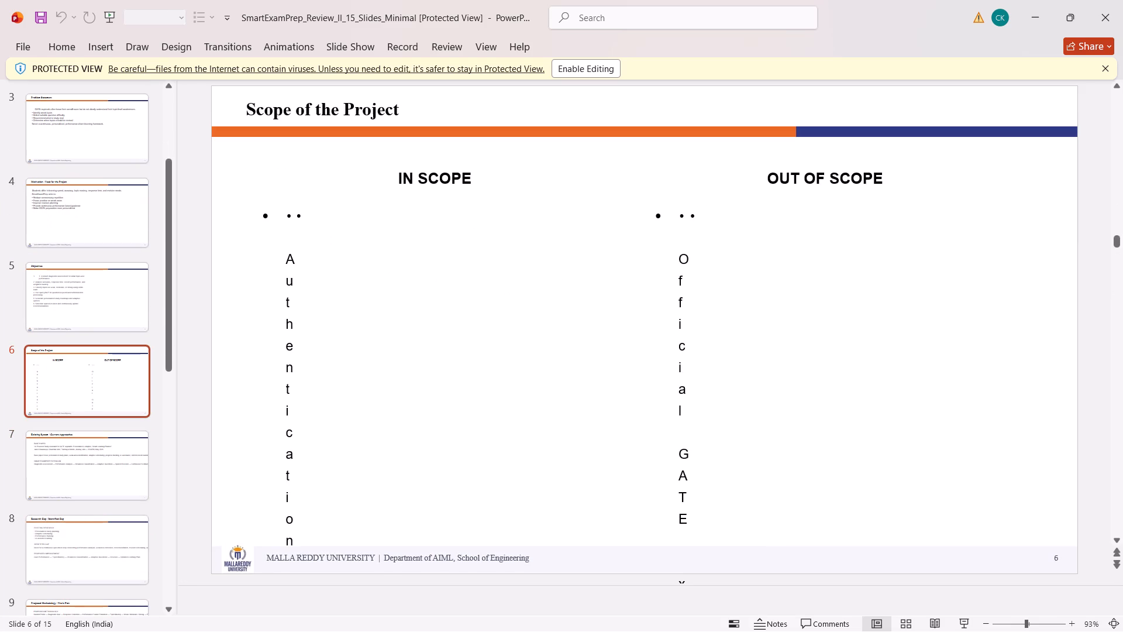
Enable editing and widen the In Scope list's text box on slide 6 rightward, past the start of the Out of Scope list.
click(590, 75)
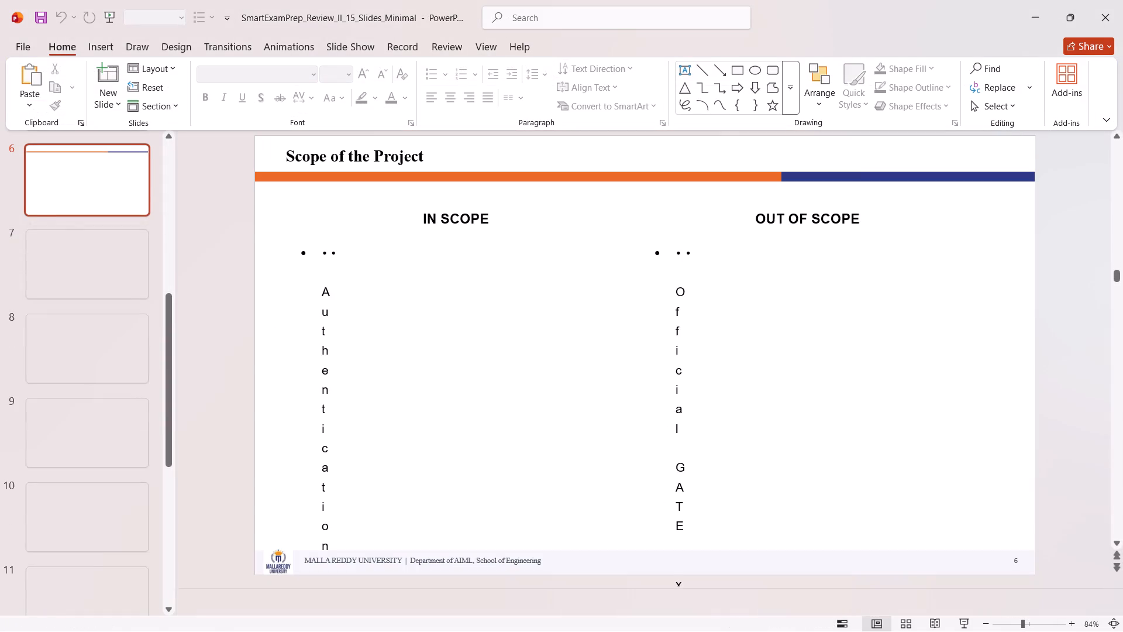
click(382, 340)
click(326, 355)
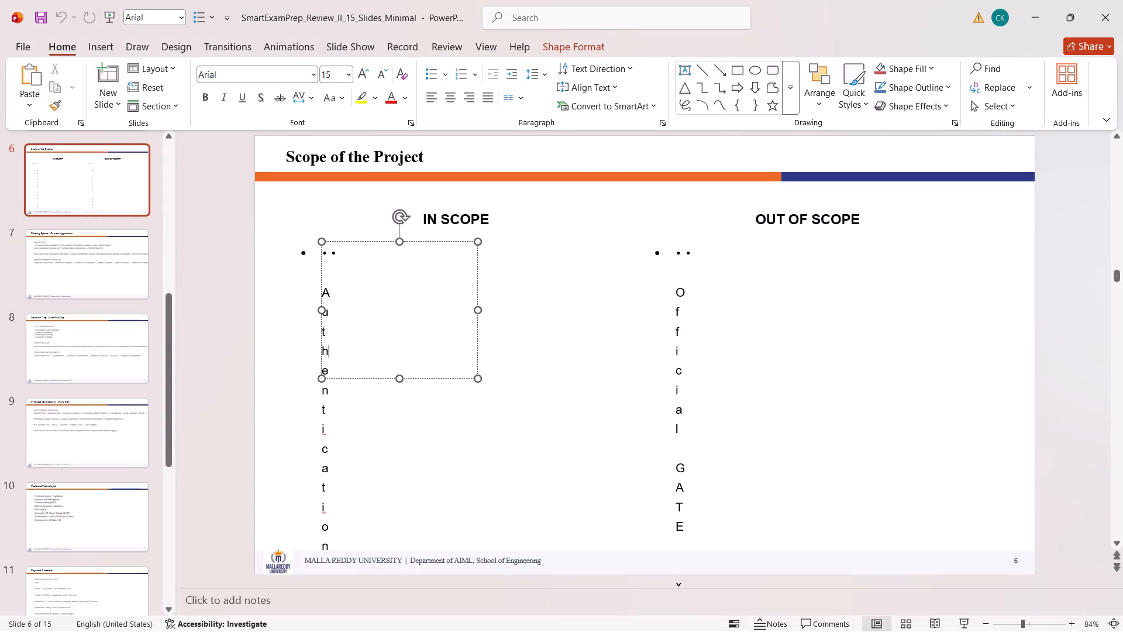
drag(481, 310, 786, 321)
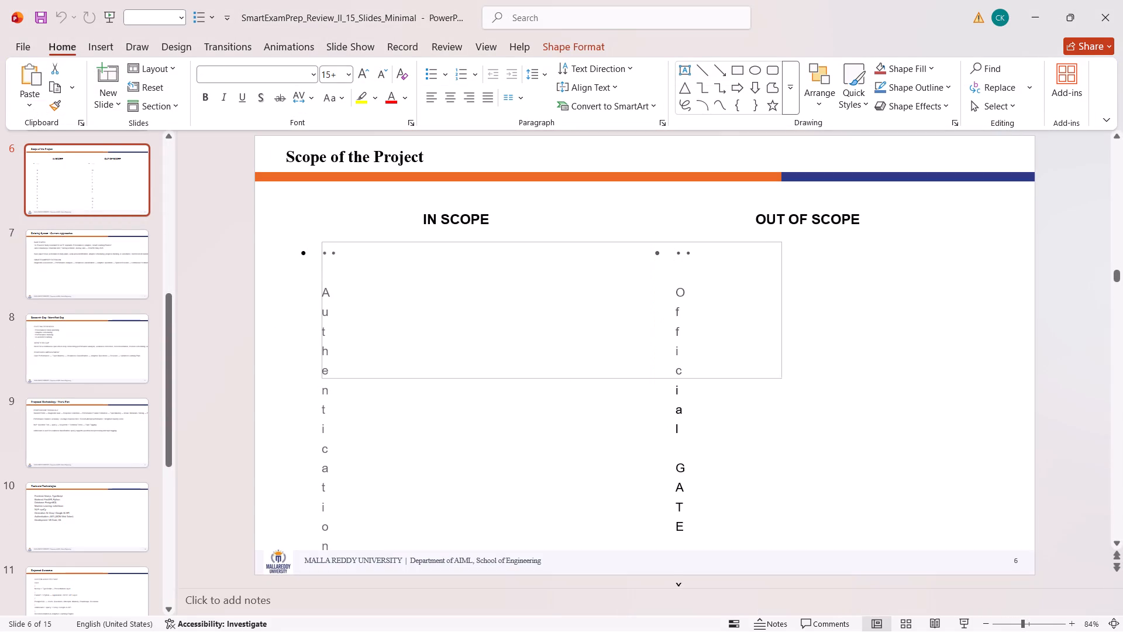
drag(786, 321, 790, 321)
Examine the In Scope and Out of Scope lists on slide 6 where their vertical text runs below the slide.
scroll(665, 403, down, 10)
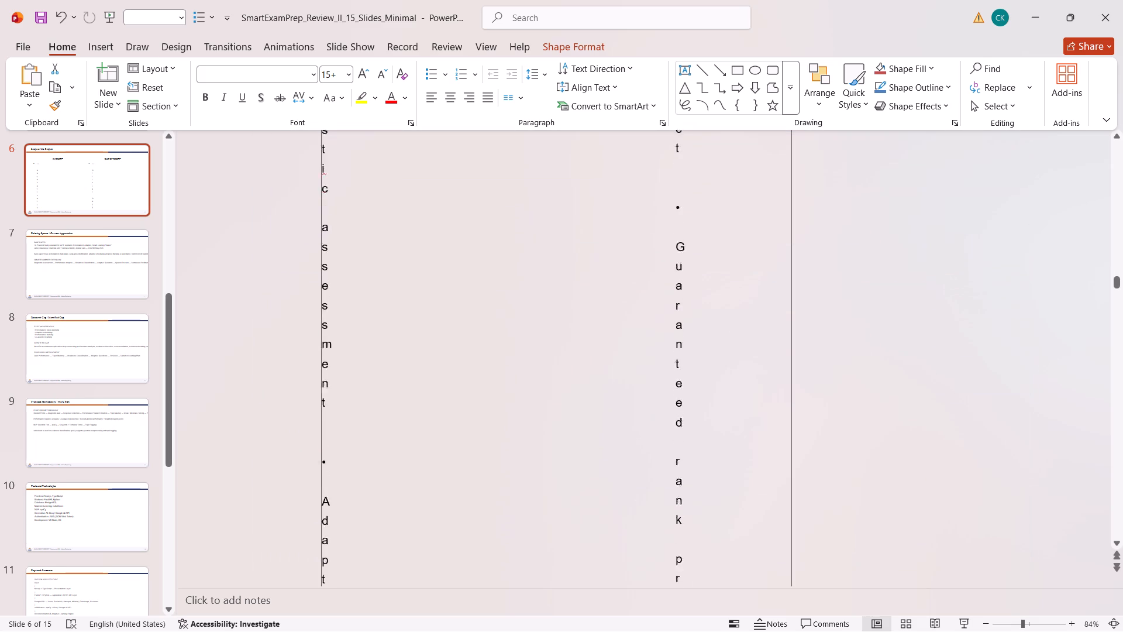
scroll(665, 403, down, 17)
scroll(700, 445, up, 8)
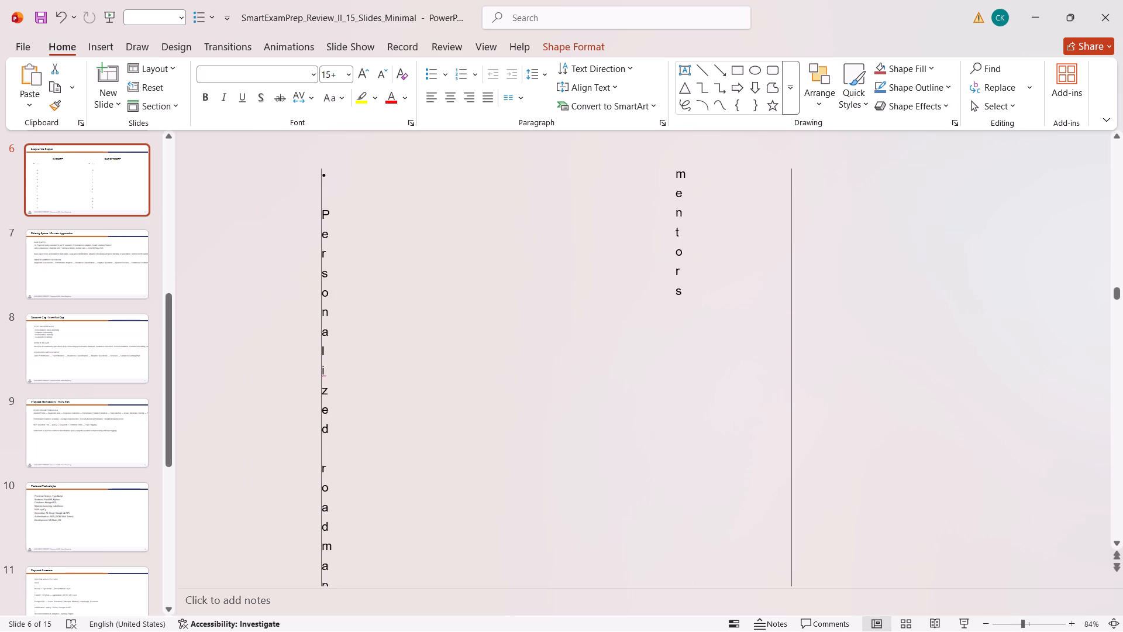
scroll(700, 445, up, 6)
scroll(700, 445, down, 20)
scroll(700, 445, down, 16)
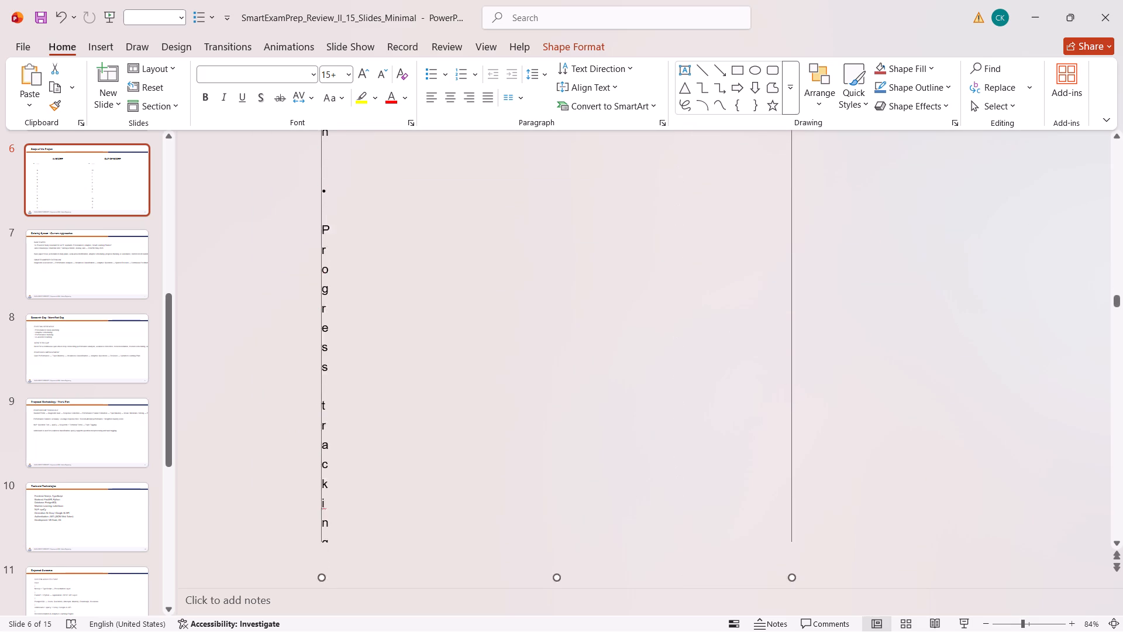
scroll(700, 445, down, 20)
scroll(700, 445, down, 5)
scroll(700, 445, up, 8)
scroll(700, 445, down, 4)
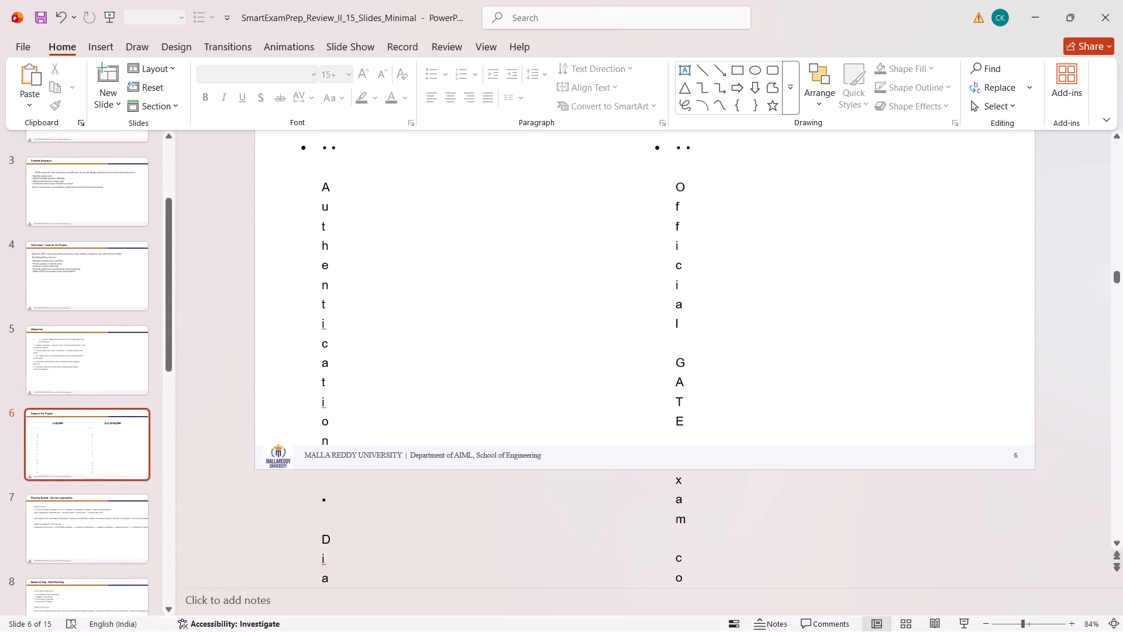
scroll(700, 445, down, 8)
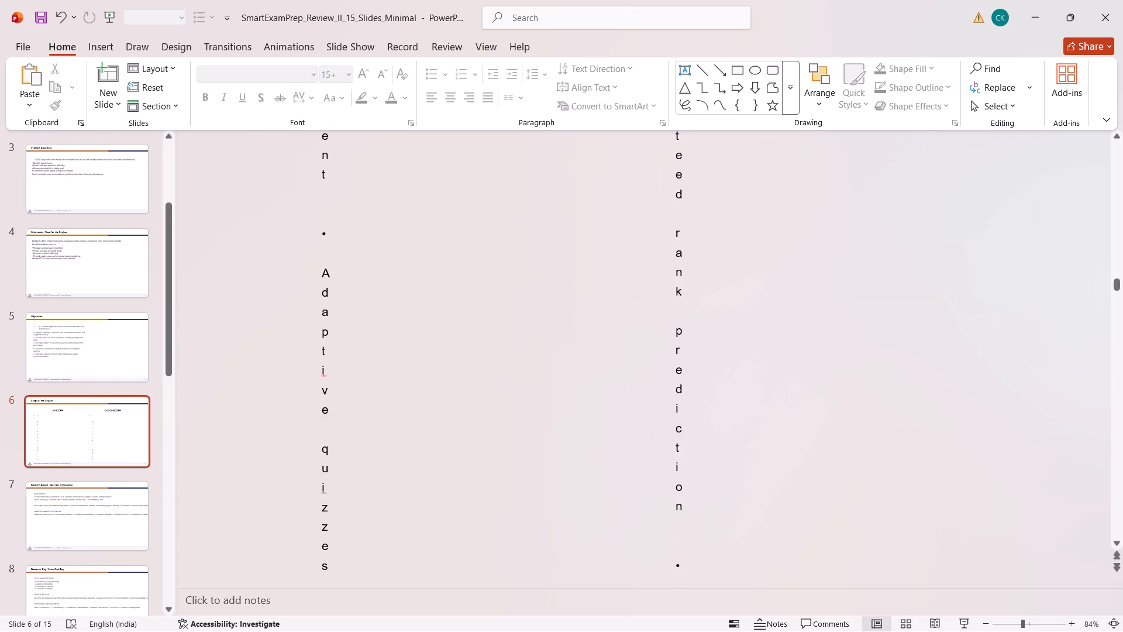
scroll(700, 445, down, 4)
Select the In Scope list's text box and extend its left edge slightly further left.
click(678, 448)
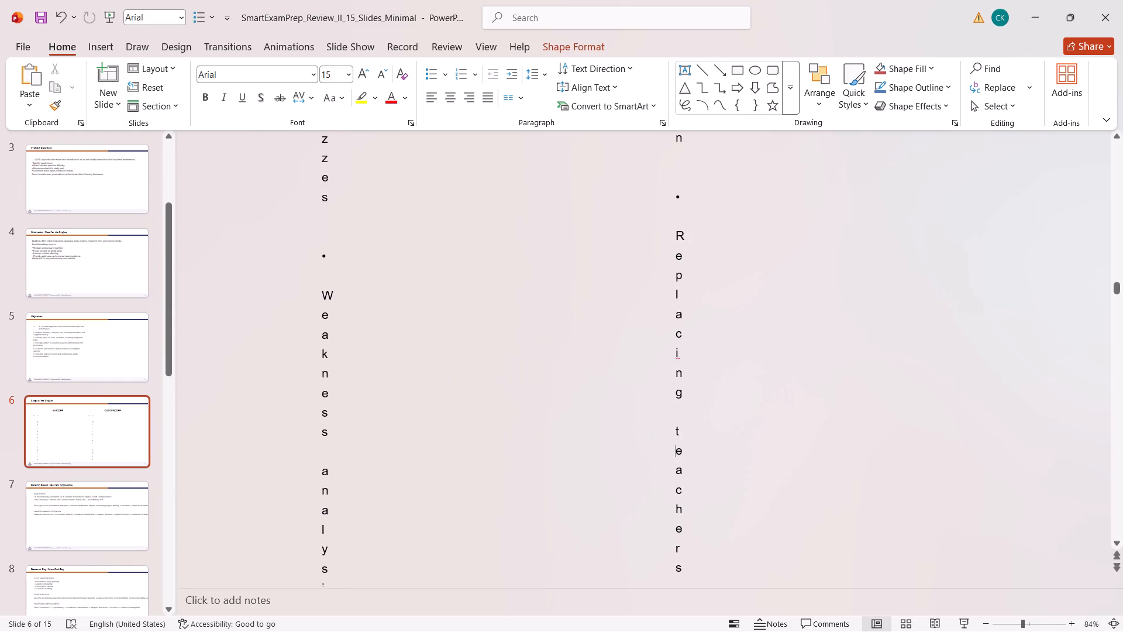
click(510, 396)
click(319, 308)
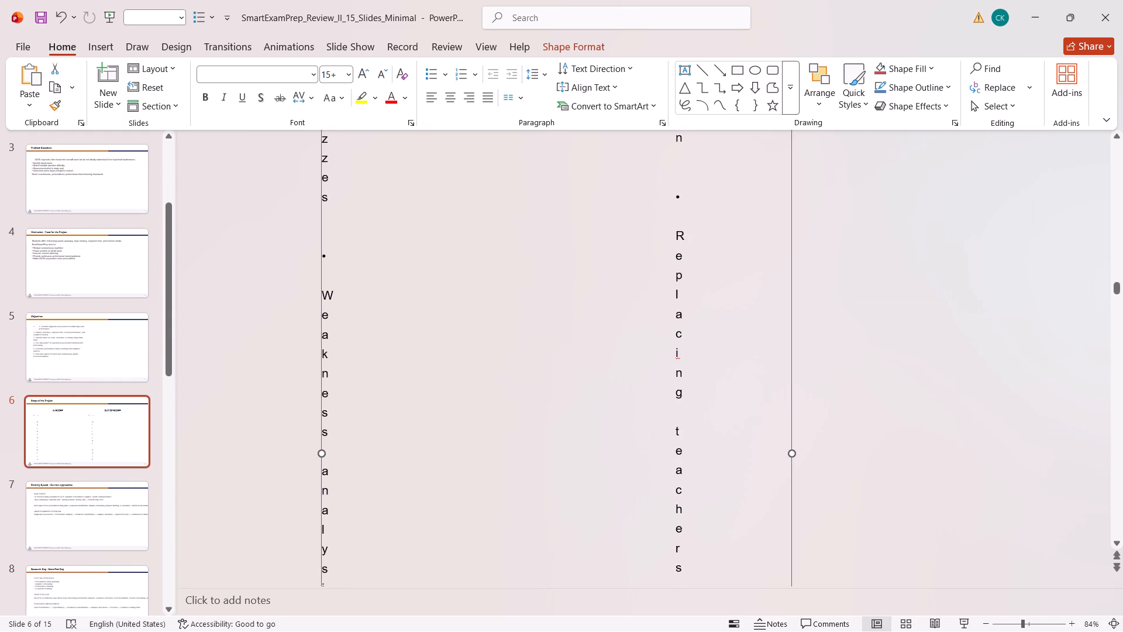
drag(322, 449, 273, 455)
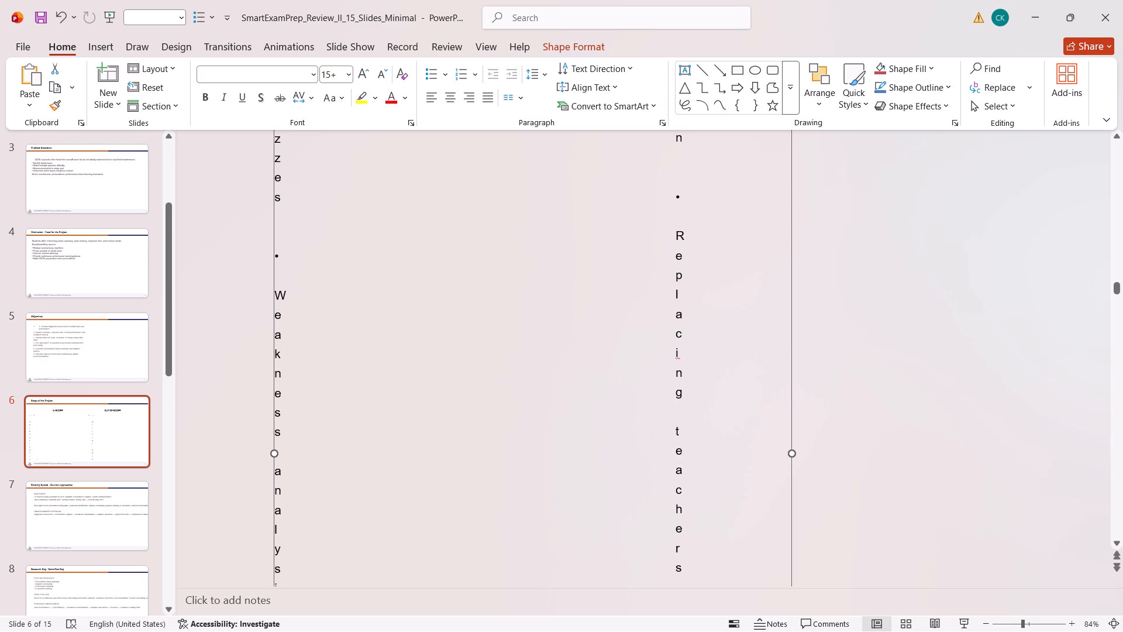
Move the In Scope list's text box upward and slightly to the right on slide 6.
drag(274, 542, 333, 365)
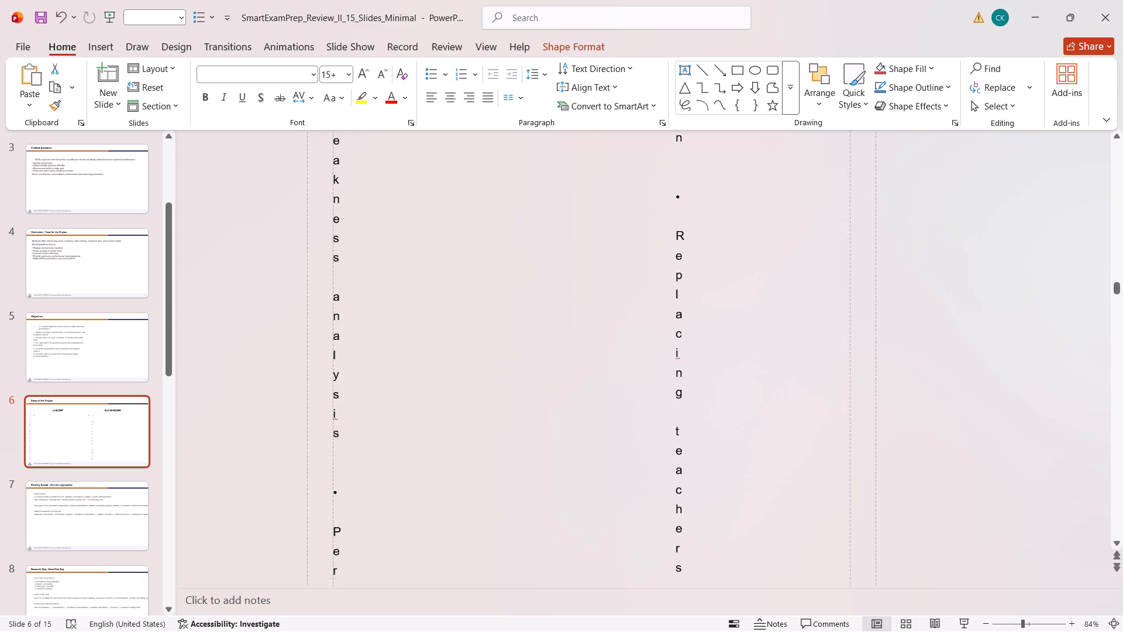
drag(333, 365, 295, 260)
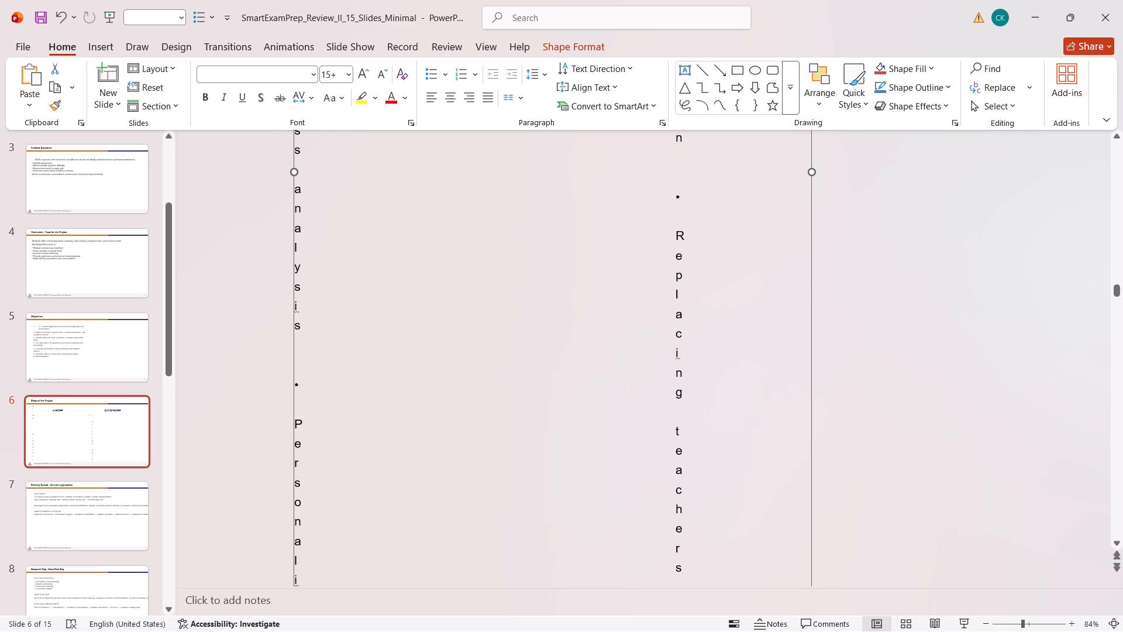
drag(293, 346, 291, 115)
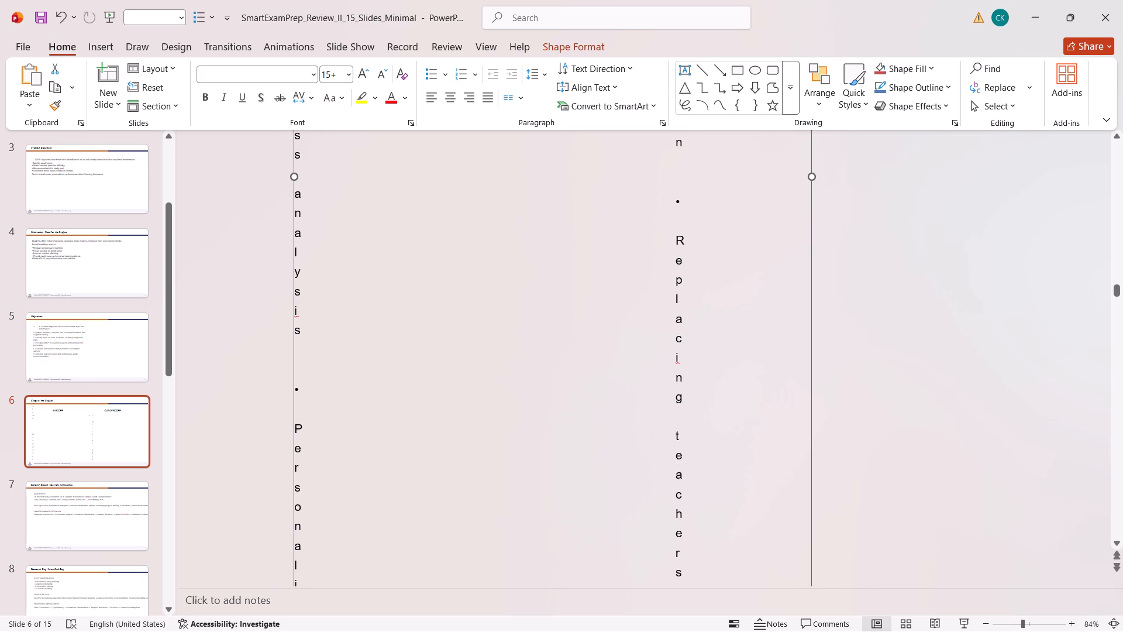
drag(294, 265, 311, 25)
Reselect the In Scope list's text box and extend its right edge to just beyond the slide's right edge.
scroll(312, 316, down, 2)
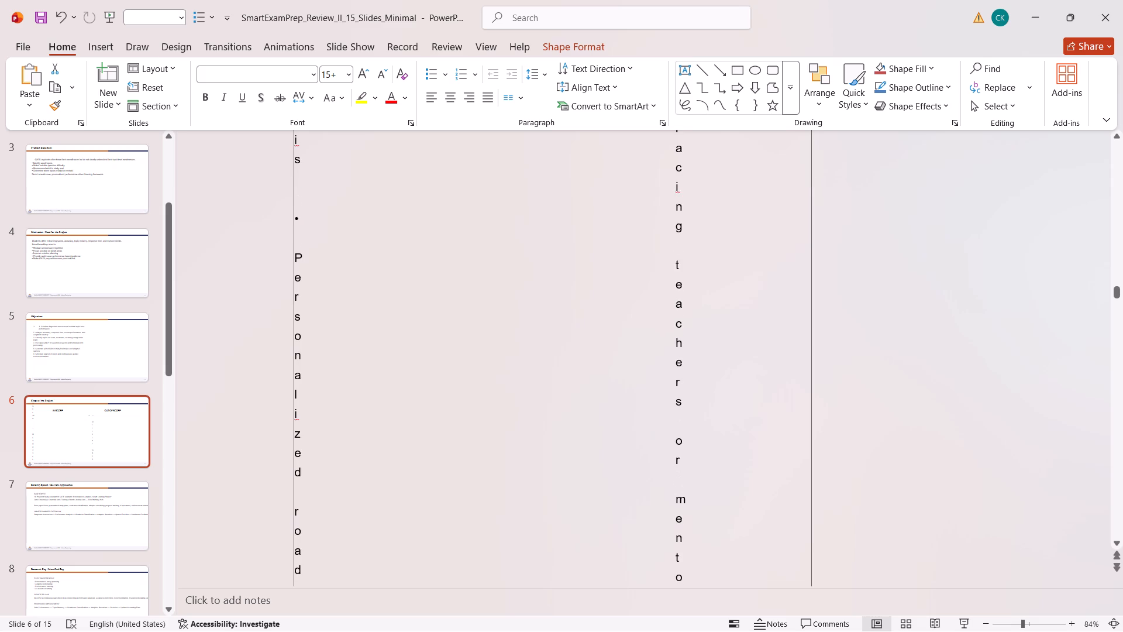
scroll(322, 426, down, 9)
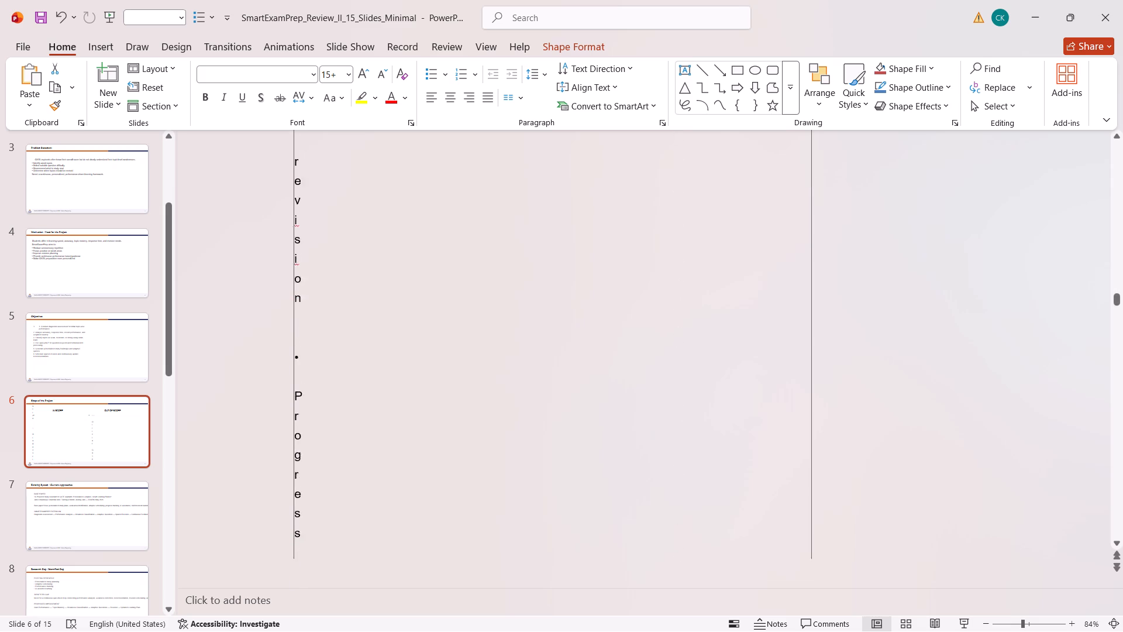
scroll(322, 426, down, 4)
scroll(322, 426, up, 2)
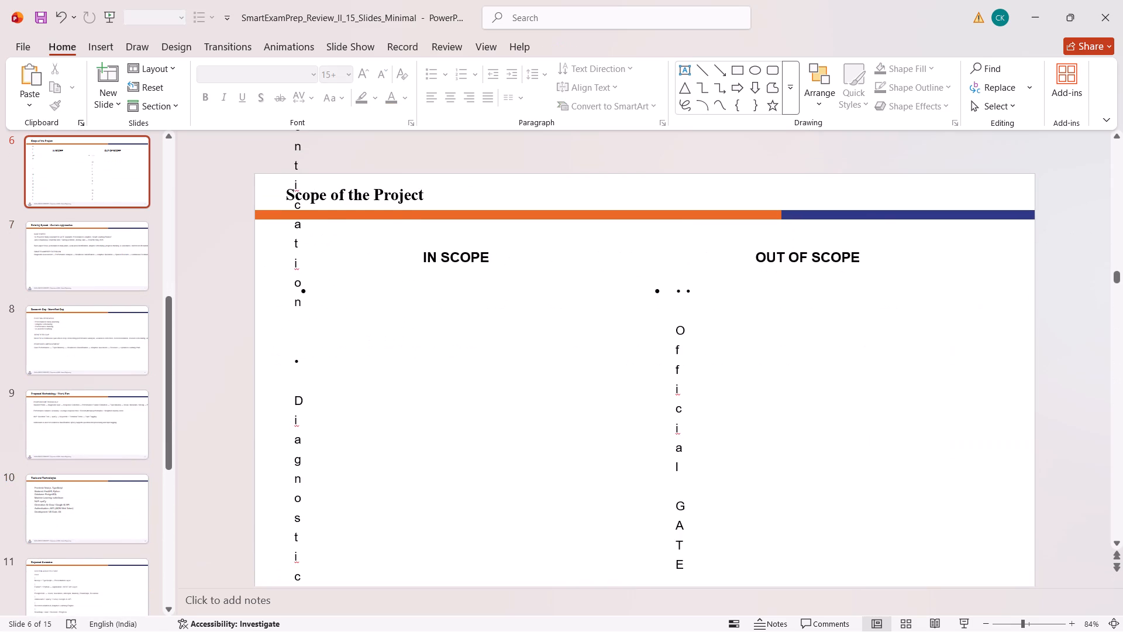
click(301, 459)
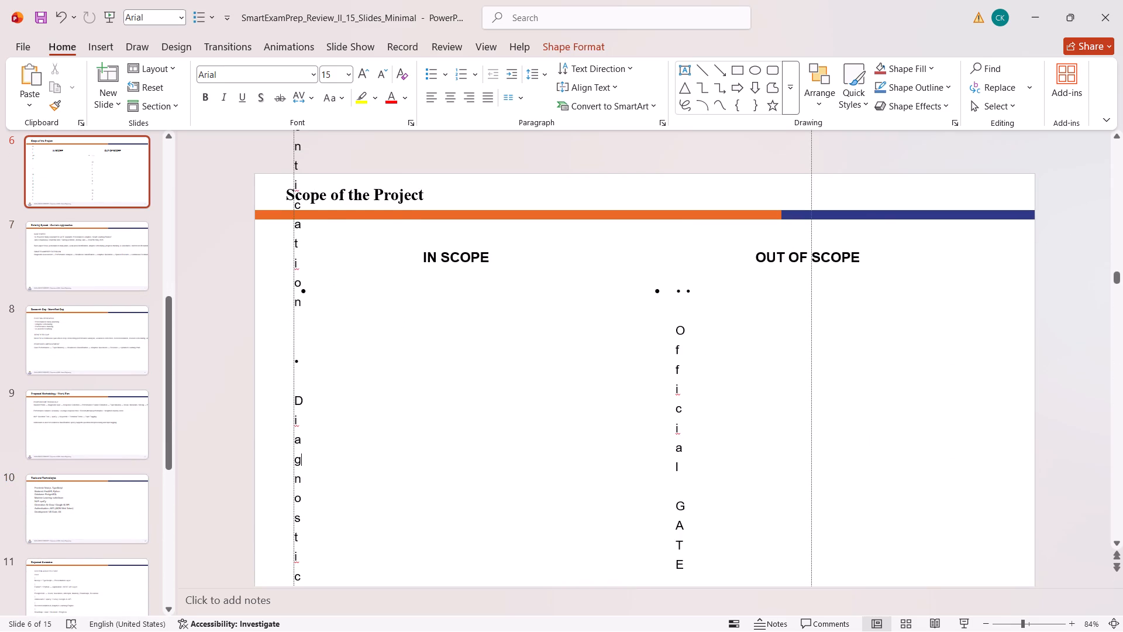
click(811, 291)
click(808, 290)
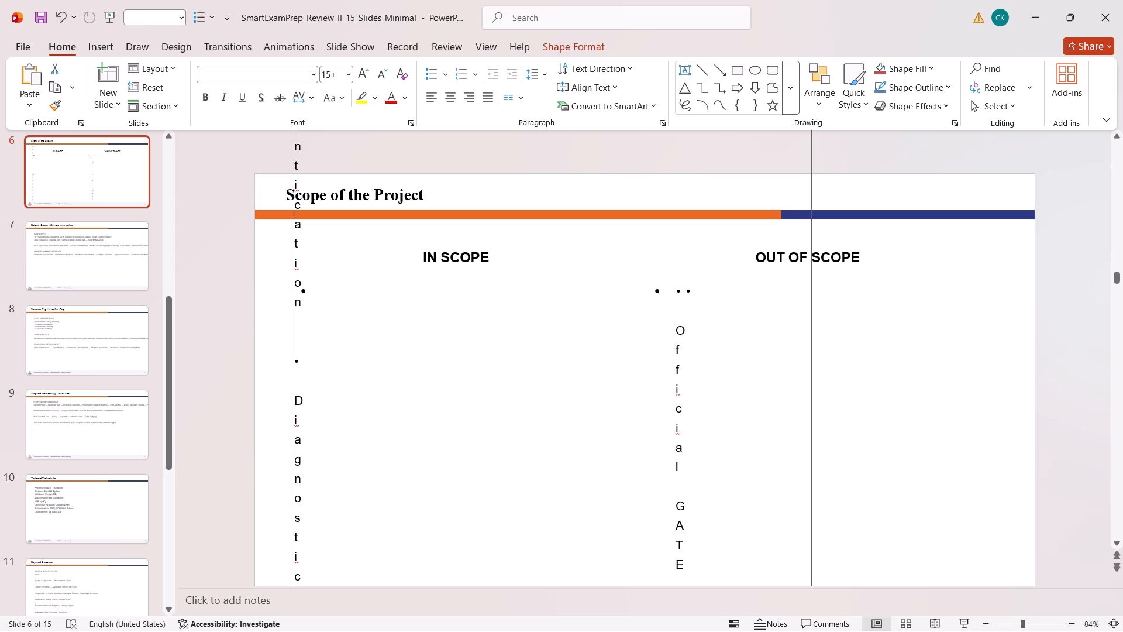
scroll(808, 290, down, 3)
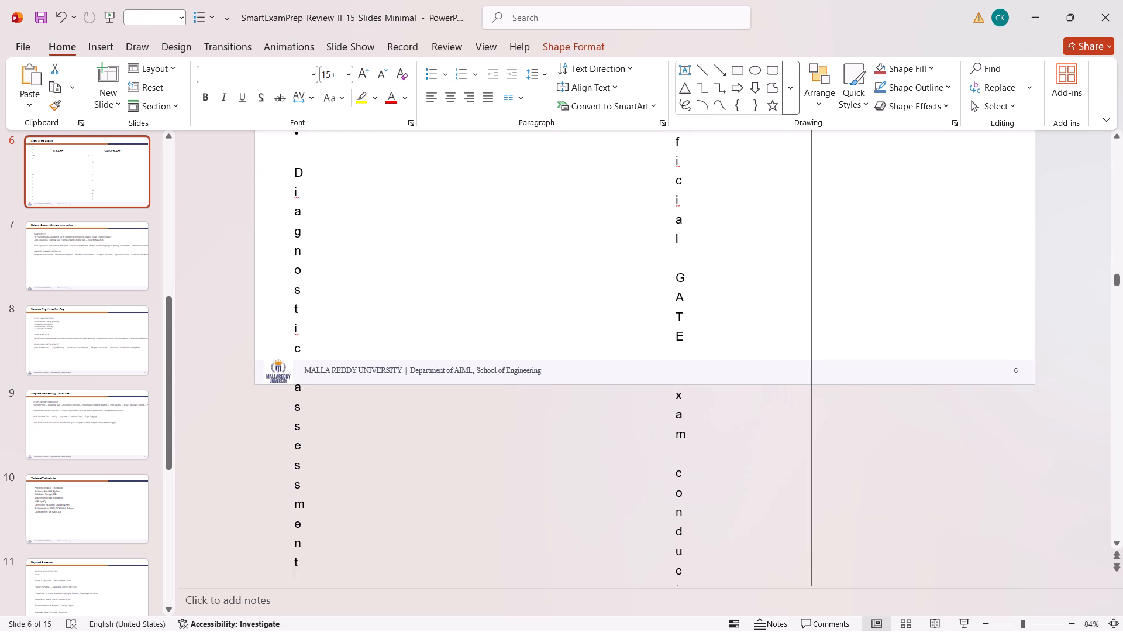
click(813, 357)
click(809, 358)
scroll(809, 358, down, 13)
scroll(809, 358, right, 1)
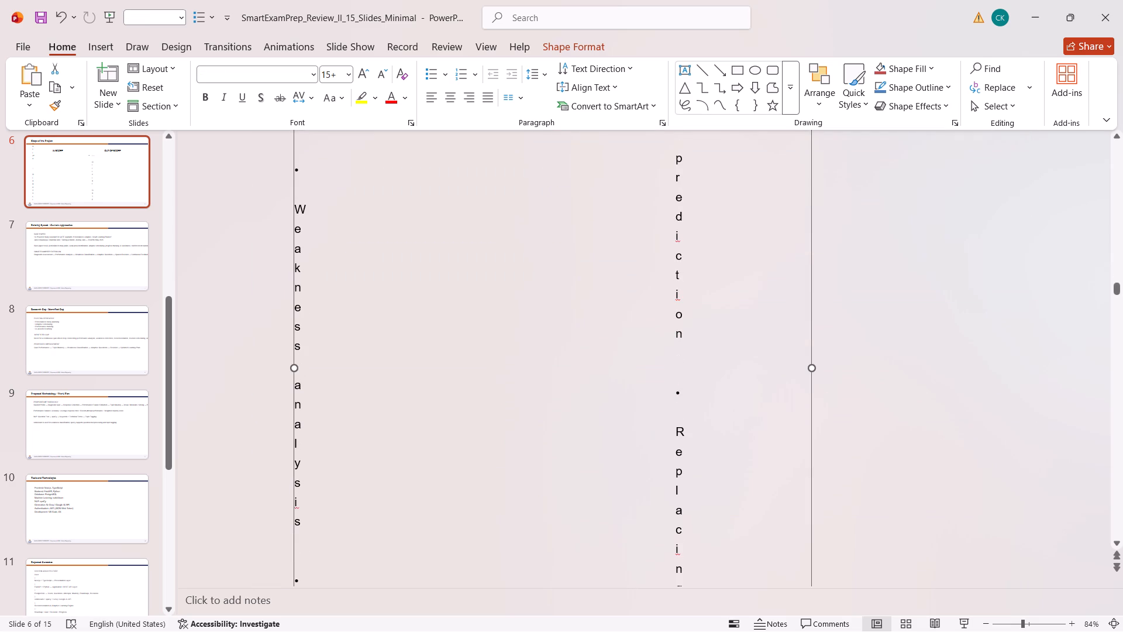
drag(812, 370, 891, 369)
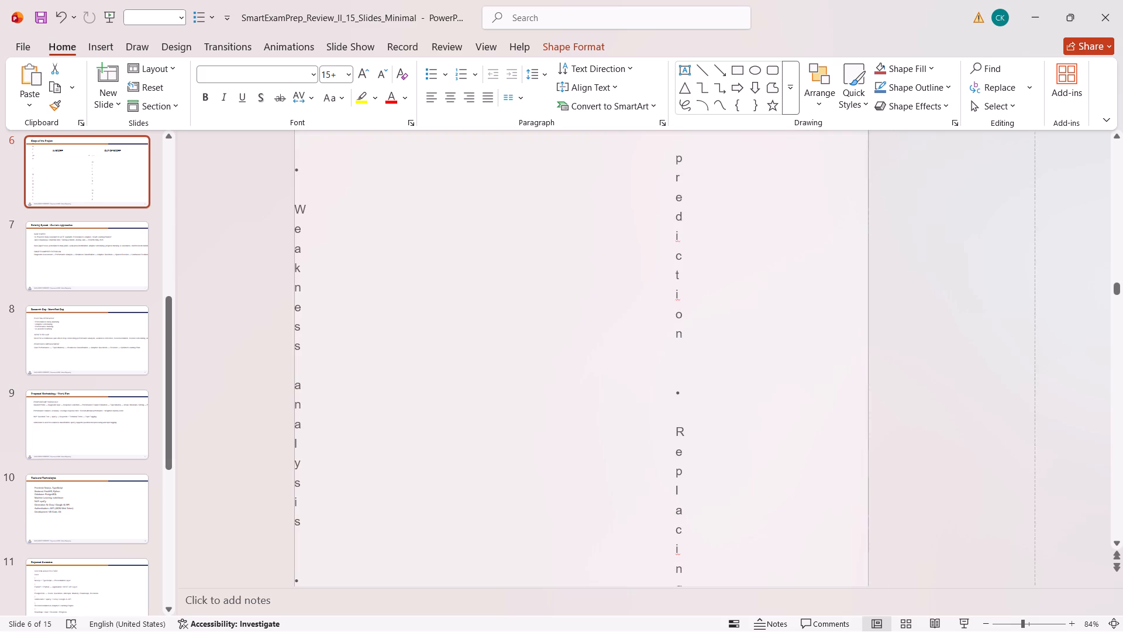
drag(891, 369, 1054, 351)
Check the widened In Scope text box down to its lower end, and go back to the Objectives slide.
scroll(994, 555, down, 1)
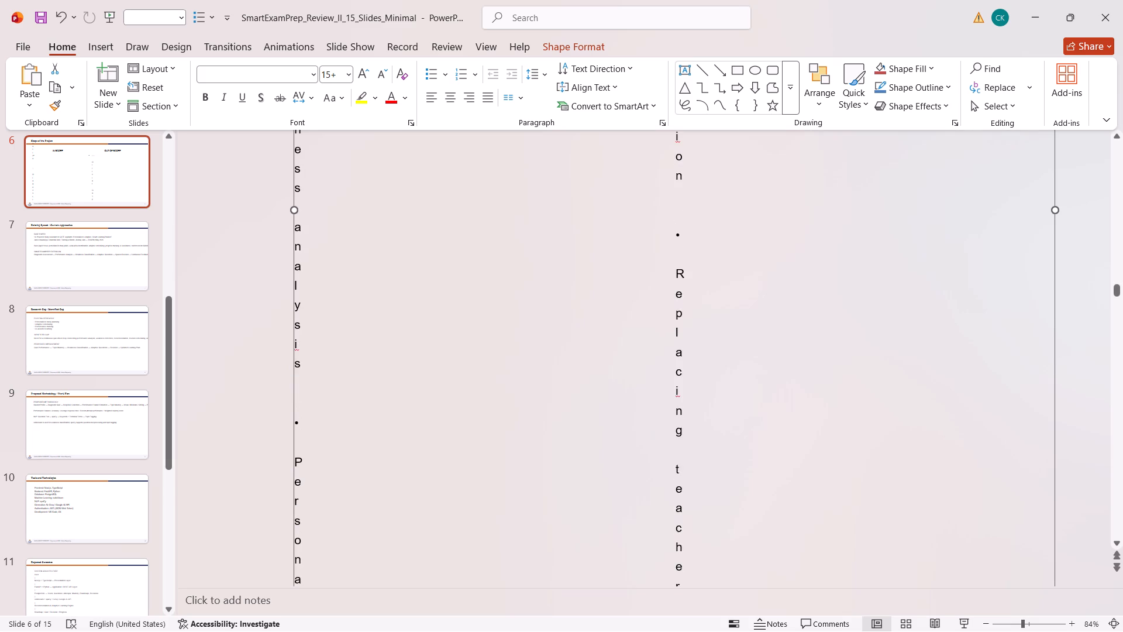
scroll(994, 555, down, 6)
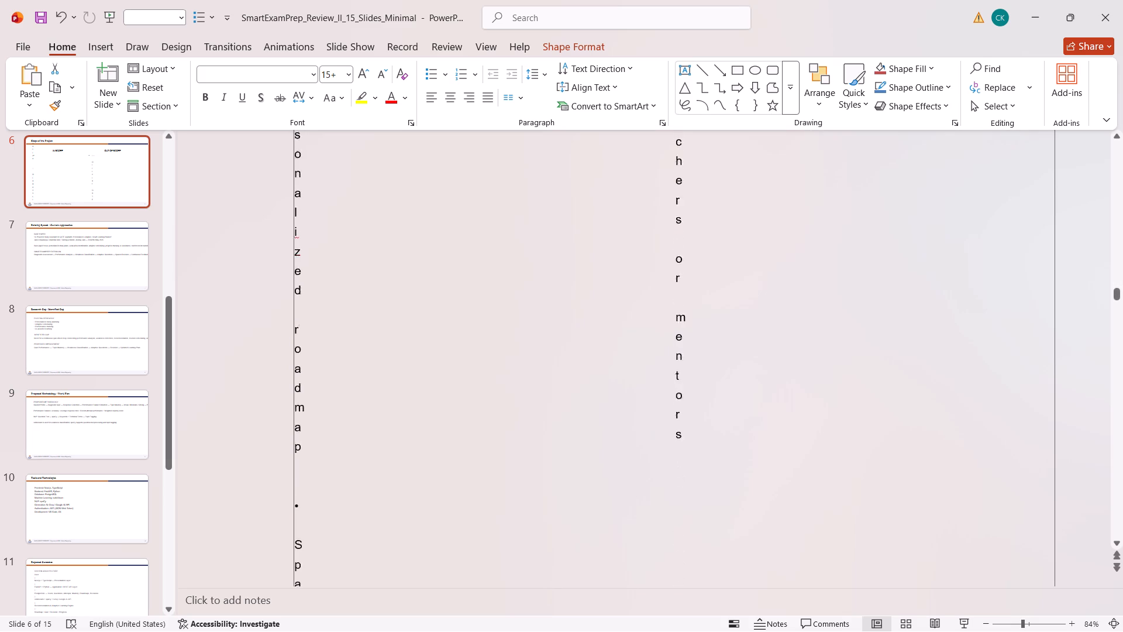
scroll(994, 555, down, 7)
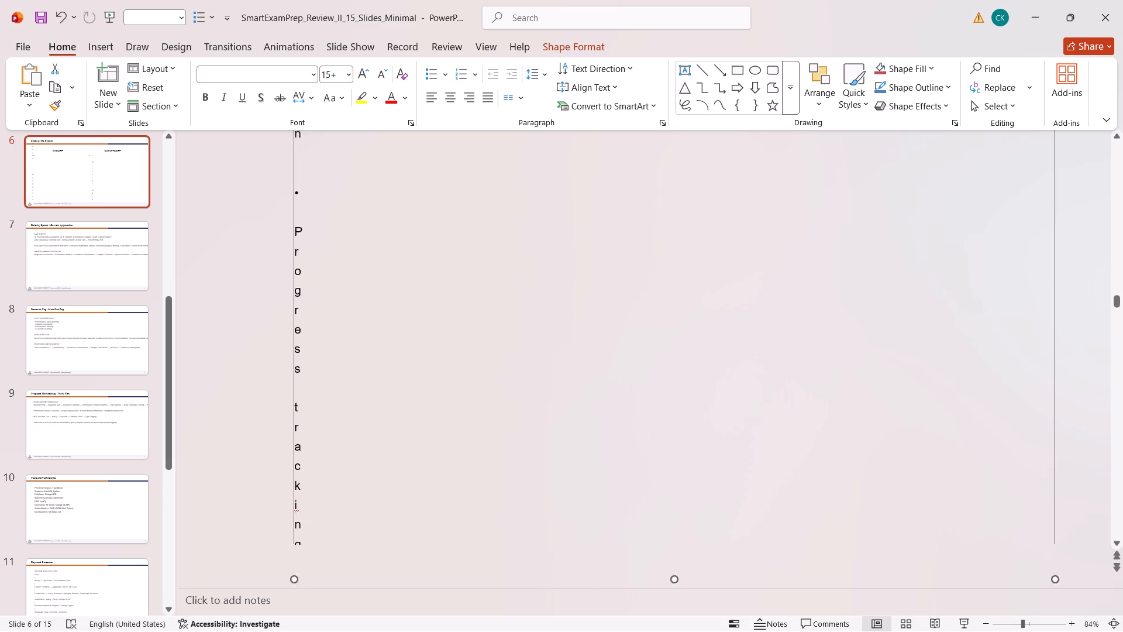
scroll(994, 555, down, 1)
scroll(994, 555, up, 1)
key(Up)
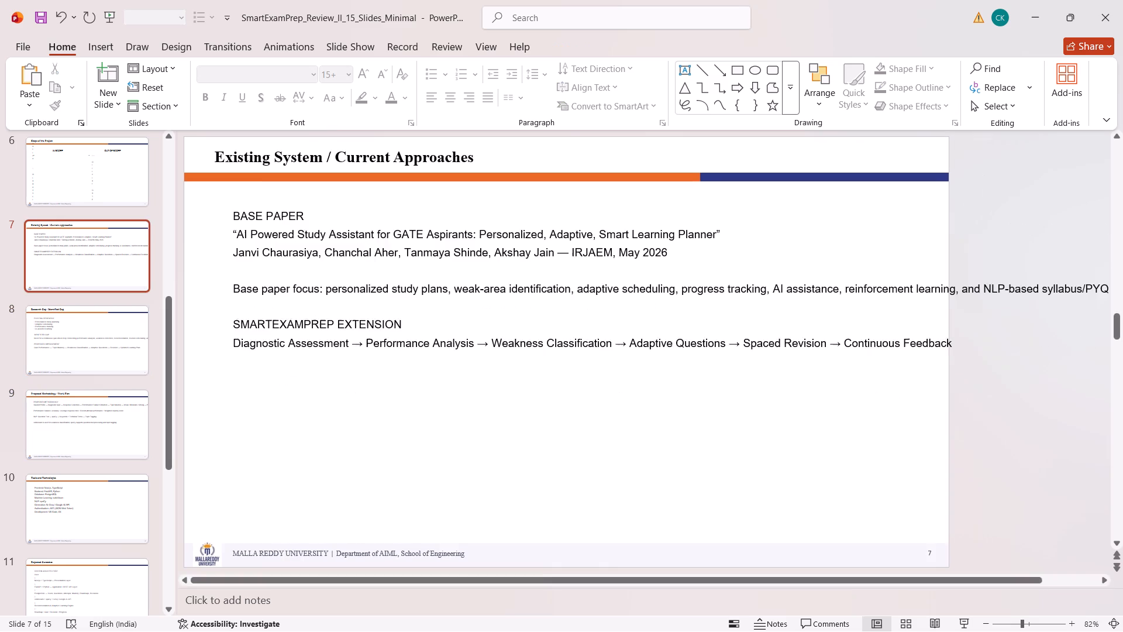
key(Up)
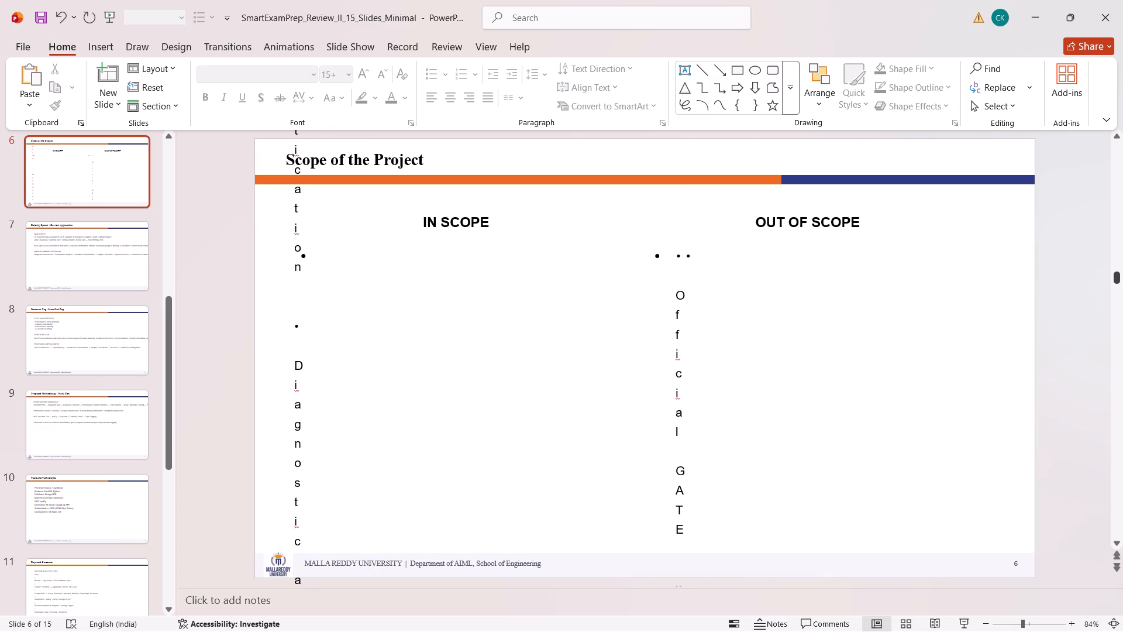
click(1122, 273)
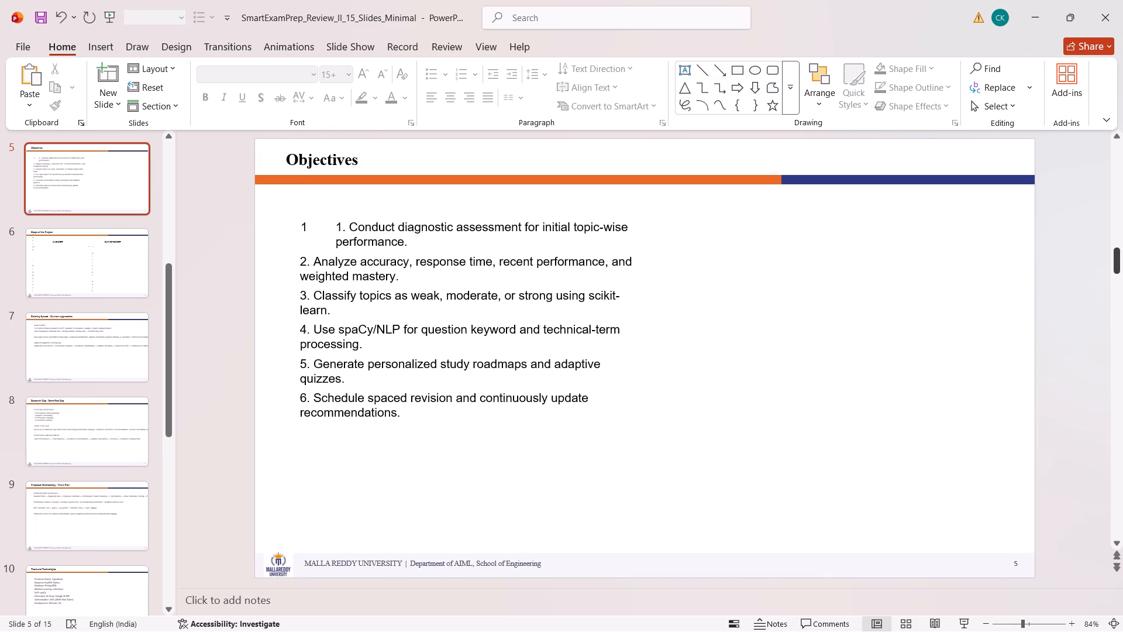
On the Scope of the Project slide, shrink the In Scope list's text box by moving its top-left corner inward to below the headings.
click(110, 243)
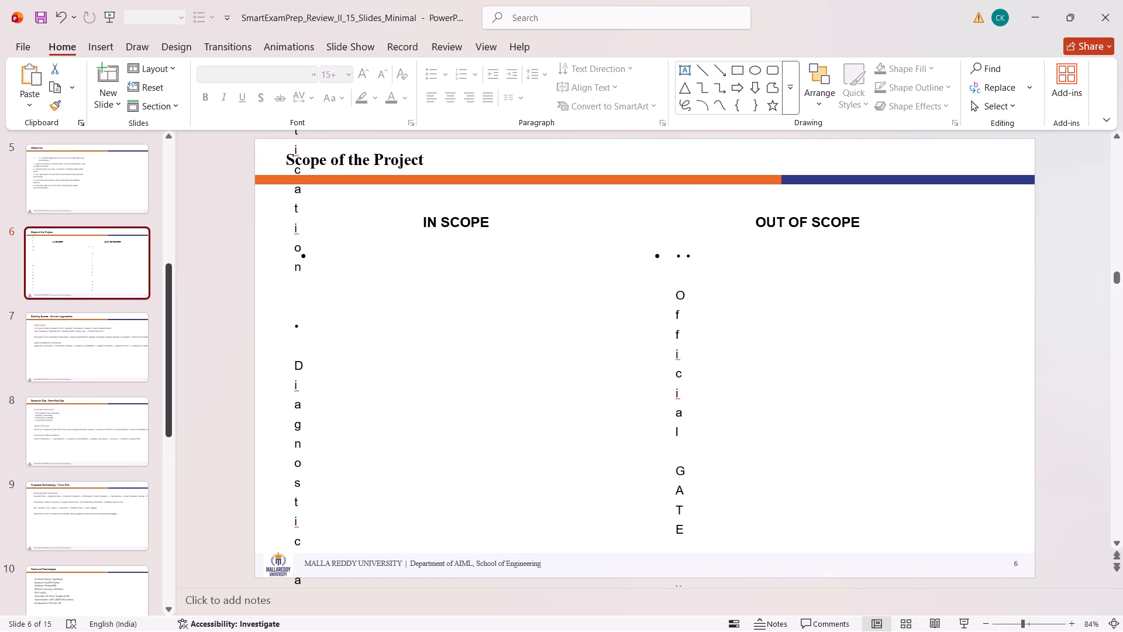
drag(163, 300, 173, 340)
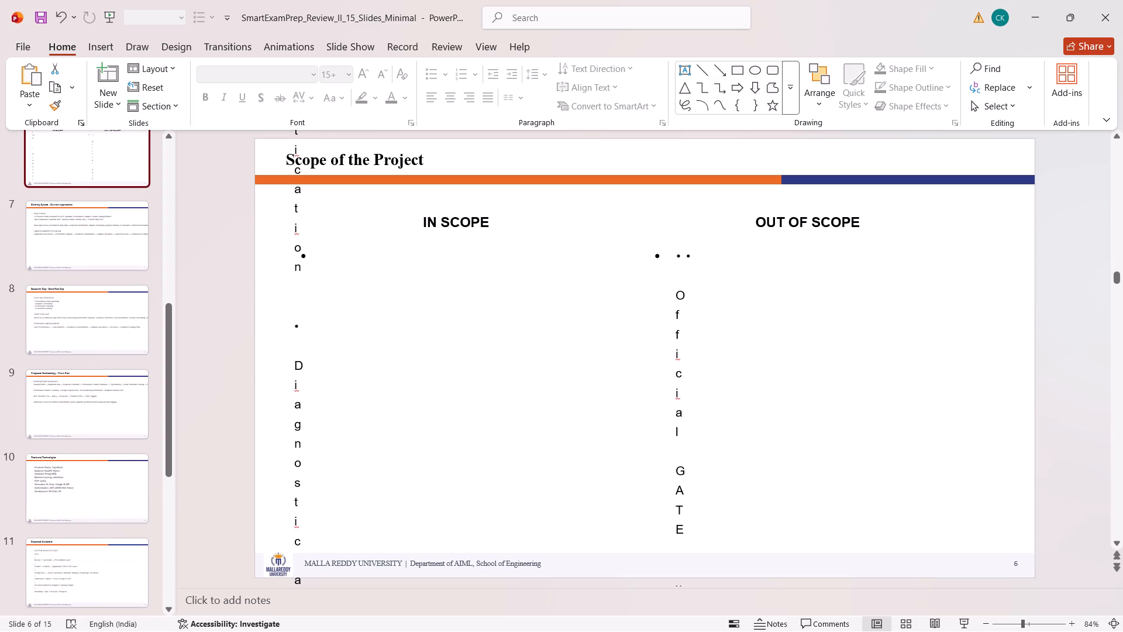
click(302, 267)
scroll(298, 189, up, 4)
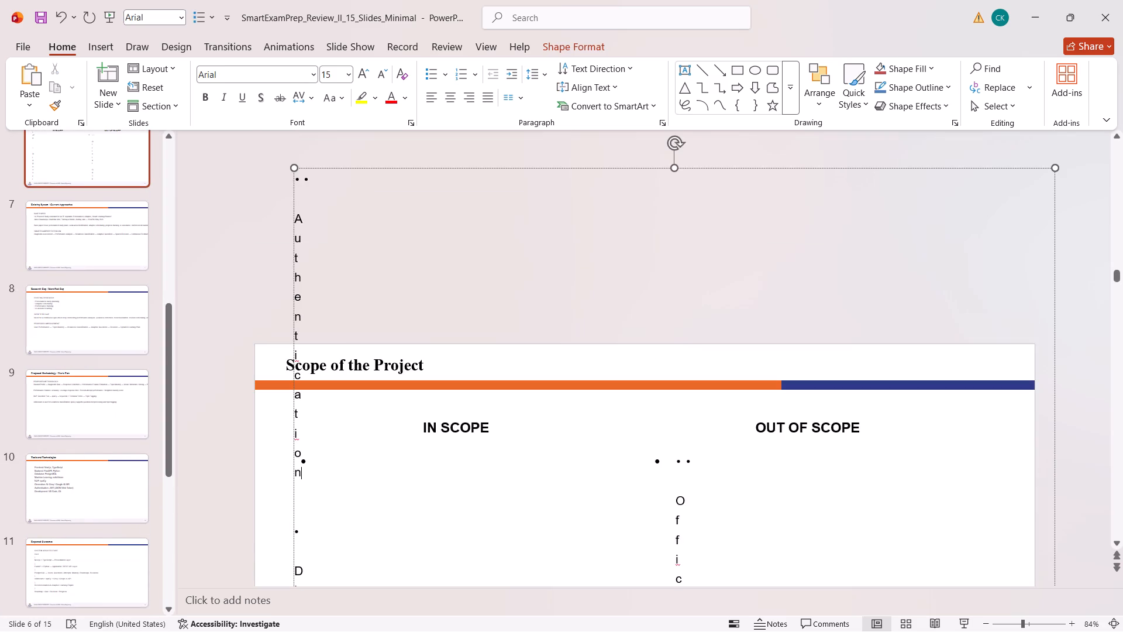
scroll(298, 189, up, 1)
scroll(296, 187, down, 1)
click(296, 187)
scroll(296, 187, up, 1)
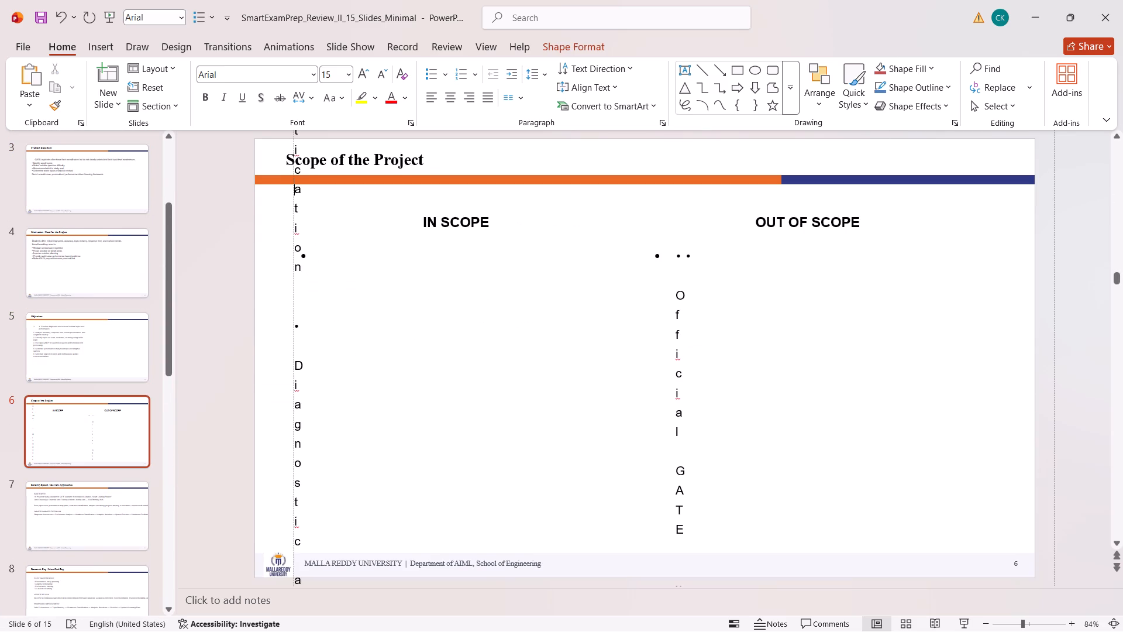
scroll(296, 187, up, 2)
click(293, 219)
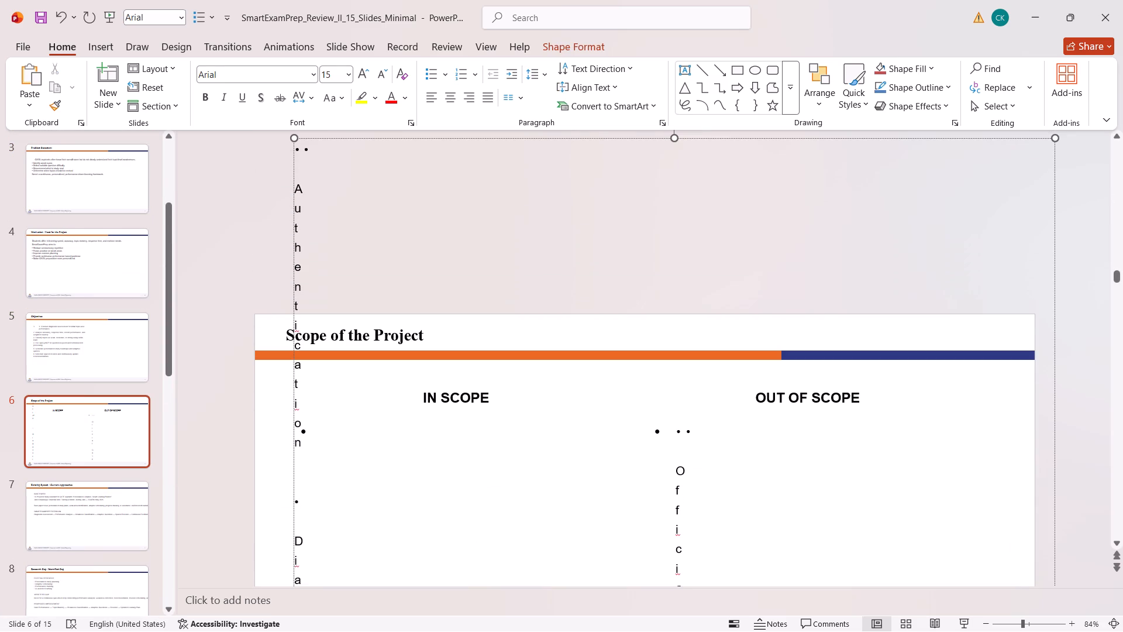
drag(293, 138, 481, 376)
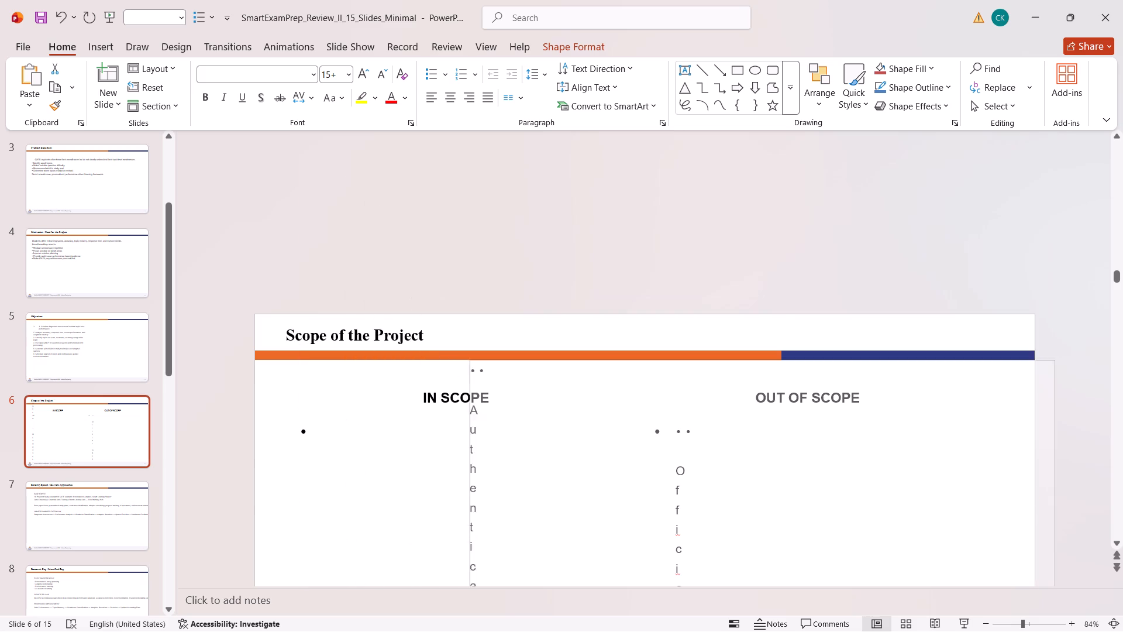
drag(481, 376, 543, 452)
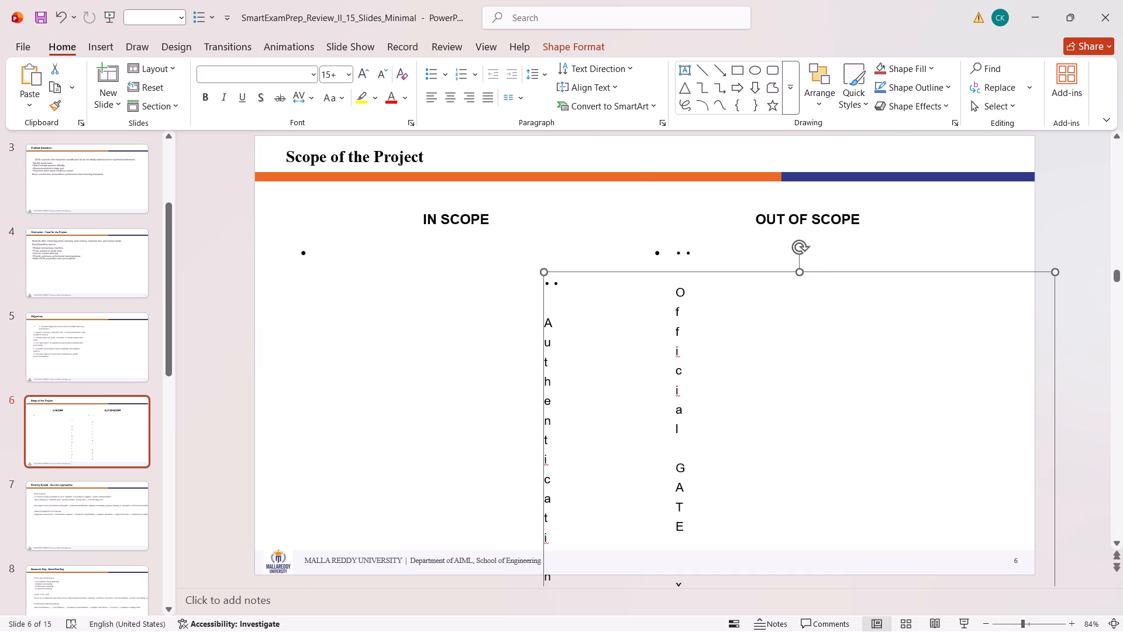
Reposition and narrow the In Scope list's text box from its top-left corner, and place it just below the In Scope heading.
drag(569, 277, 251, 173)
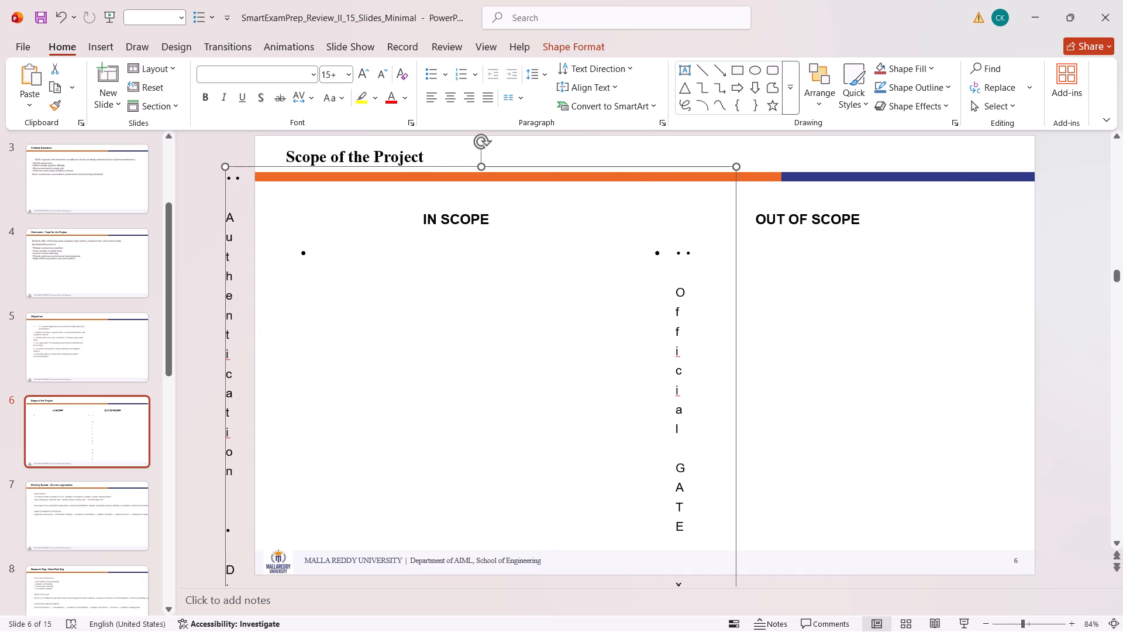
drag(225, 164, 582, 339)
drag(601, 341, 570, 316)
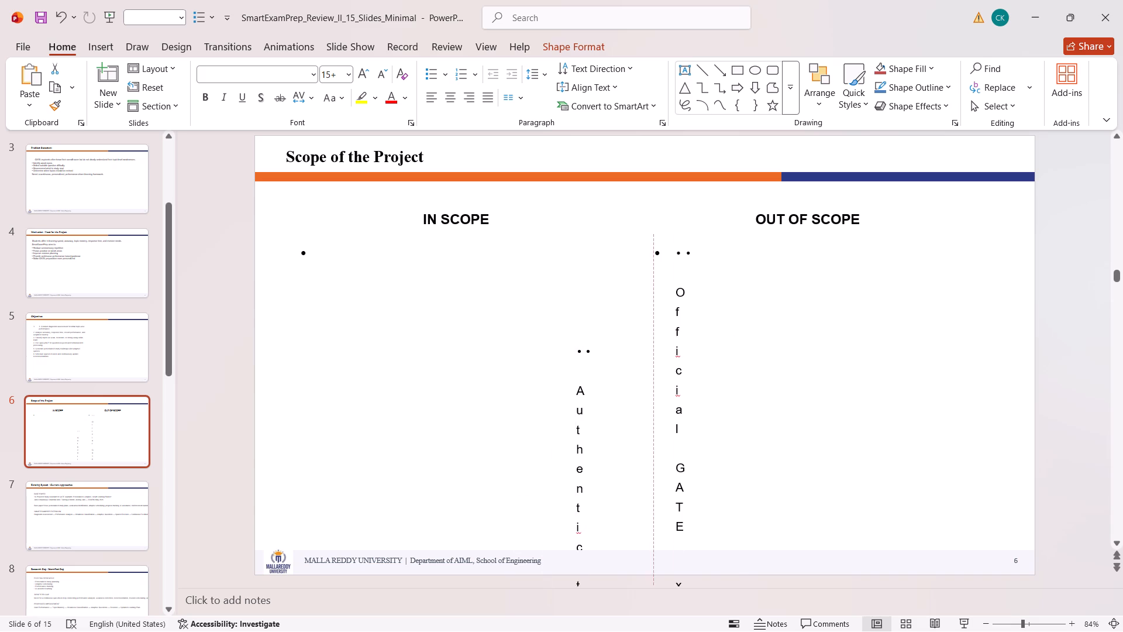
drag(570, 316, 299, 234)
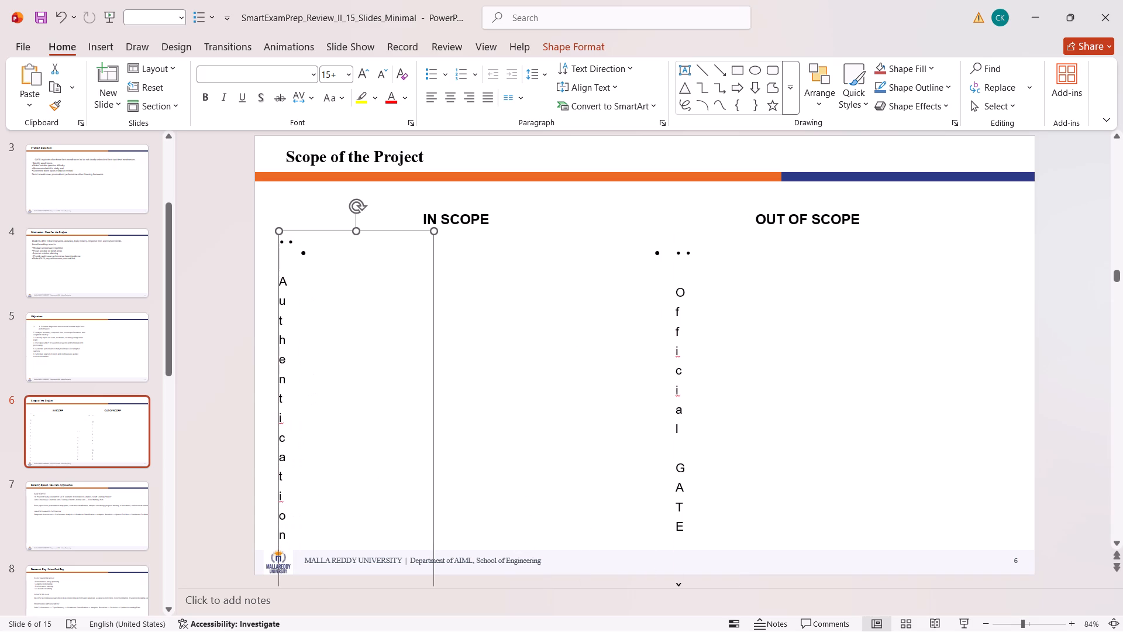
click(430, 410)
Extend the In Scope text box's top-right corner out to beneath the Out of Scope heading, at about heading height.
drag(435, 233, 525, 253)
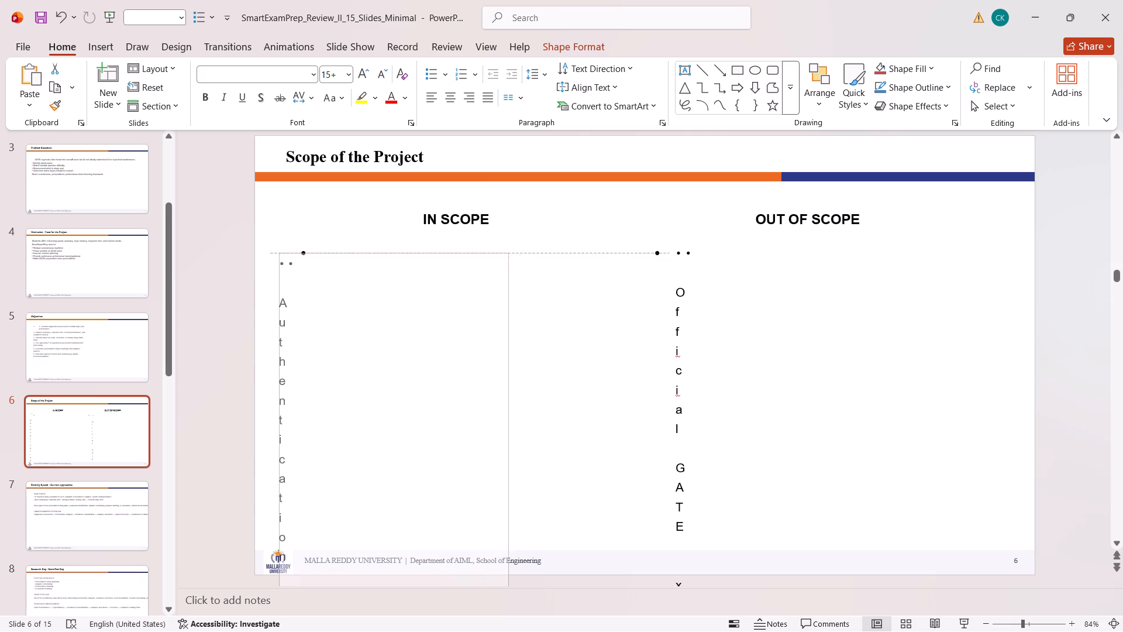
drag(525, 253, 808, 217)
Check the widened In Scope text box down to its lower end and look on through the following slides.
scroll(536, 369, down, 5)
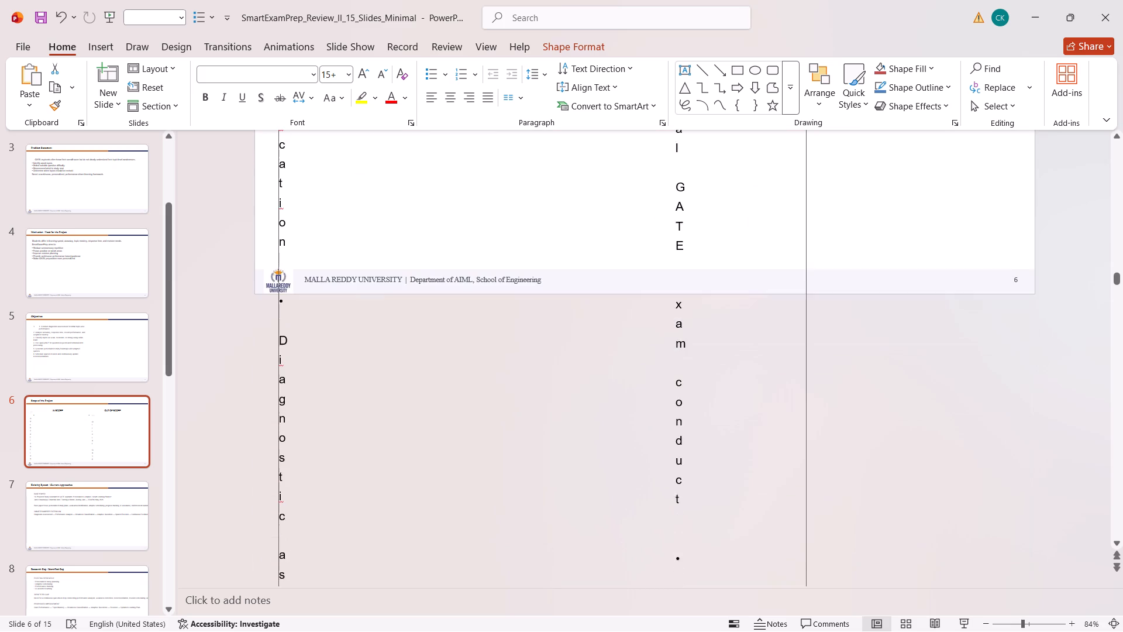
scroll(536, 369, down, 16)
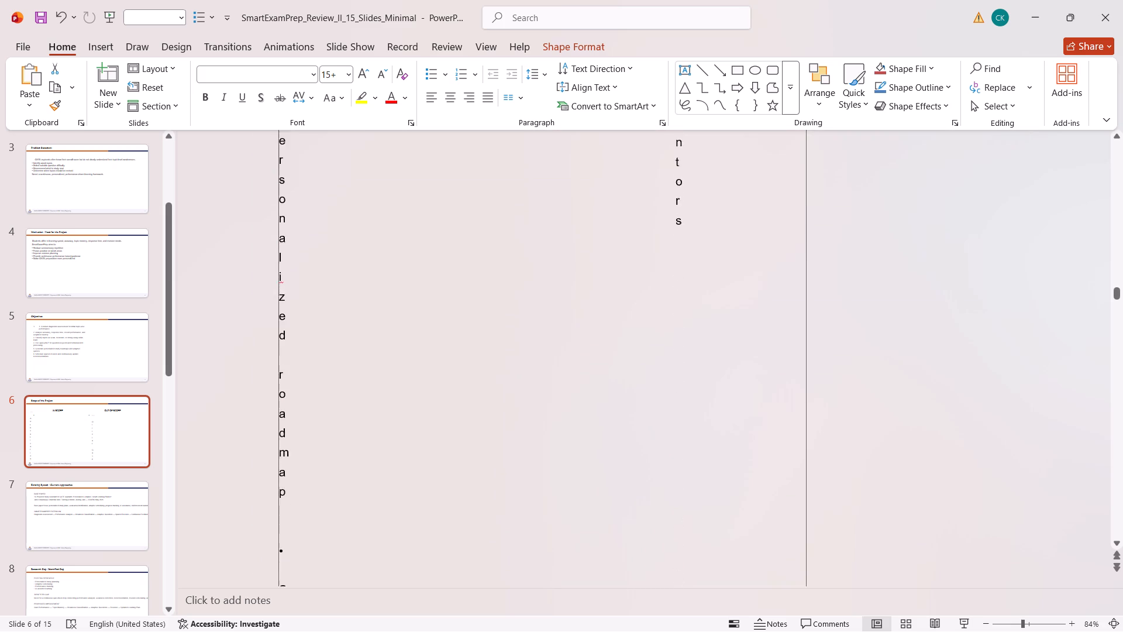
scroll(536, 369, down, 7)
scroll(536, 369, up, 1)
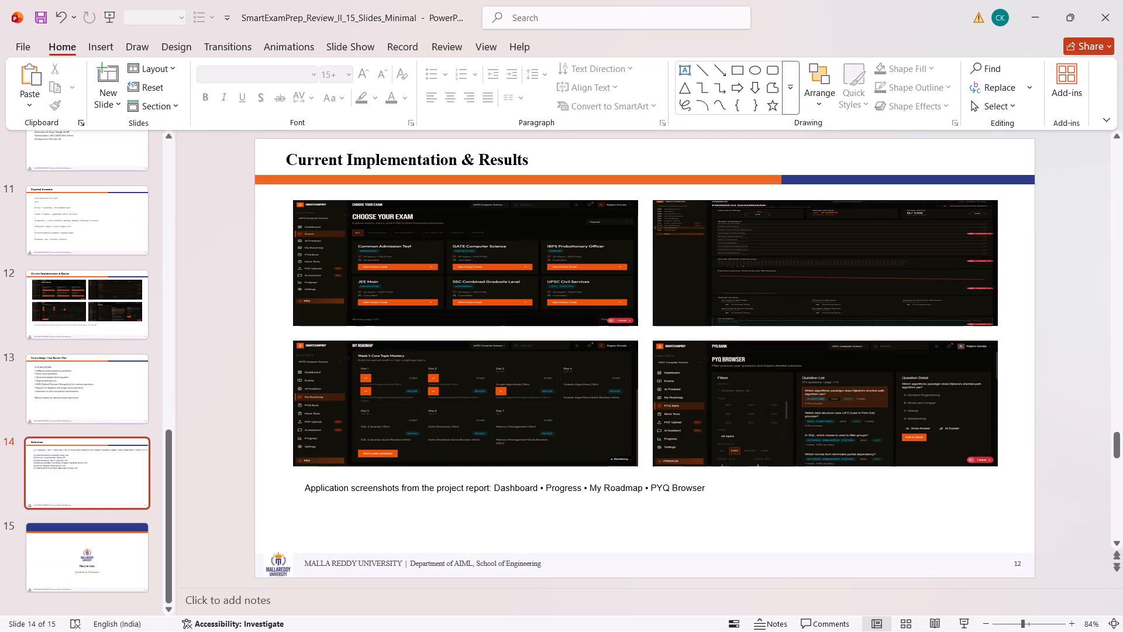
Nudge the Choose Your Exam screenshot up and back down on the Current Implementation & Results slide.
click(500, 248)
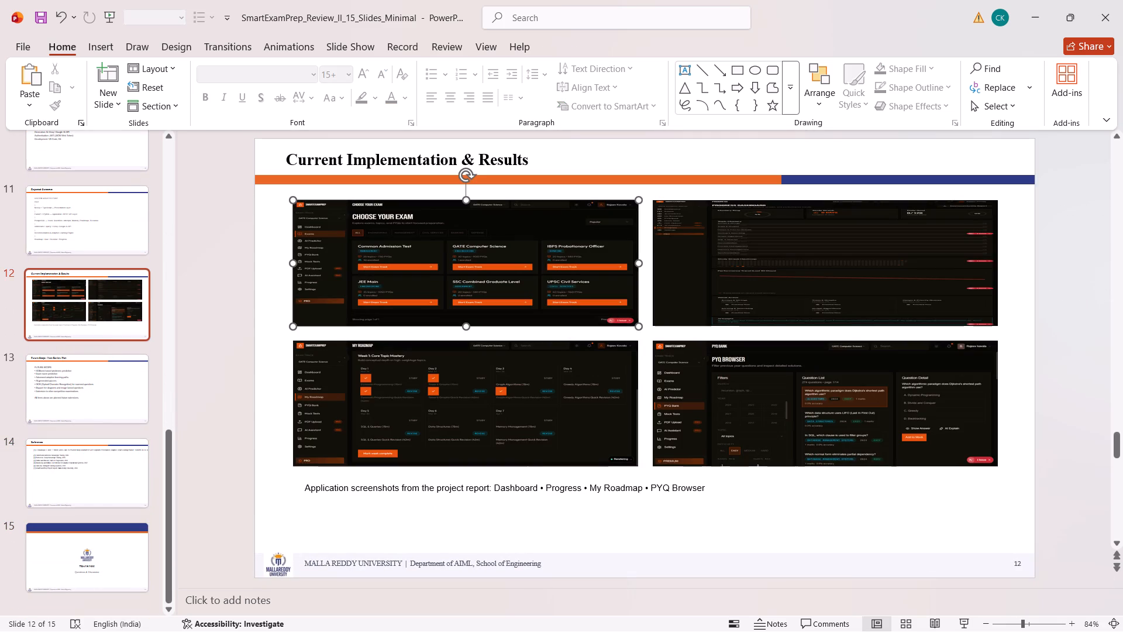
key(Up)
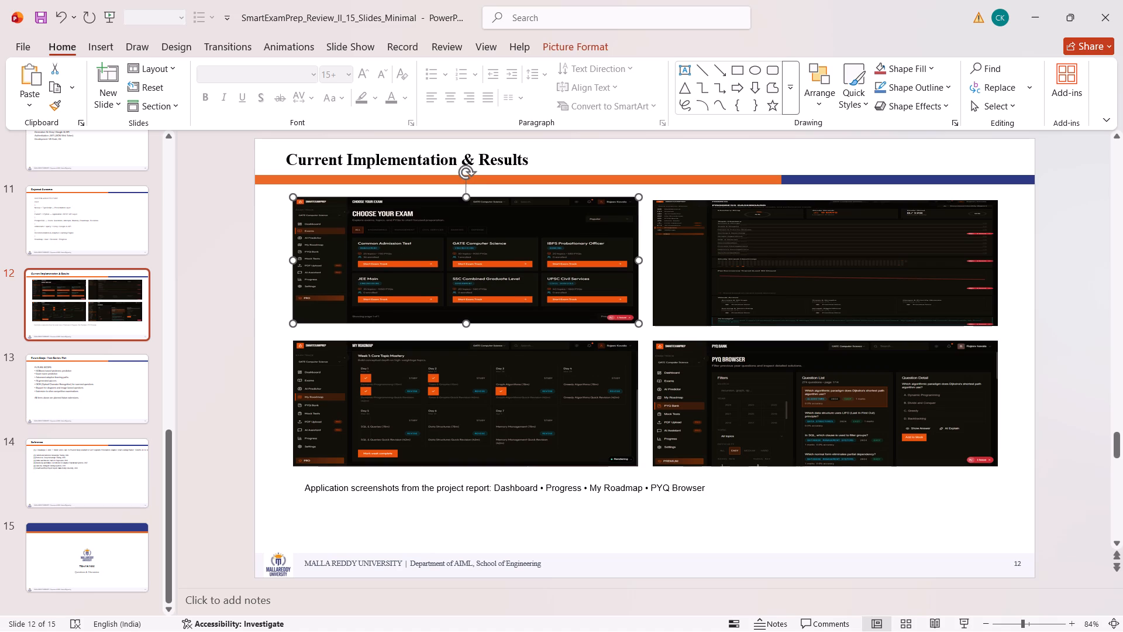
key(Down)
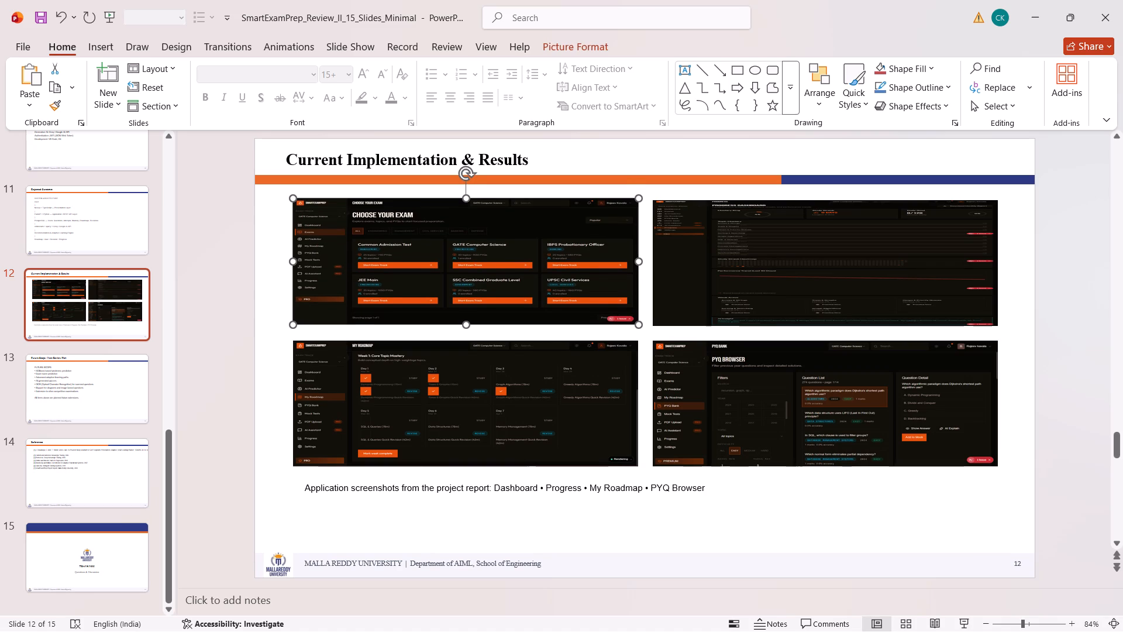
Resize the body text box on the Research Gap / Identified Gap slide so its lines wrap within the slide's right edge.
click(104, 226)
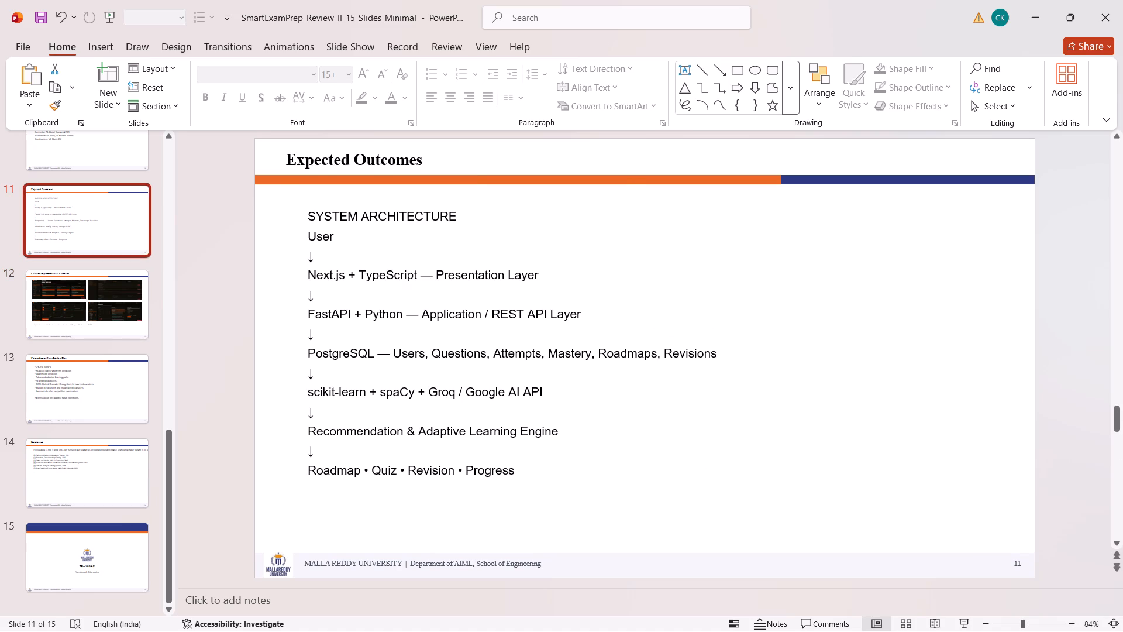
key(Up)
key(Up)
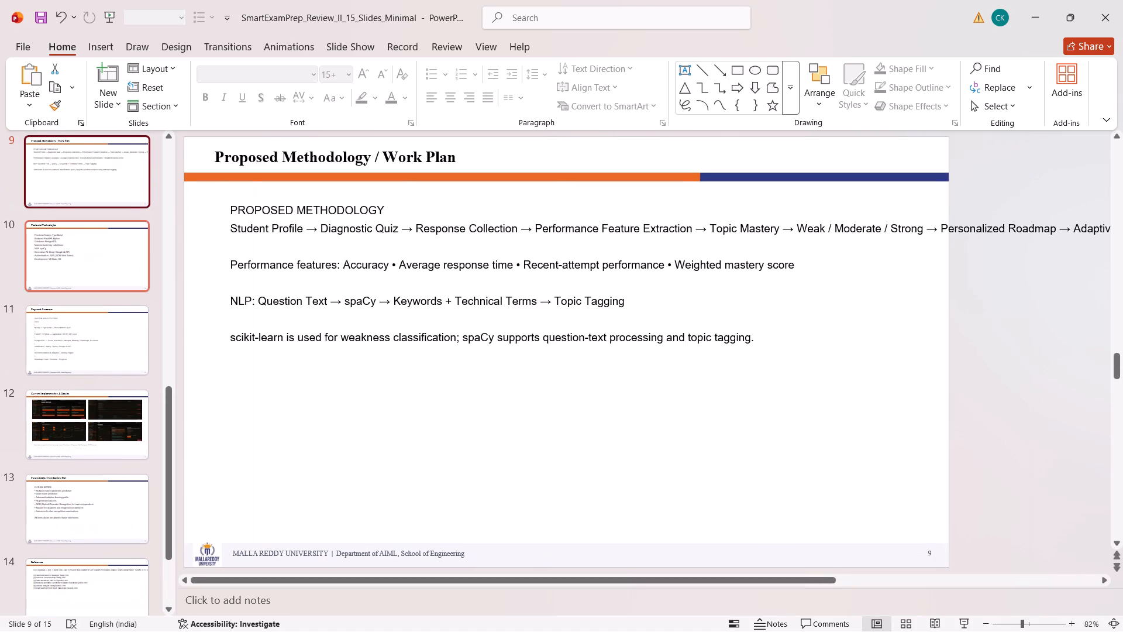
key(Up)
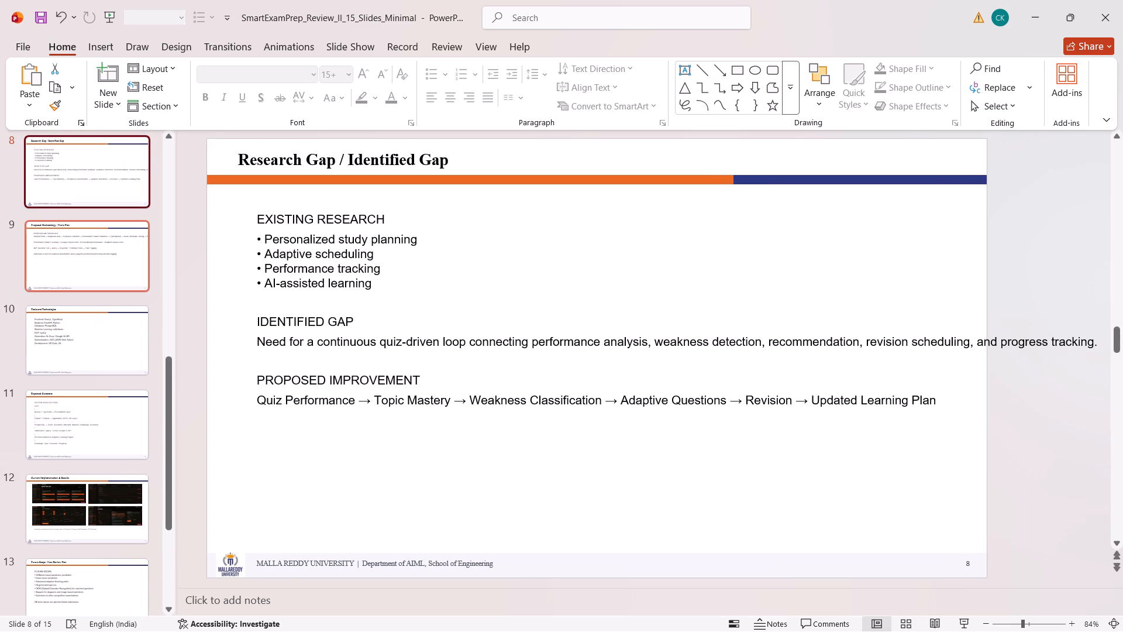
click(308, 272)
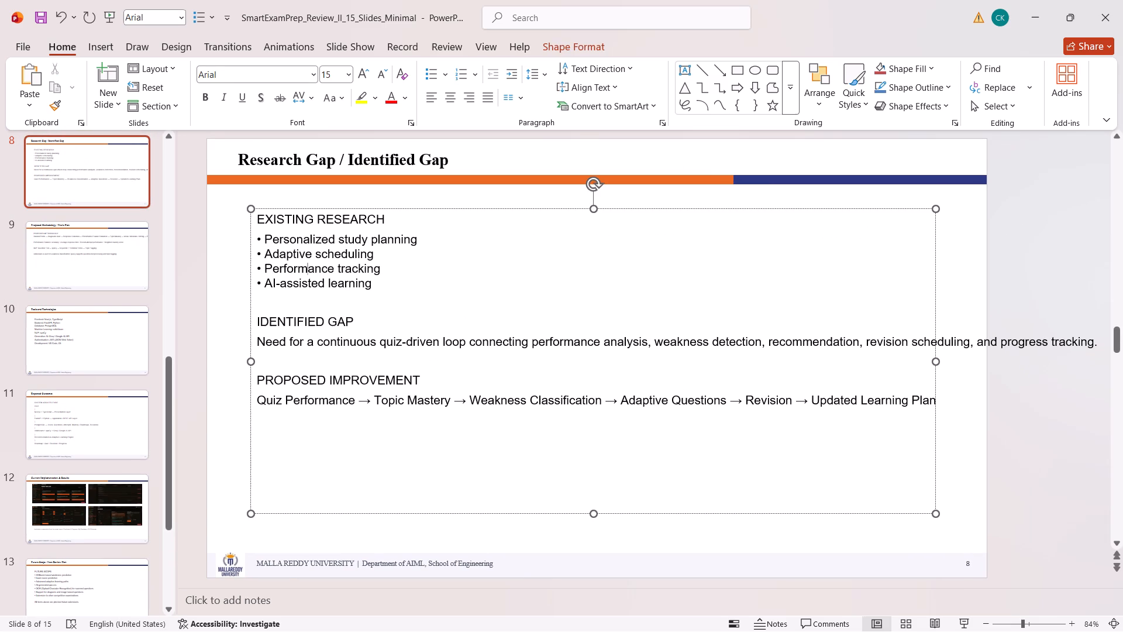
drag(939, 363, 880, 373)
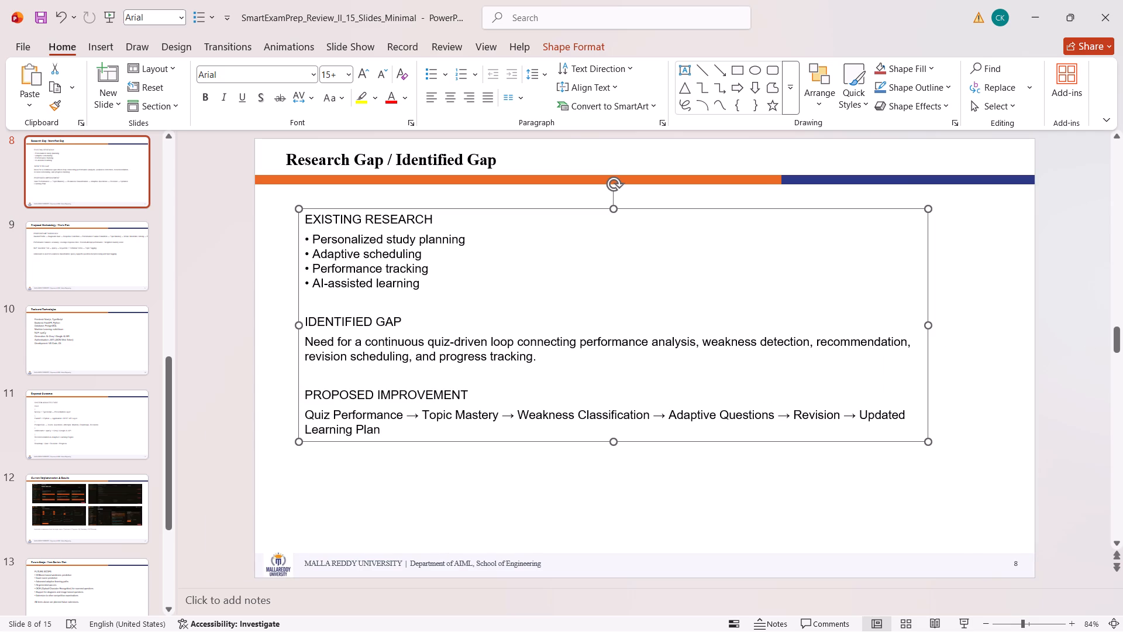
drag(928, 324, 1003, 318)
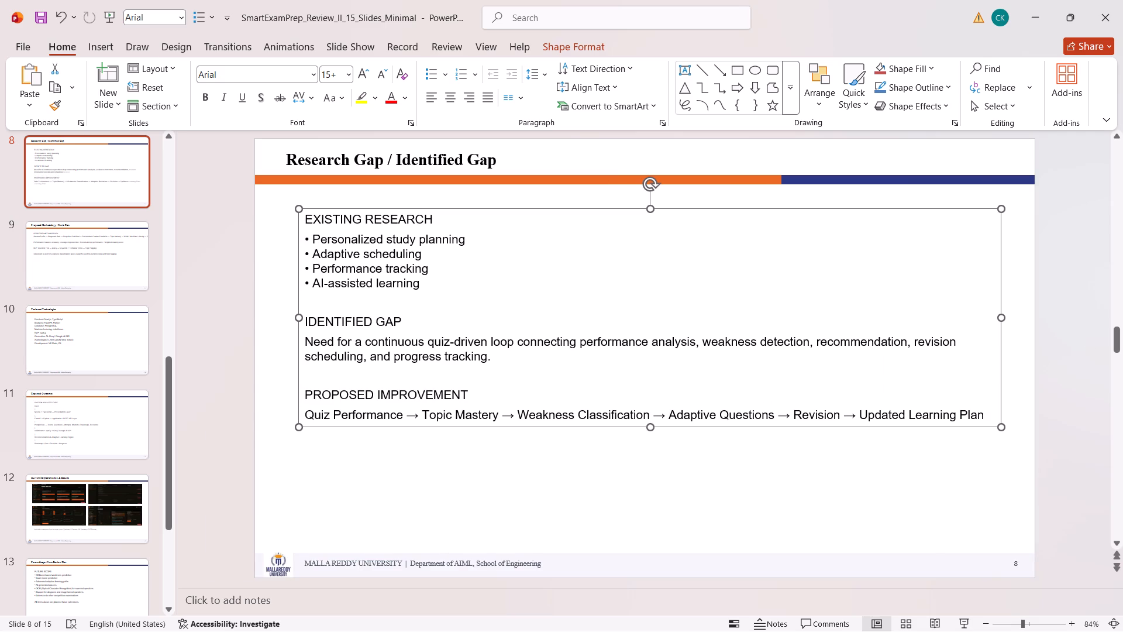
Resize the body text box on the Proposed Methodology / Work Plan slide so its lines wrap just inside the slide's right edge.
click(145, 266)
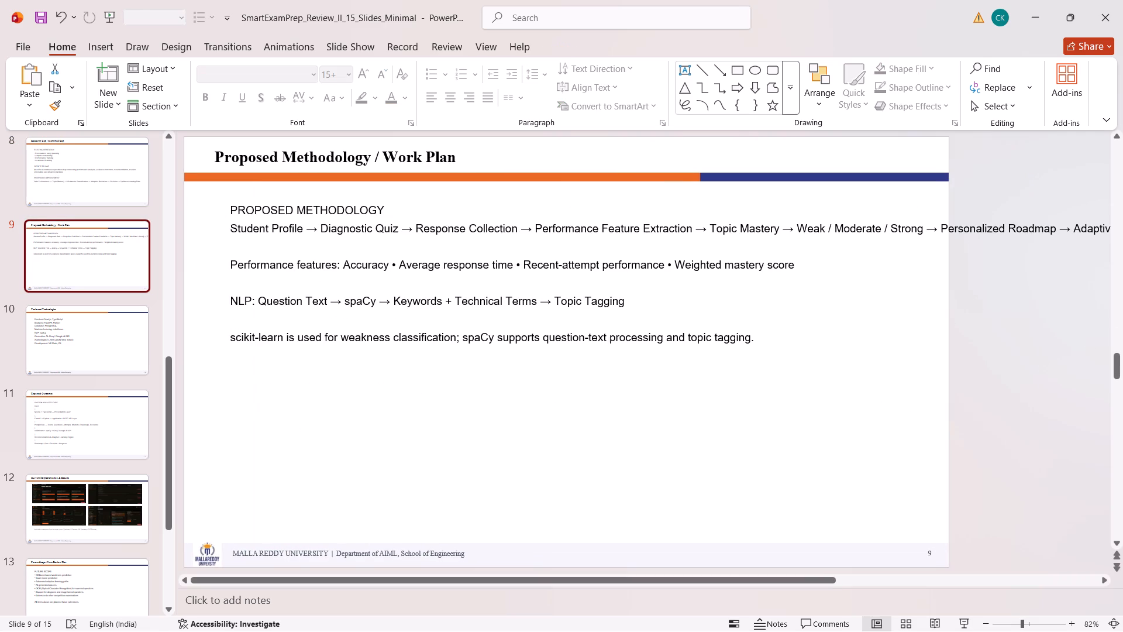
click(383, 252)
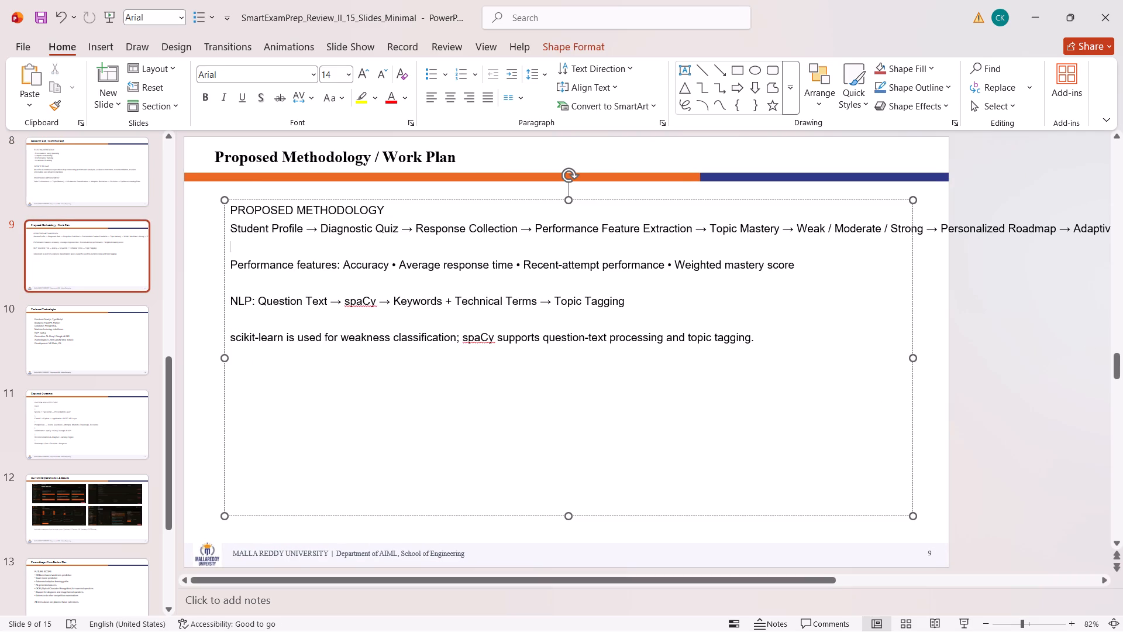
drag(914, 356, 831, 348)
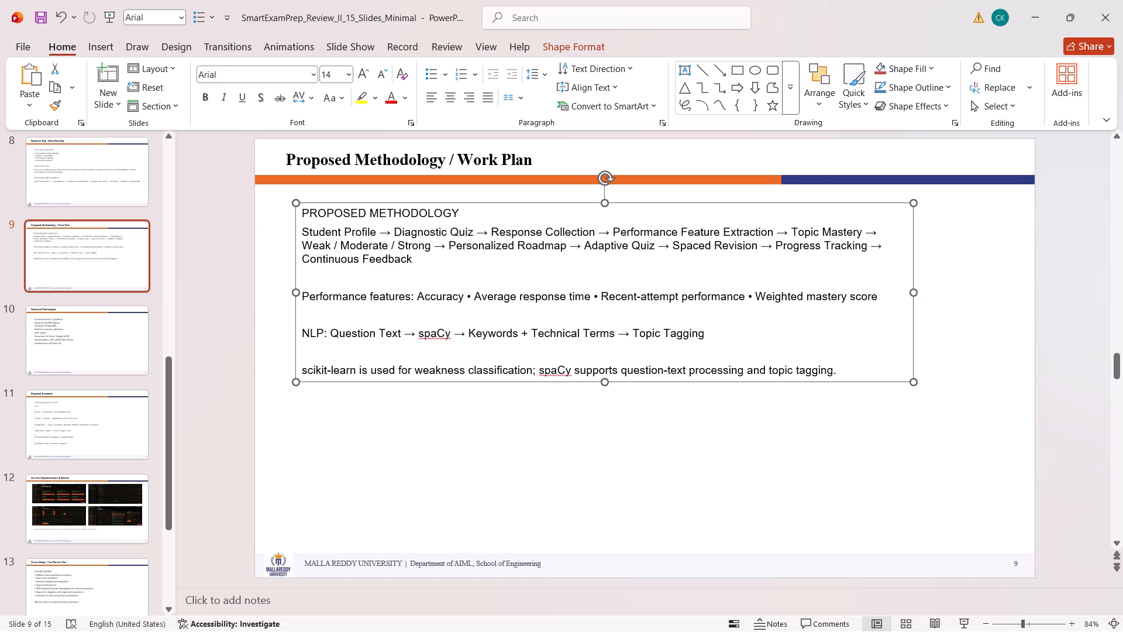
drag(914, 294, 999, 290)
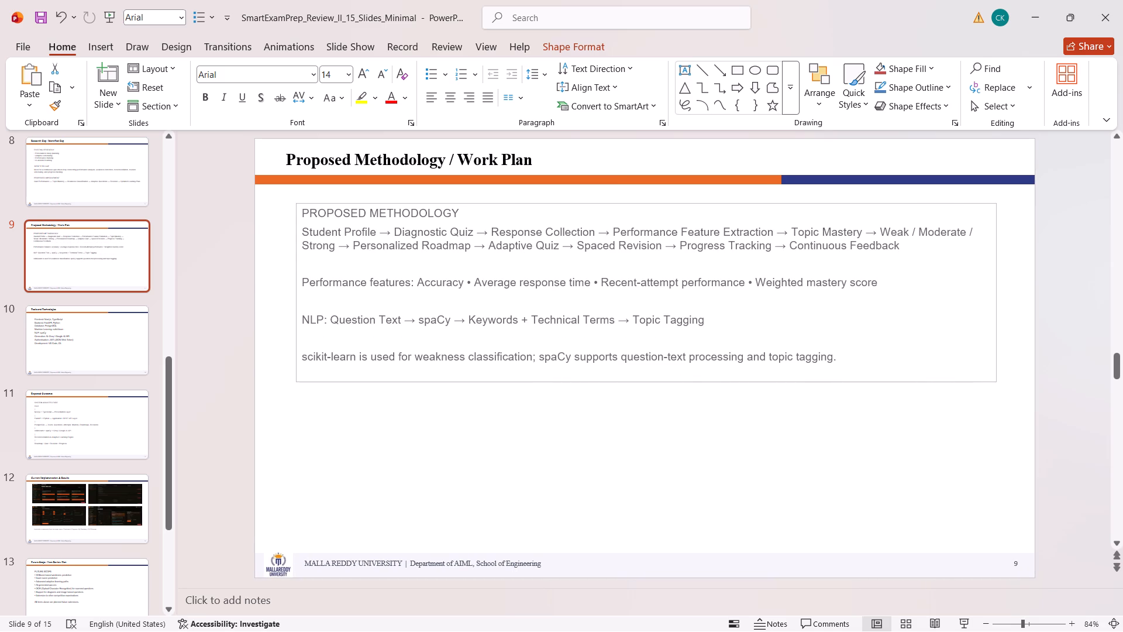
drag(999, 290, 1012, 290)
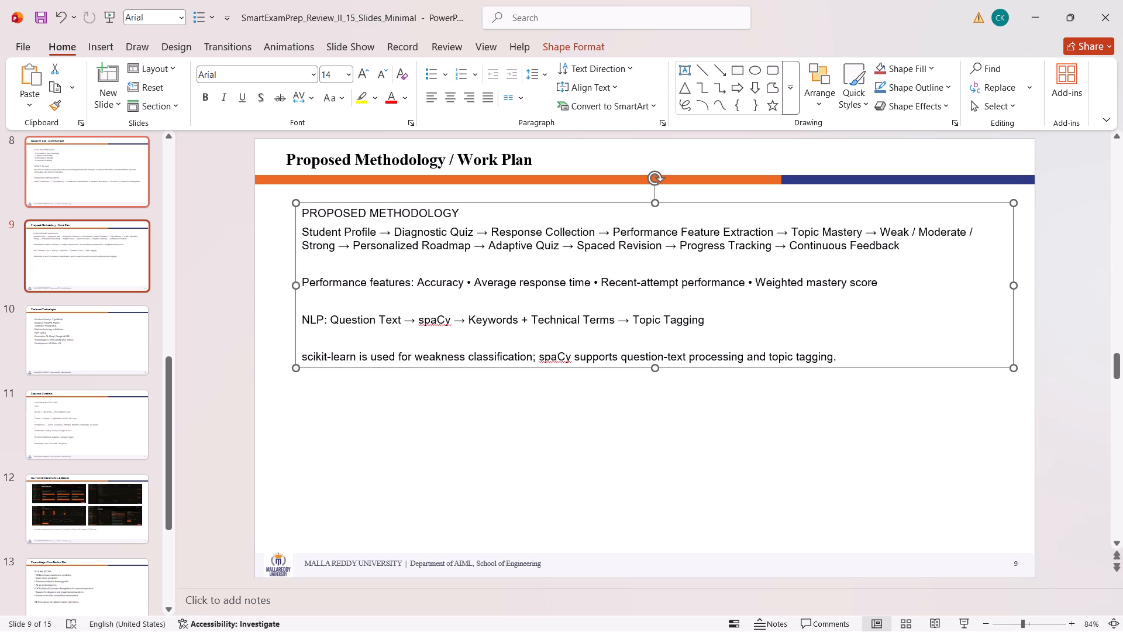
Resize the body text box on the Existing System / Current Approaches slide so its lines wrap just inside the slide's right edge.
click(63, 200)
key(Up)
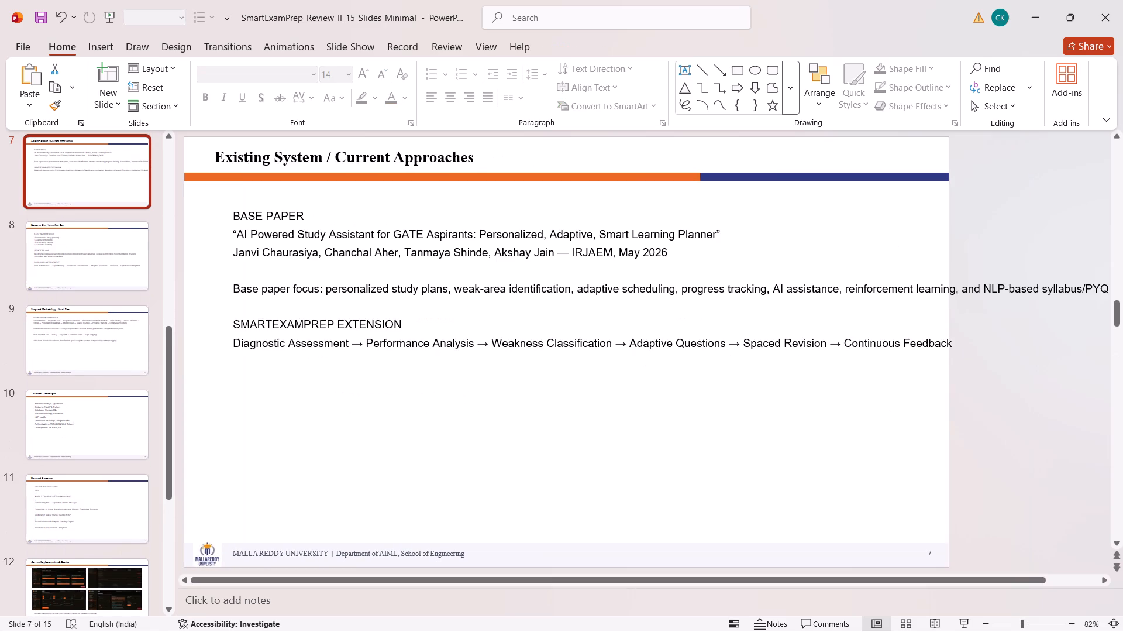
click(294, 290)
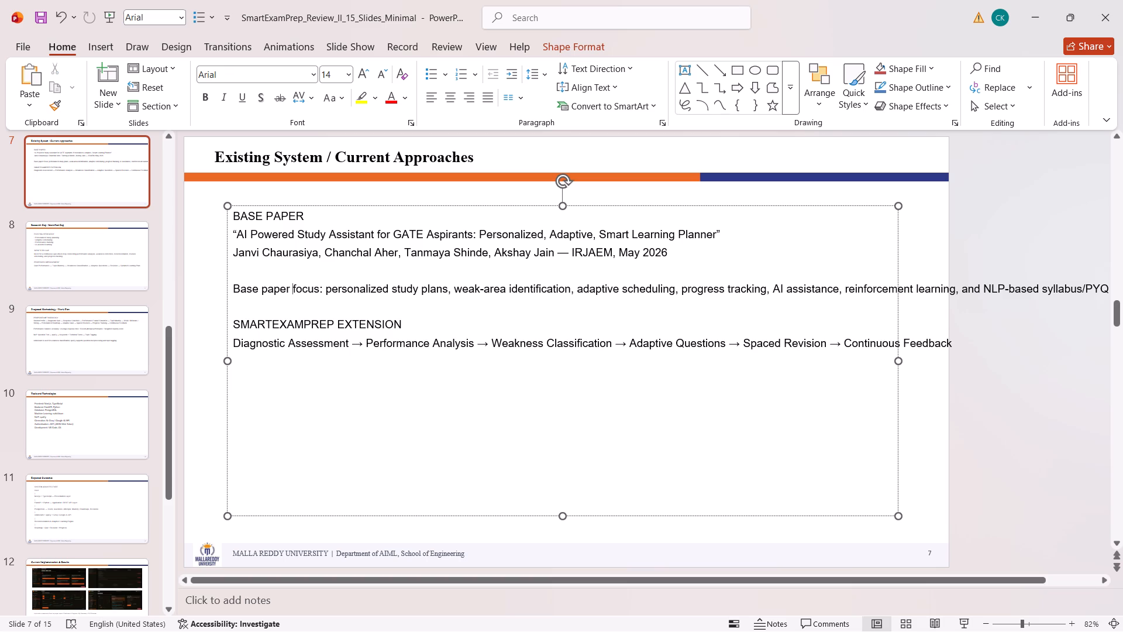
drag(900, 359, 768, 339)
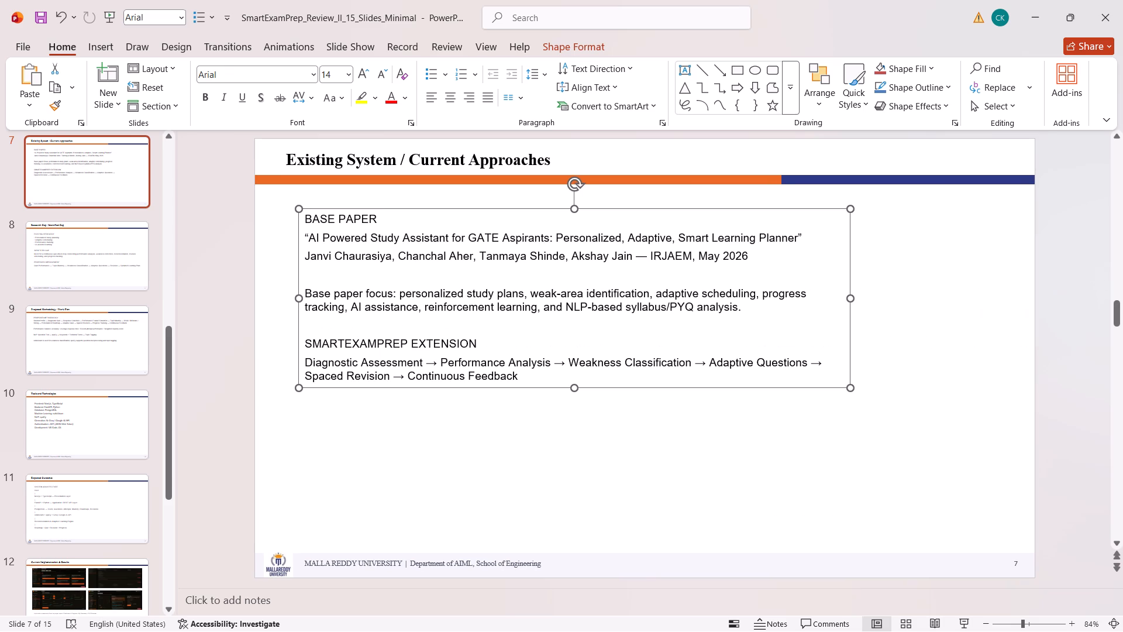
drag(849, 300, 1005, 298)
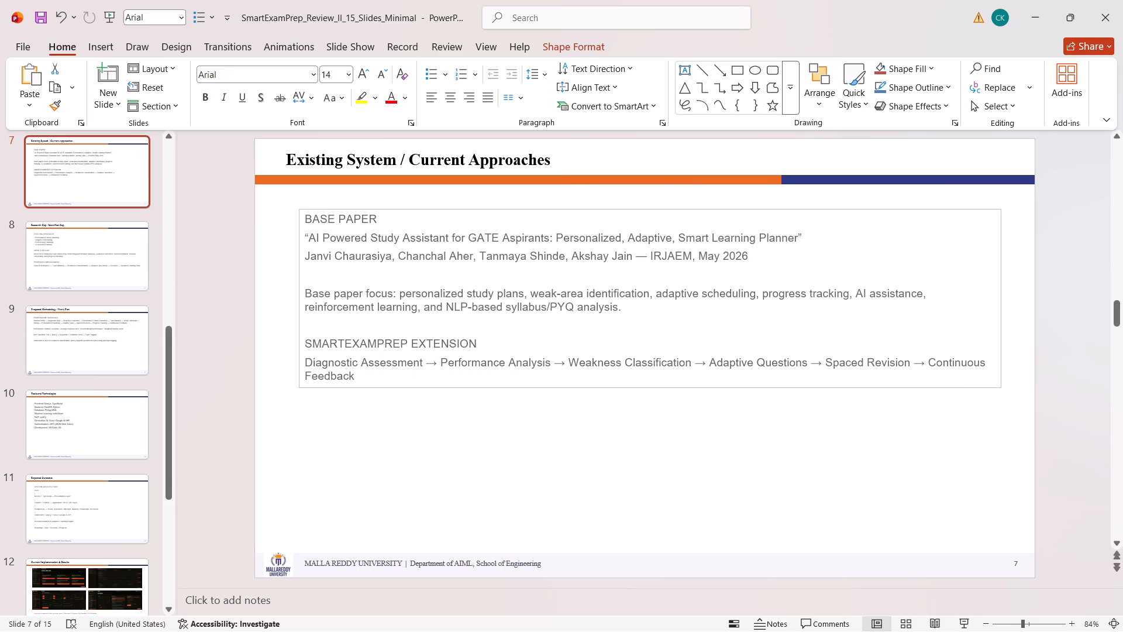
drag(1005, 298, 1012, 299)
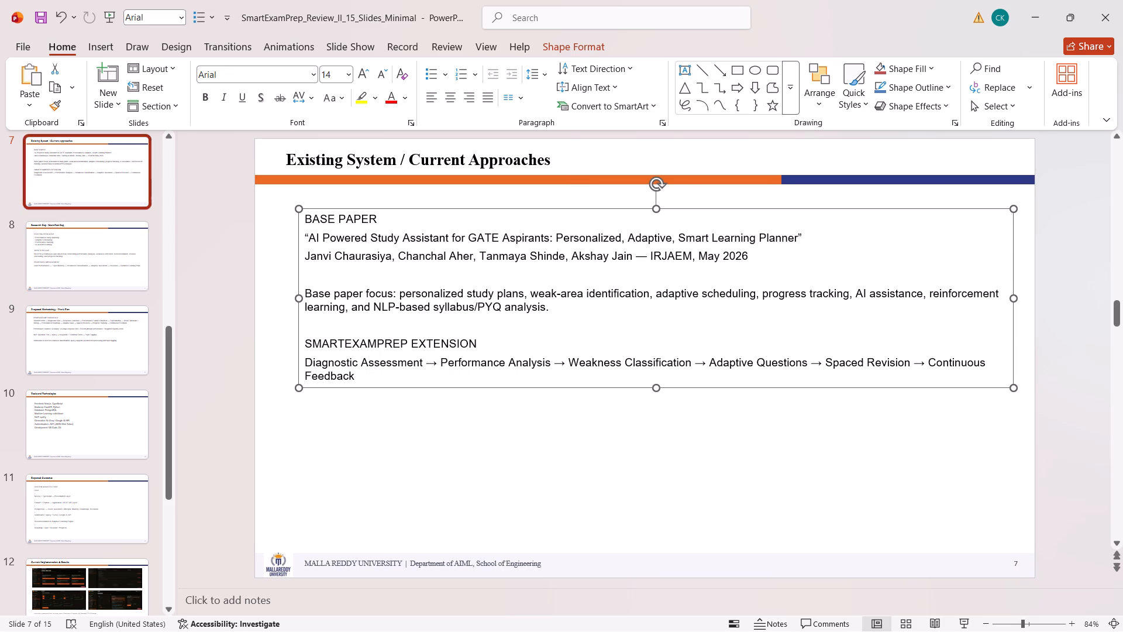
On the Scope of the Project slide, move the Out of Scope list's text box slightly down and left, and widen it rightward.
scroll(78, 177, up, 1)
click(116, 169)
click(497, 365)
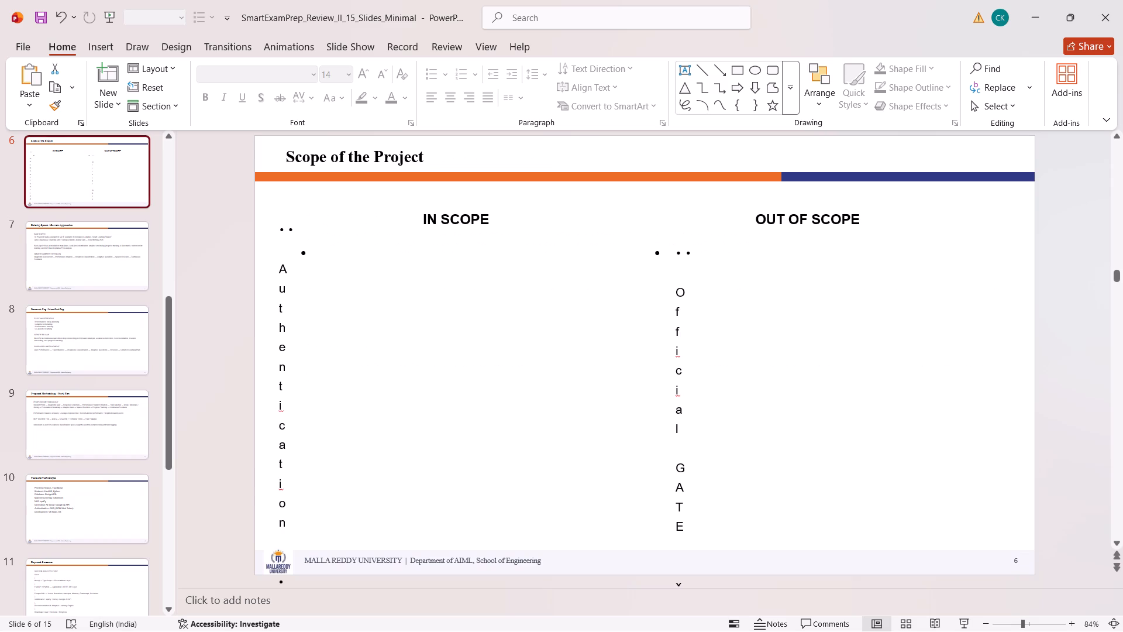
click(677, 341)
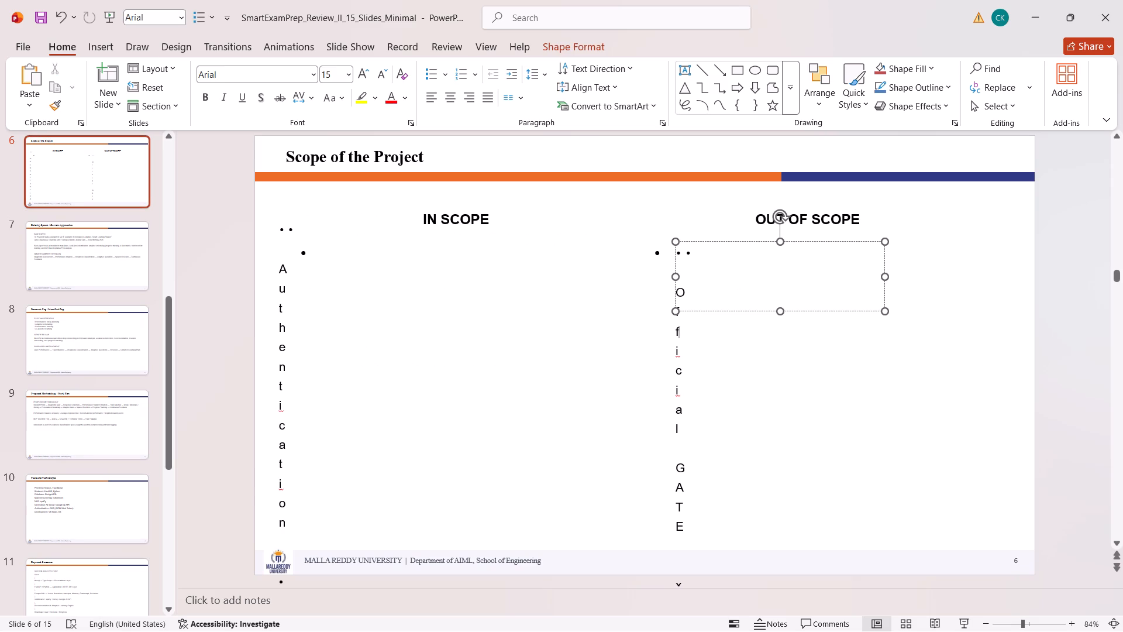
click(679, 246)
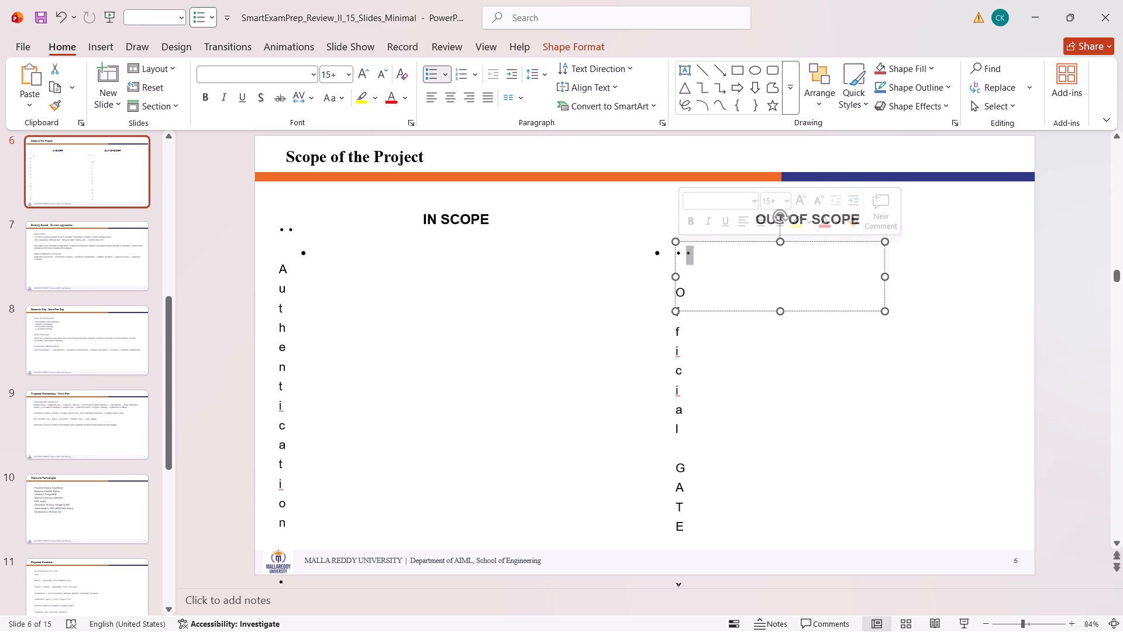
click(674, 246)
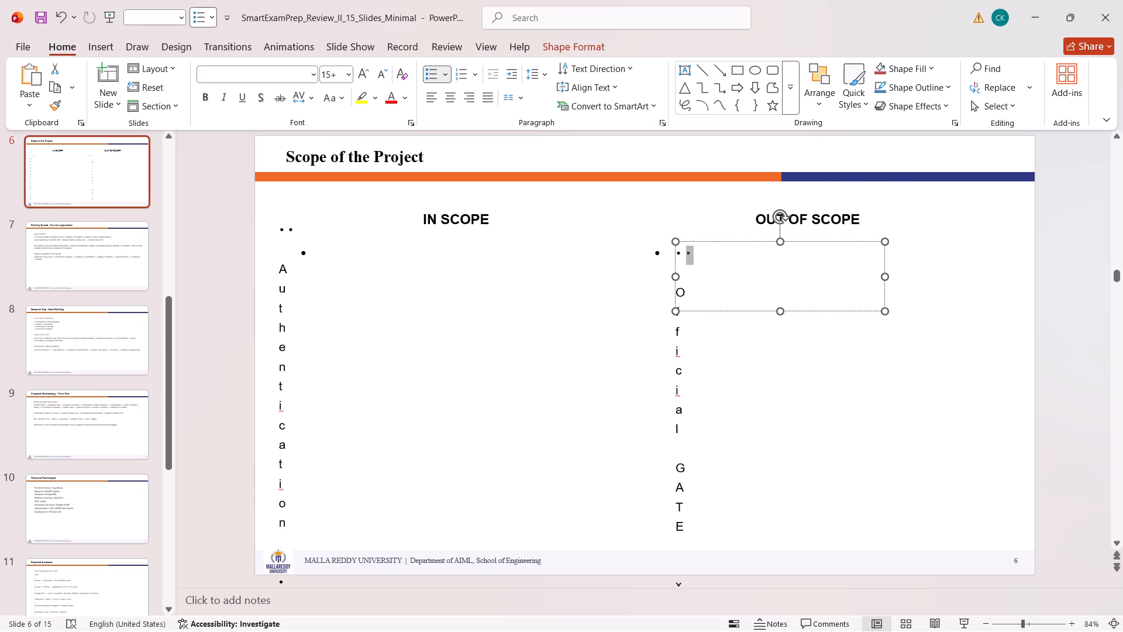
drag(693, 238, 657, 119)
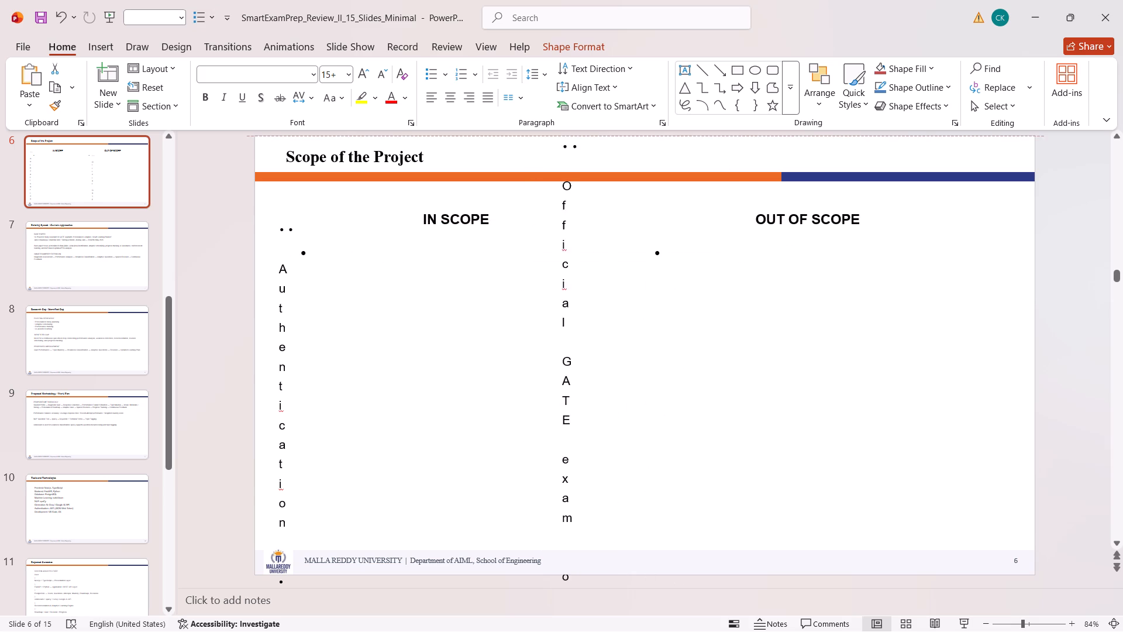
drag(657, 119, 650, 281)
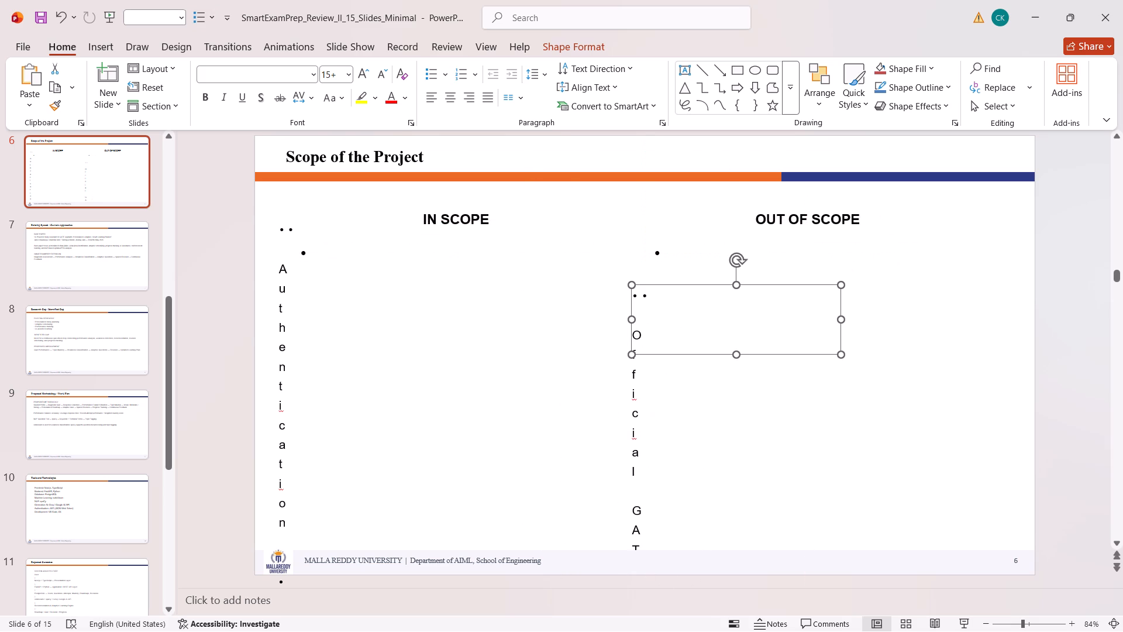
drag(839, 316, 964, 314)
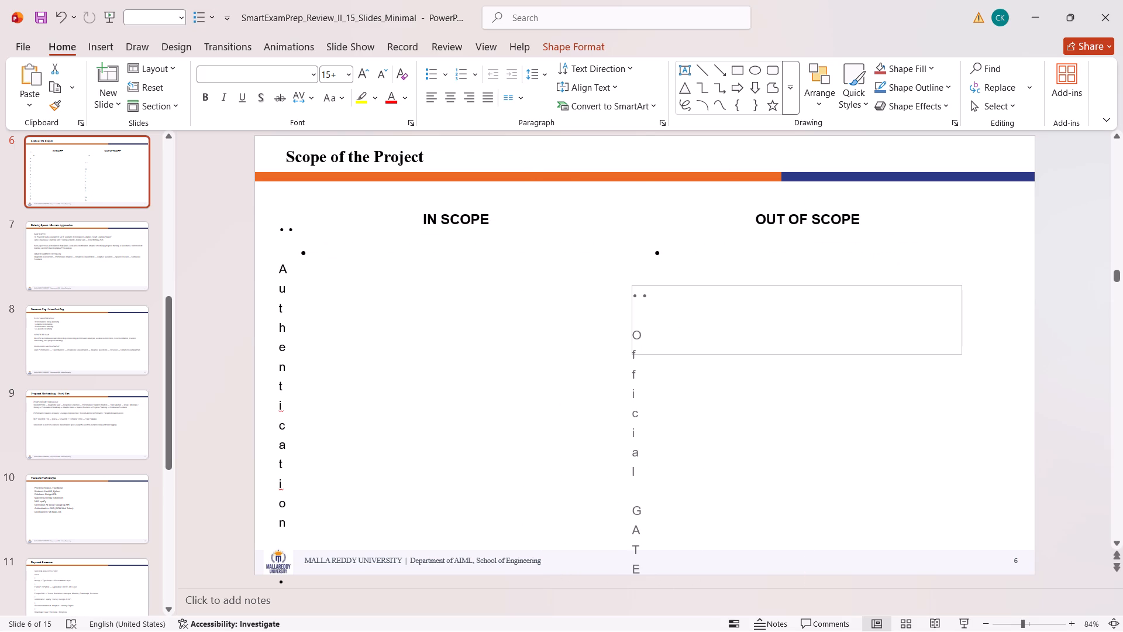
drag(964, 314, 969, 314)
Resize the Out of Scope list's text box from its top edge, shift it upward, and extend its left side into the In Scope column.
drag(801, 284, 791, 463)
scroll(680, 360, down, 1)
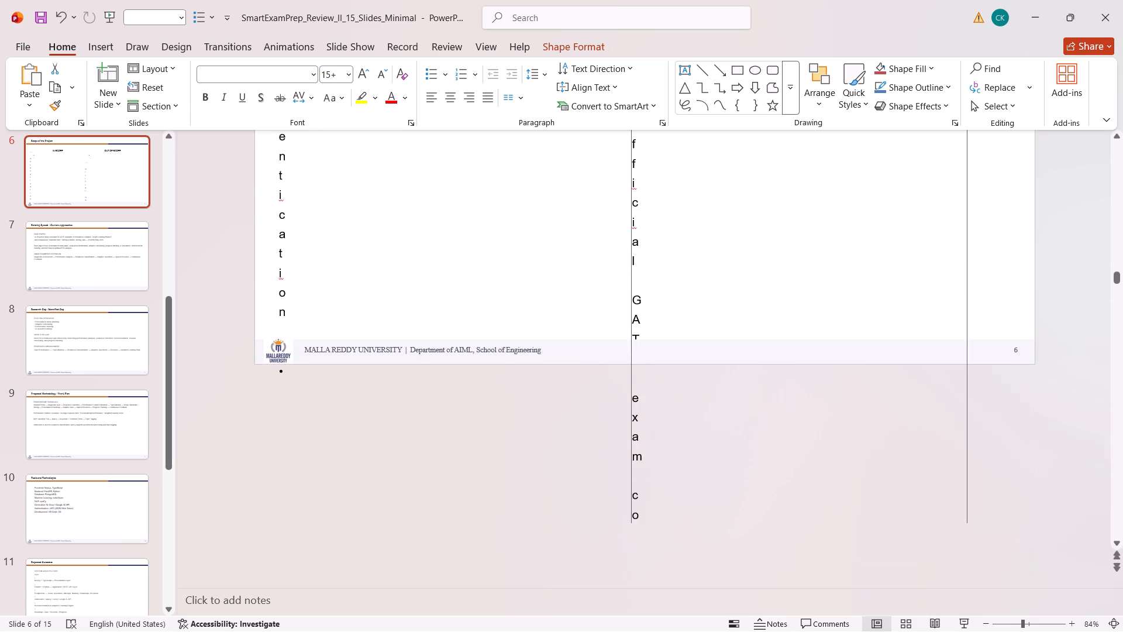
scroll(680, 360, down, 4)
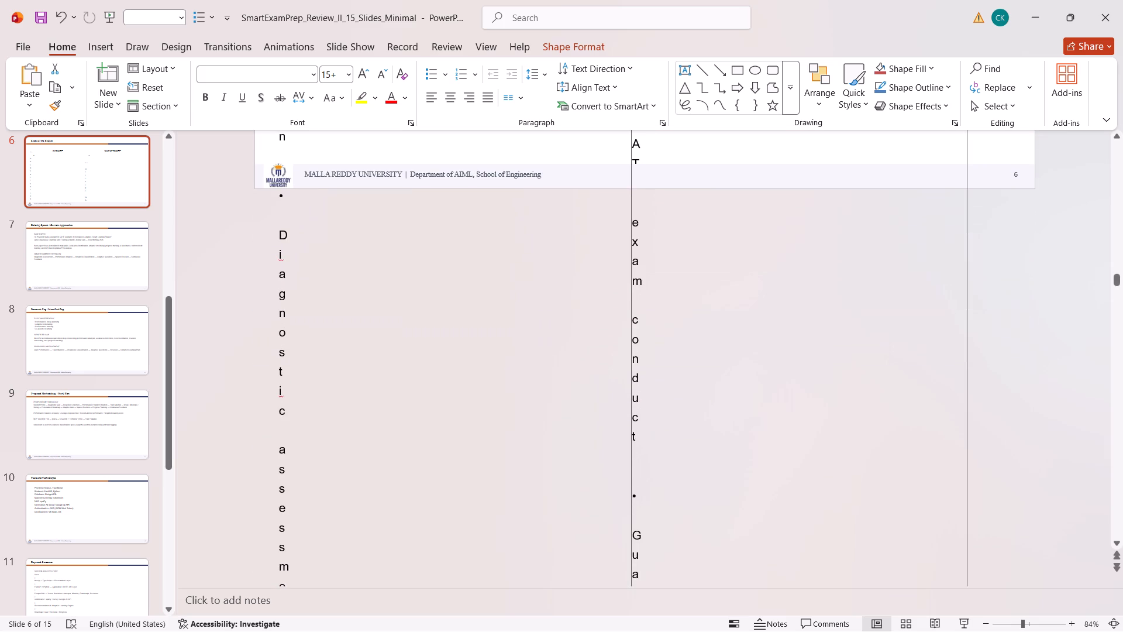
scroll(680, 360, down, 1)
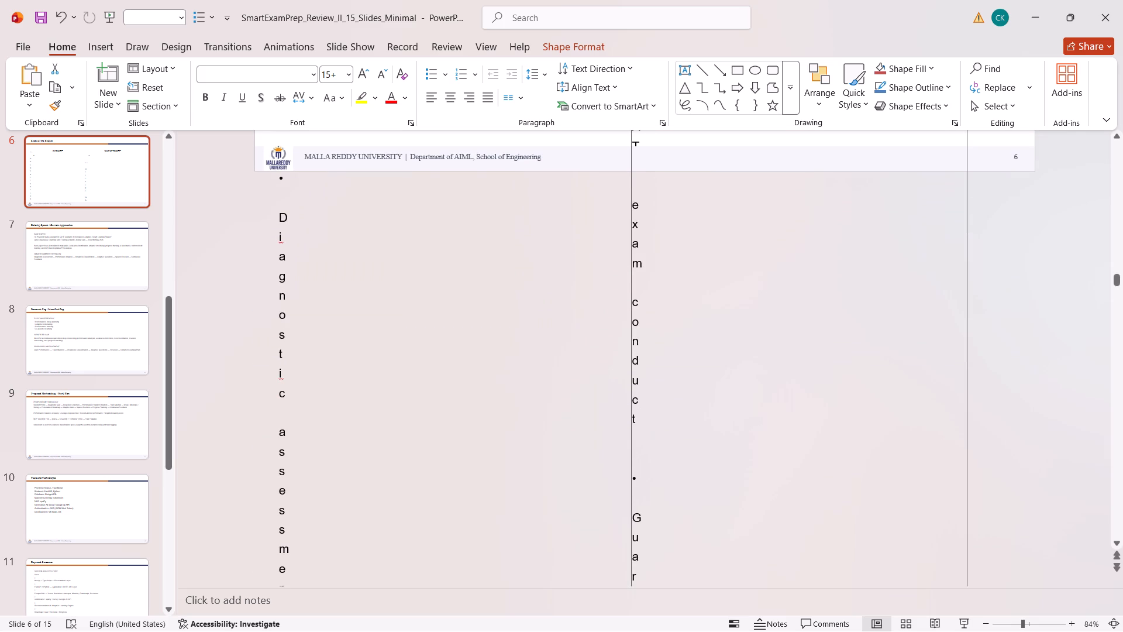
drag(629, 399, 611, 248)
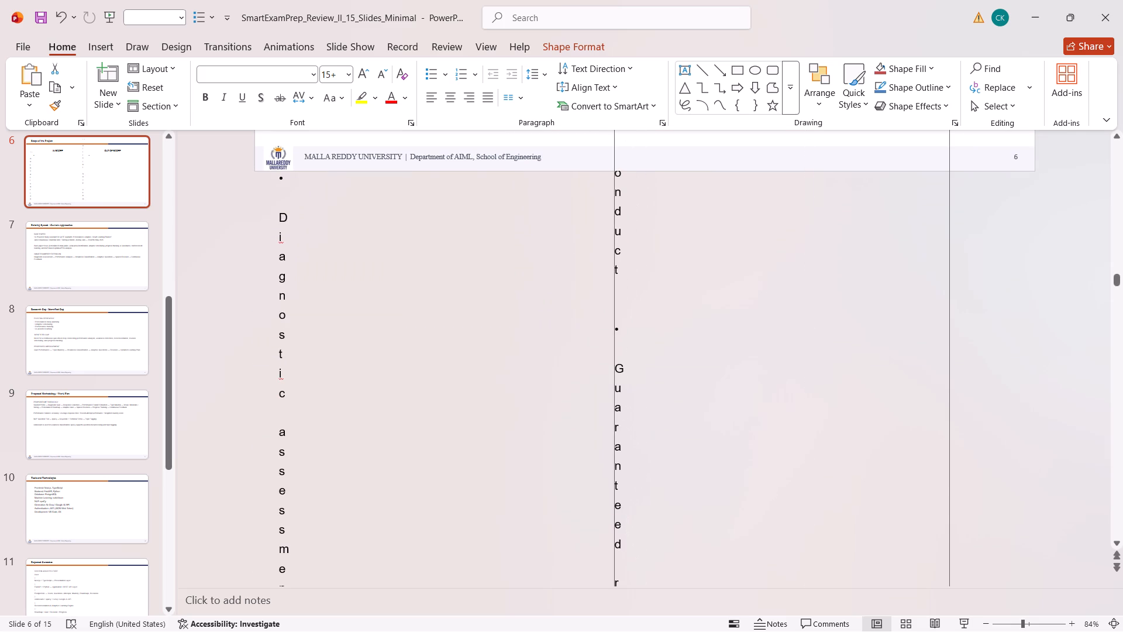
drag(614, 391, 660, 144)
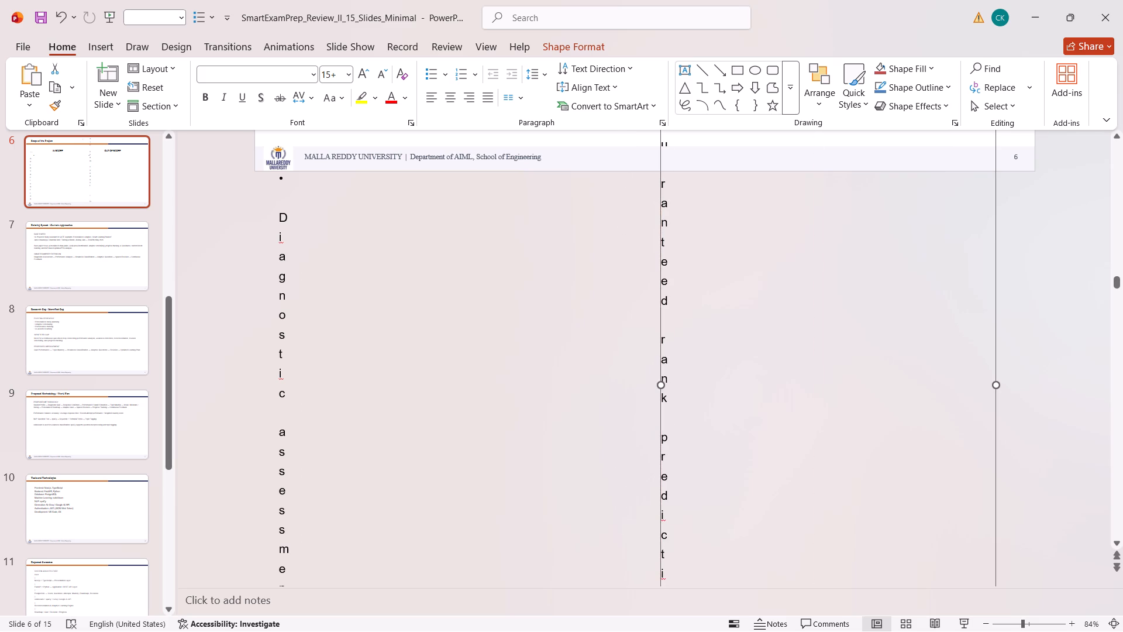
drag(662, 382, 486, 332)
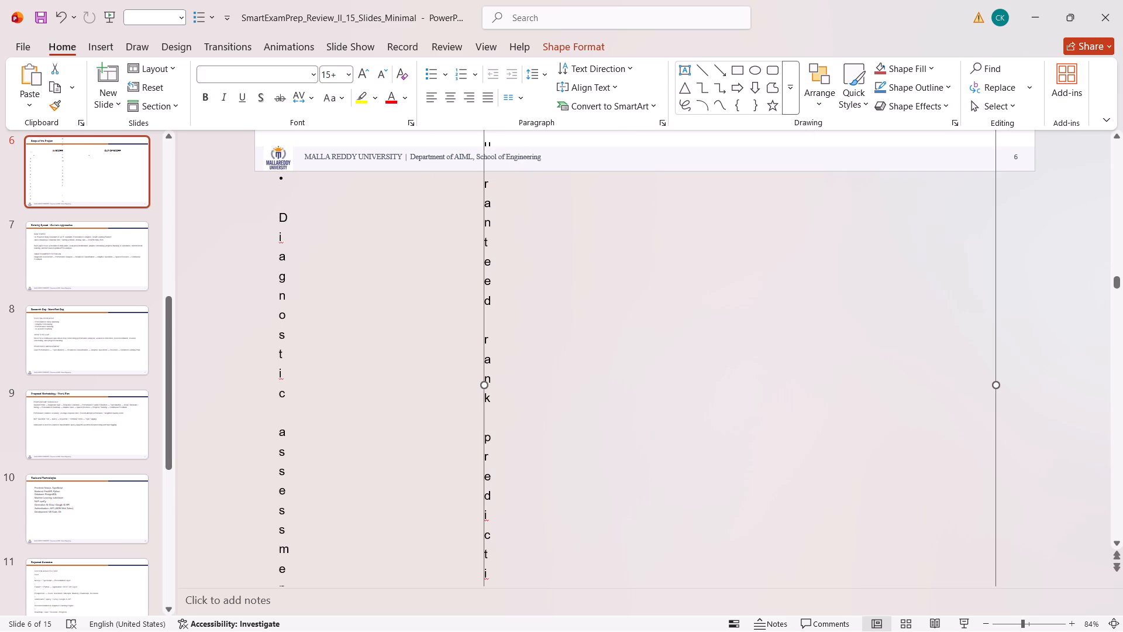
Move the widened Out of Scope list's text box further up to bring its overflowing text back toward the slide.
drag(482, 498, 484, 432)
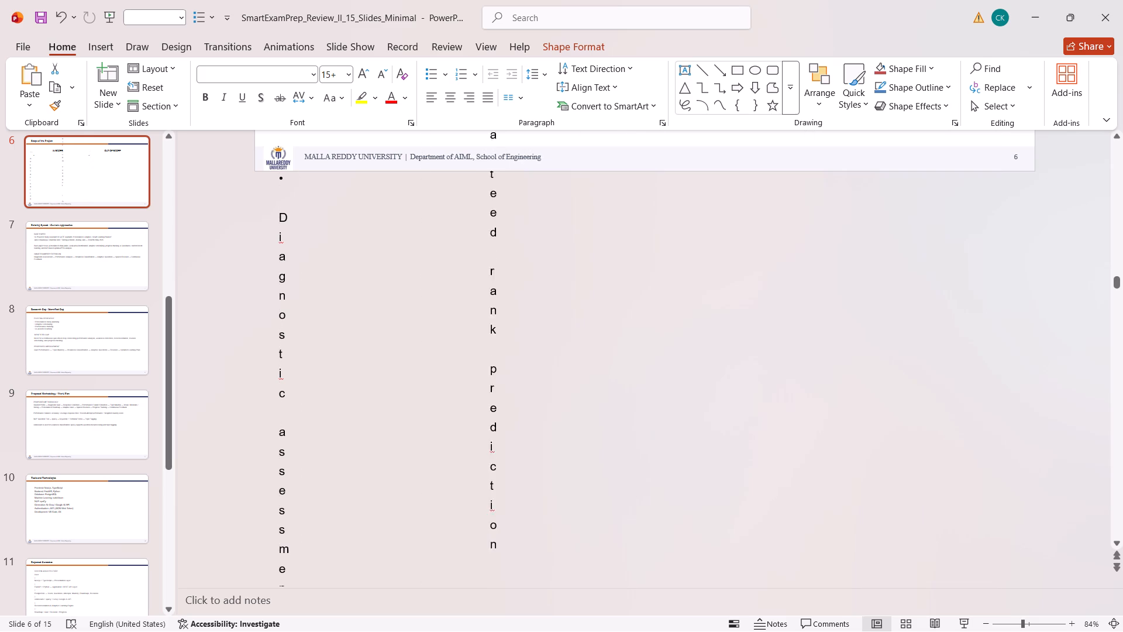
drag(484, 432, 505, 87)
scroll(477, 311, down, 1)
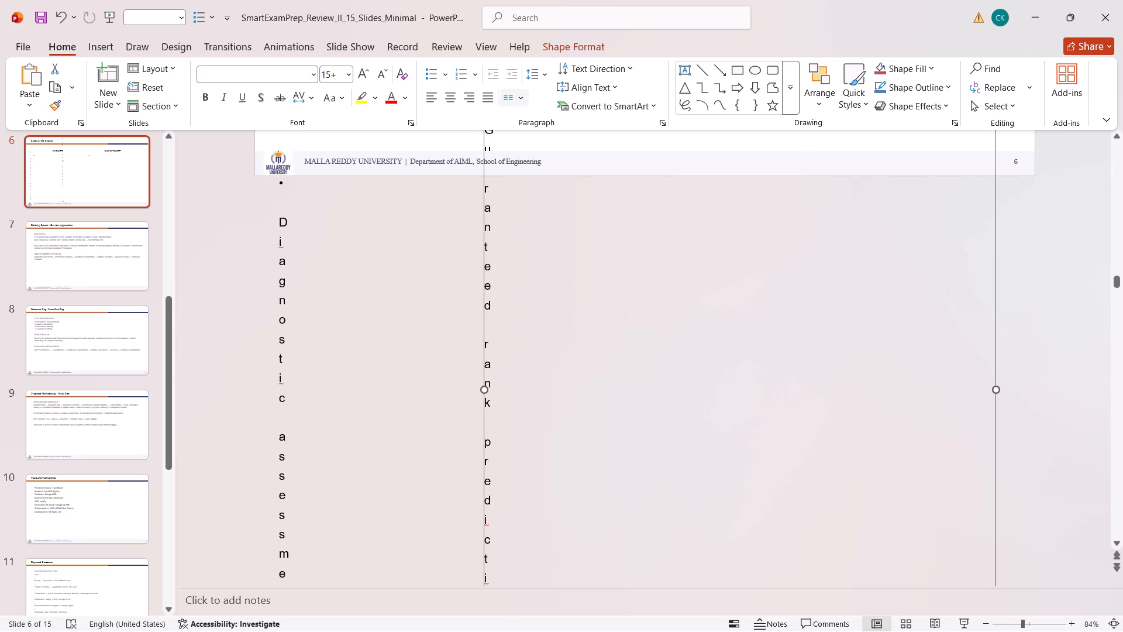
drag(483, 405, 453, 50)
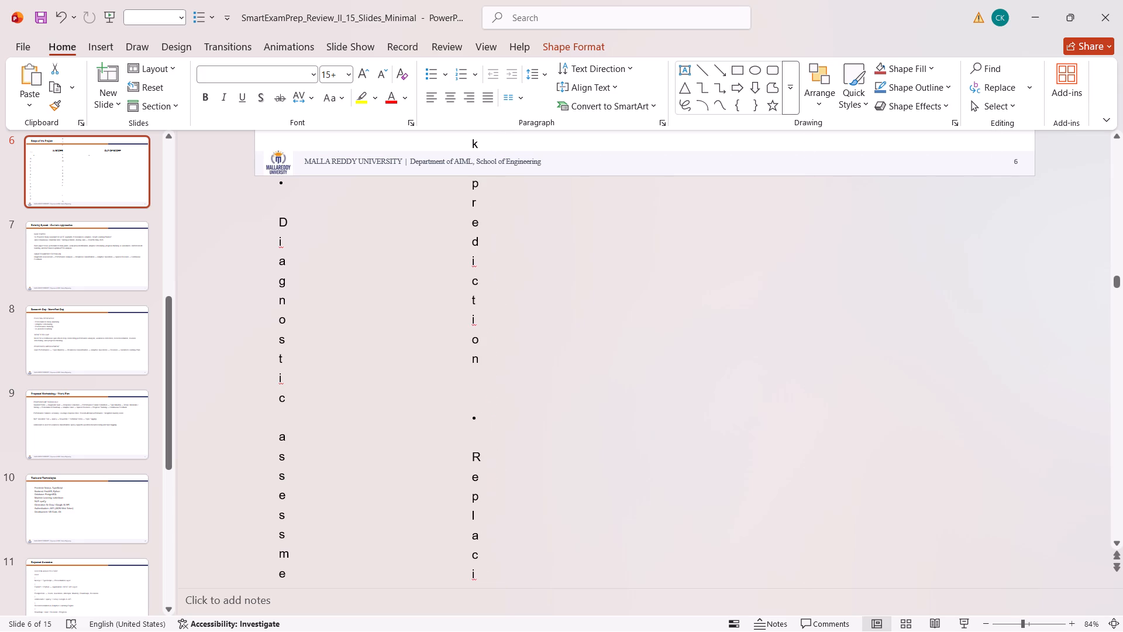
drag(453, 50, 452, 8)
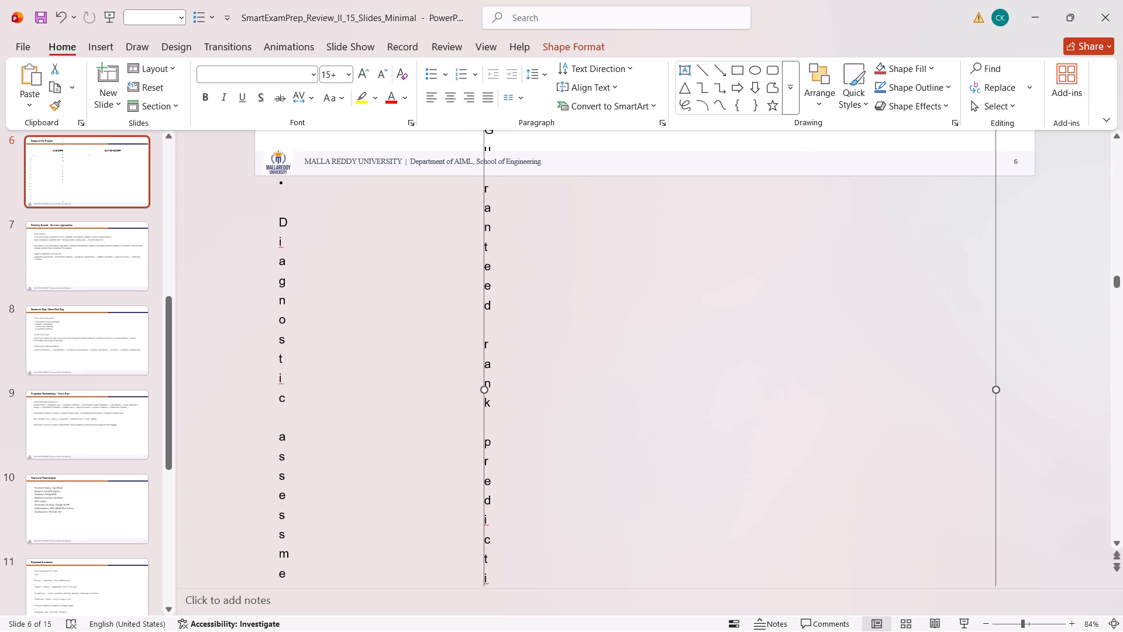
drag(484, 370, 495, 91)
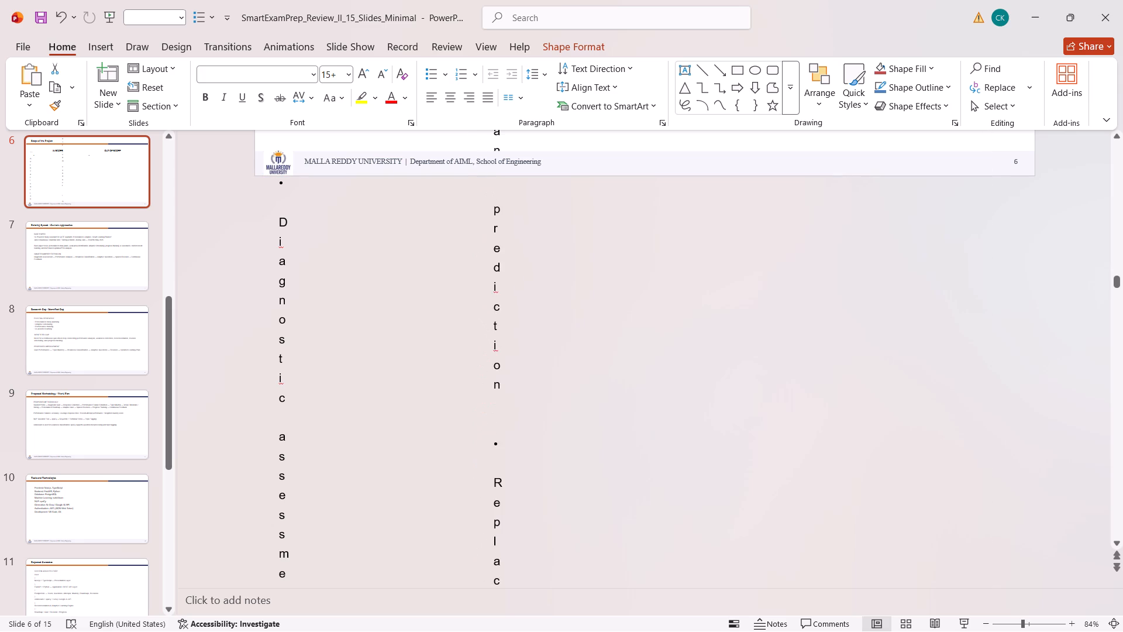
drag(495, 91, 495, 89)
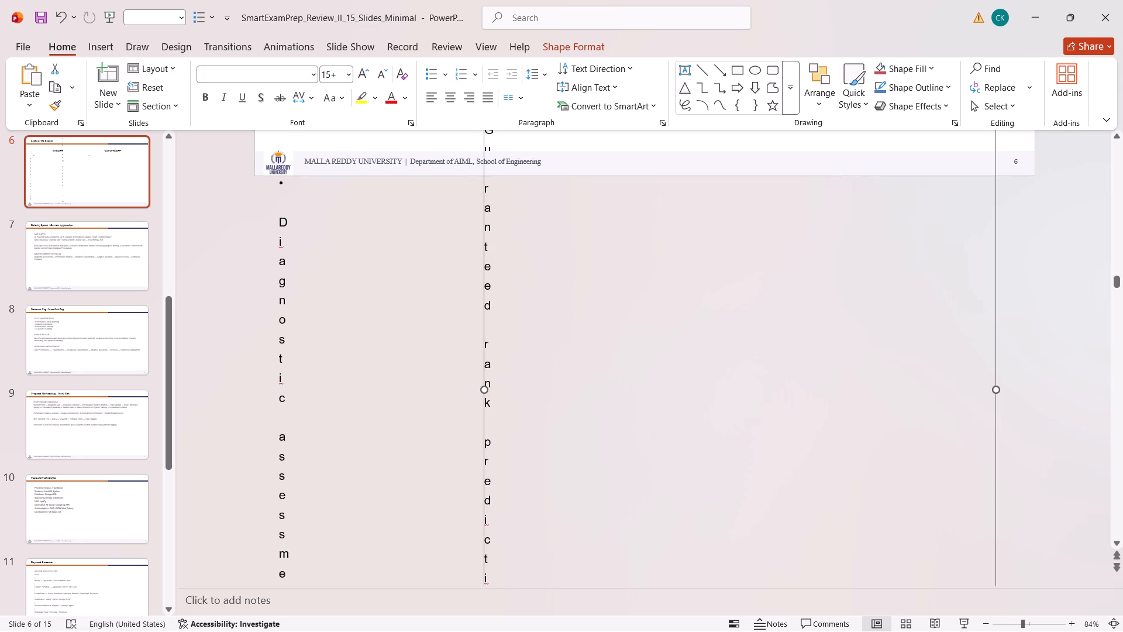
drag(485, 473, 492, 211)
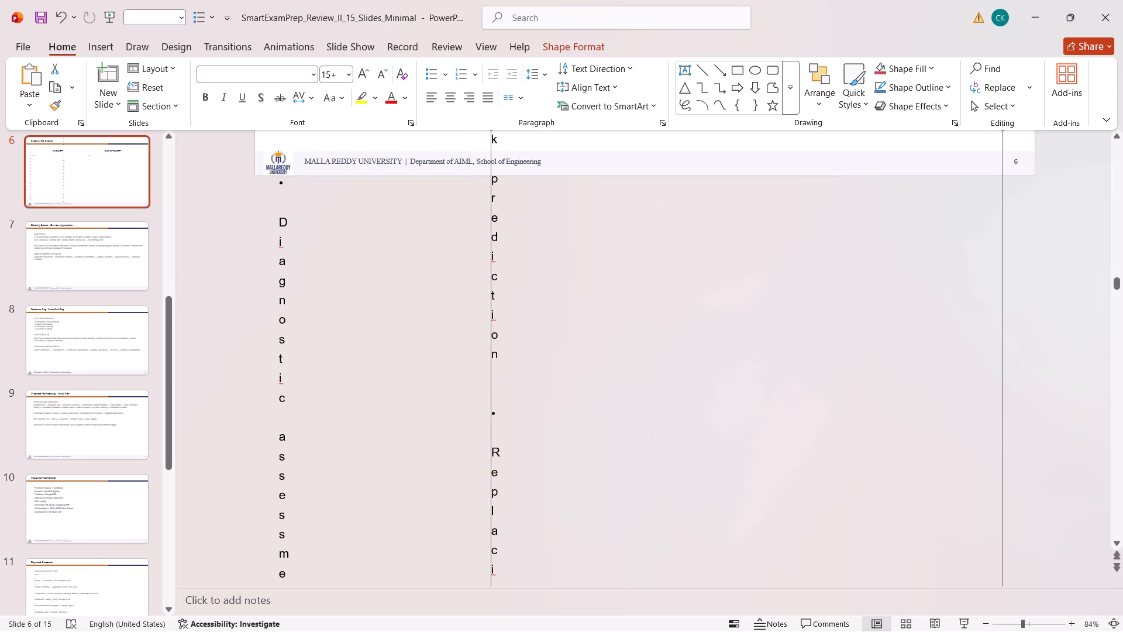
drag(491, 433, 507, 76)
Widen the Out of Scope list's text box slightly to the left from its lower-left corner below the slide.
scroll(560, 370, down, 3)
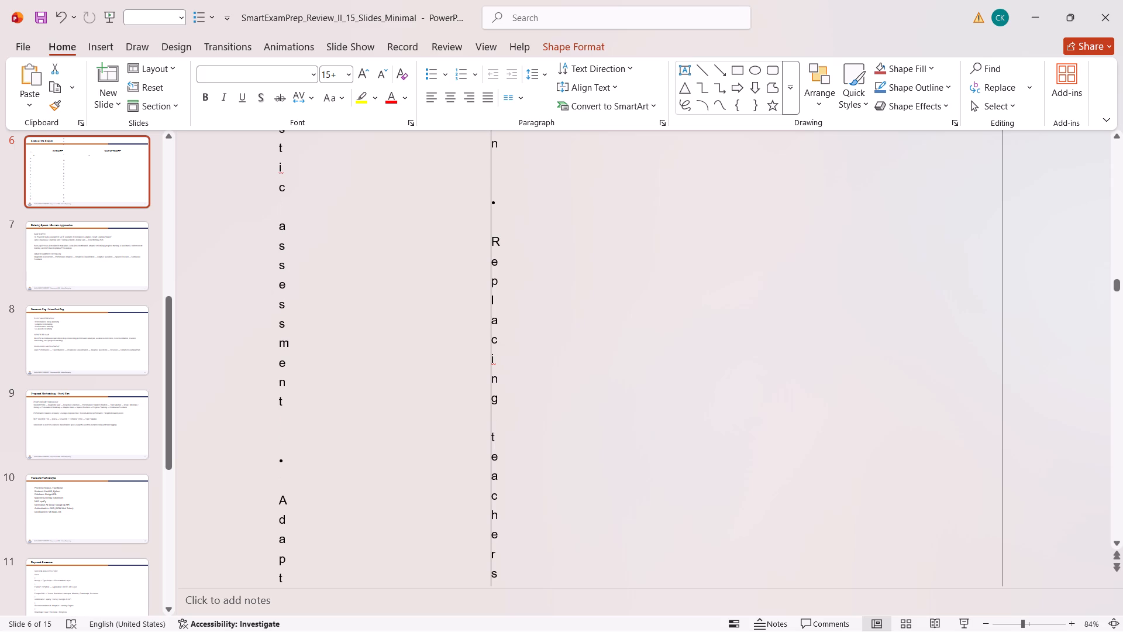
scroll(560, 370, down, 2)
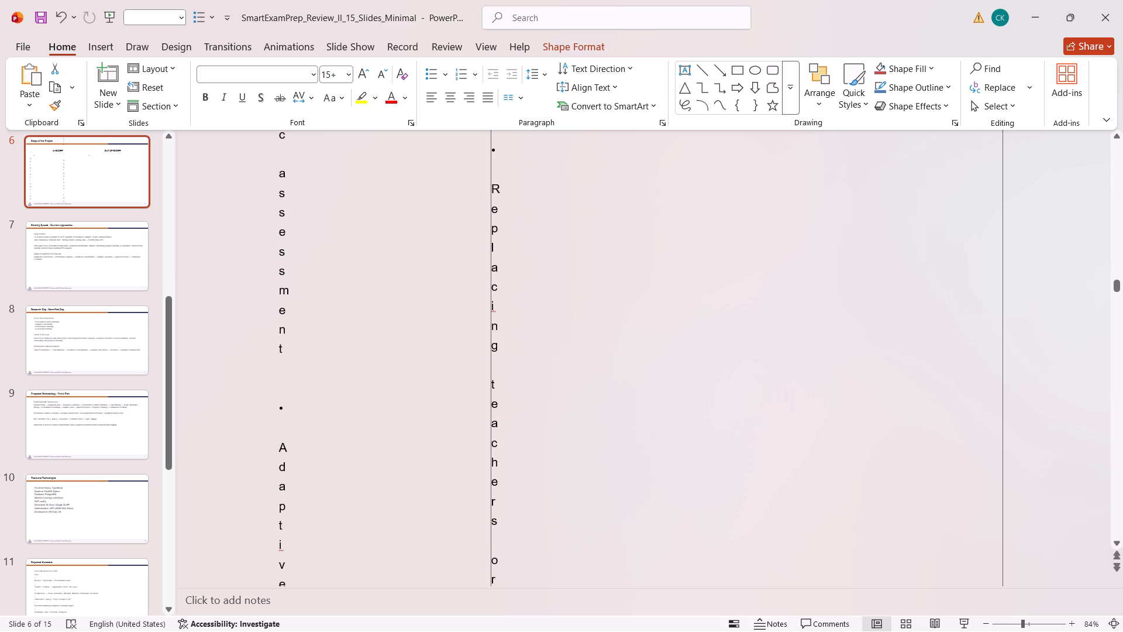
scroll(560, 370, down, 1)
scroll(560, 370, up, 2)
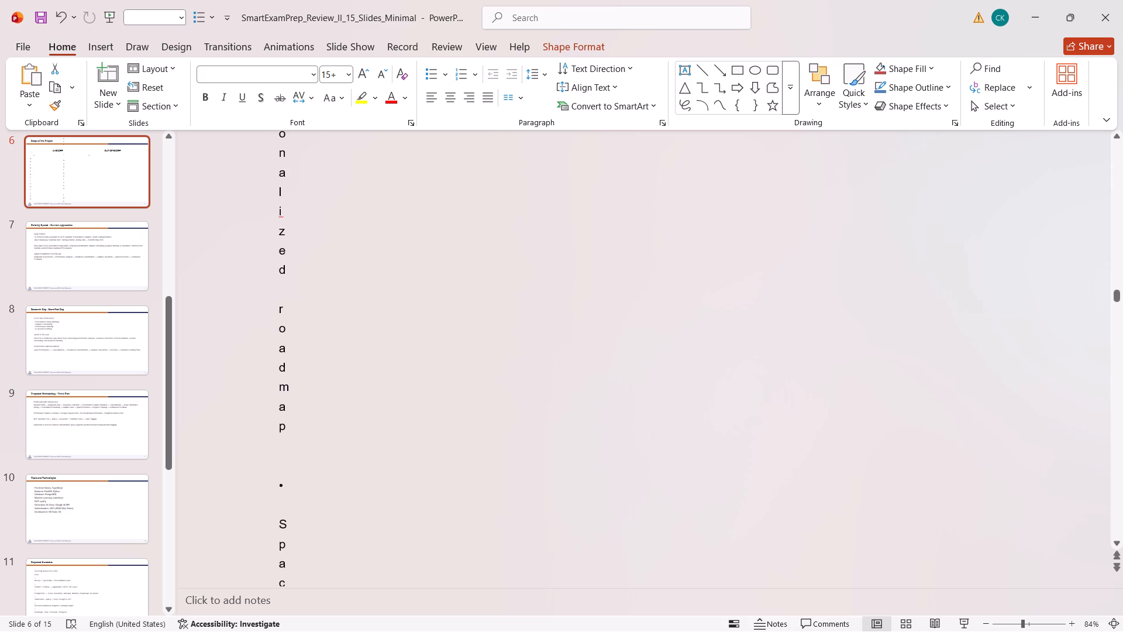
scroll(560, 370, up, 4)
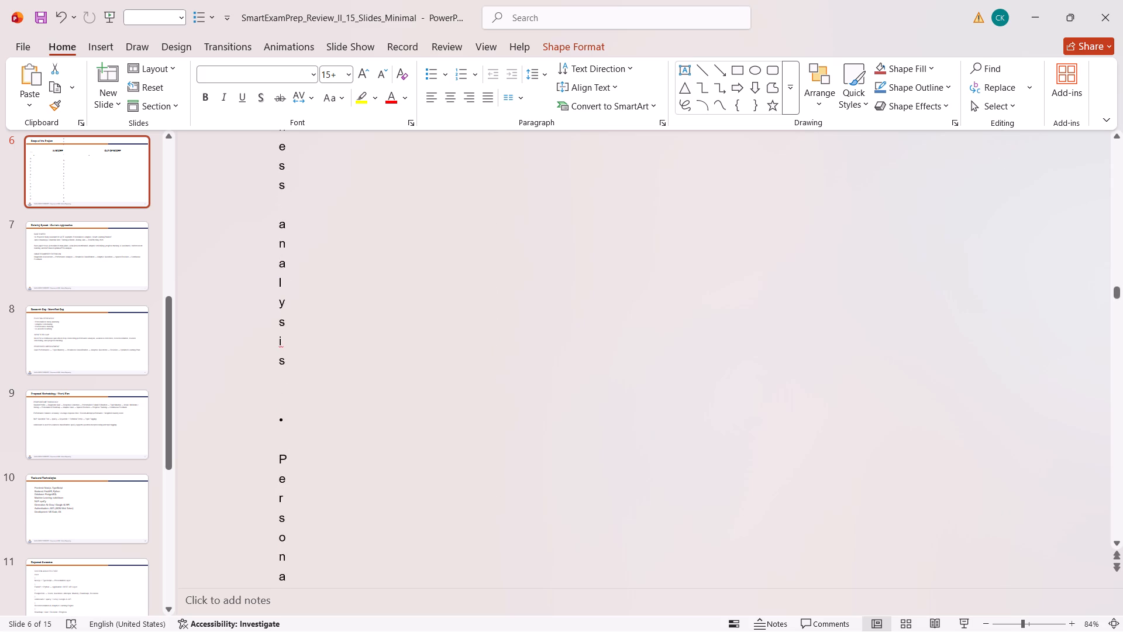
scroll(560, 370, up, 4)
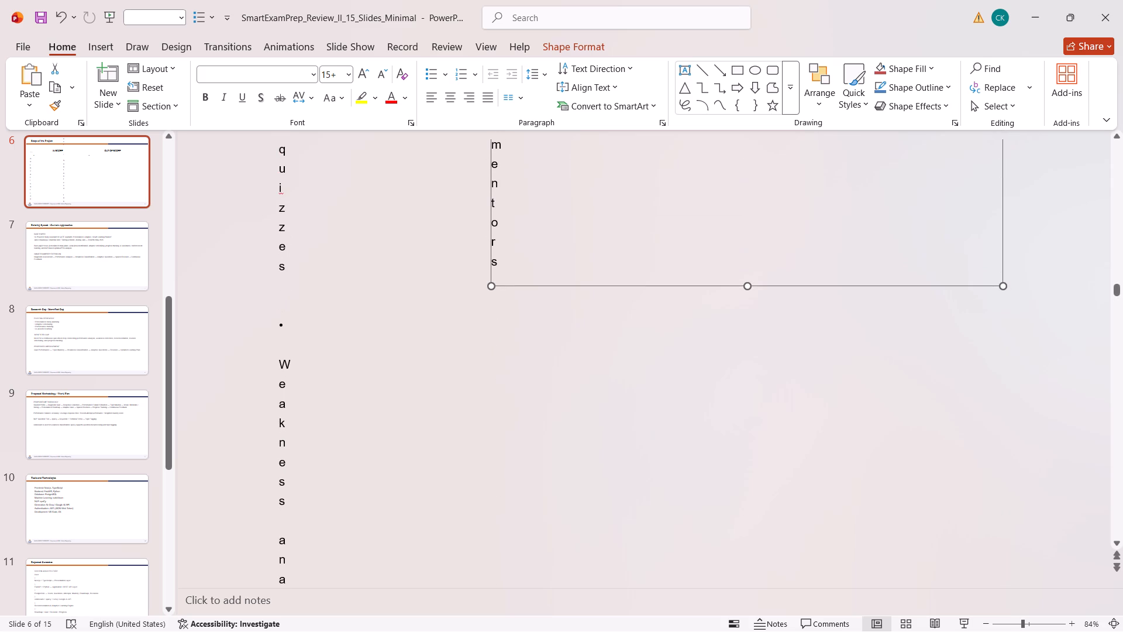
drag(492, 287, 506, 271)
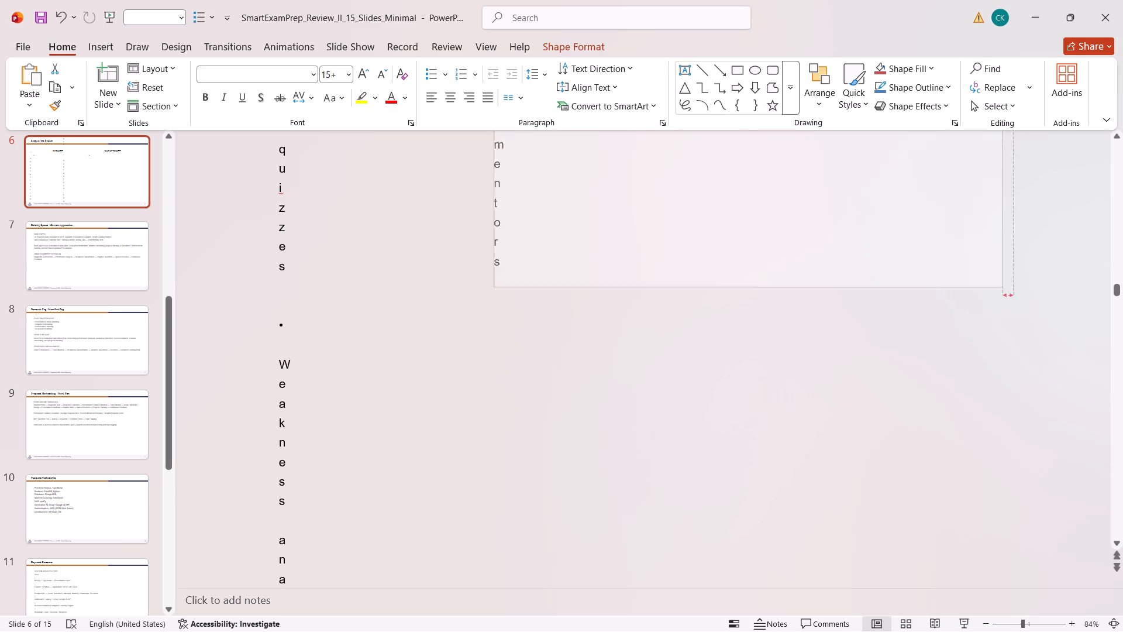
drag(506, 271, 474, 295)
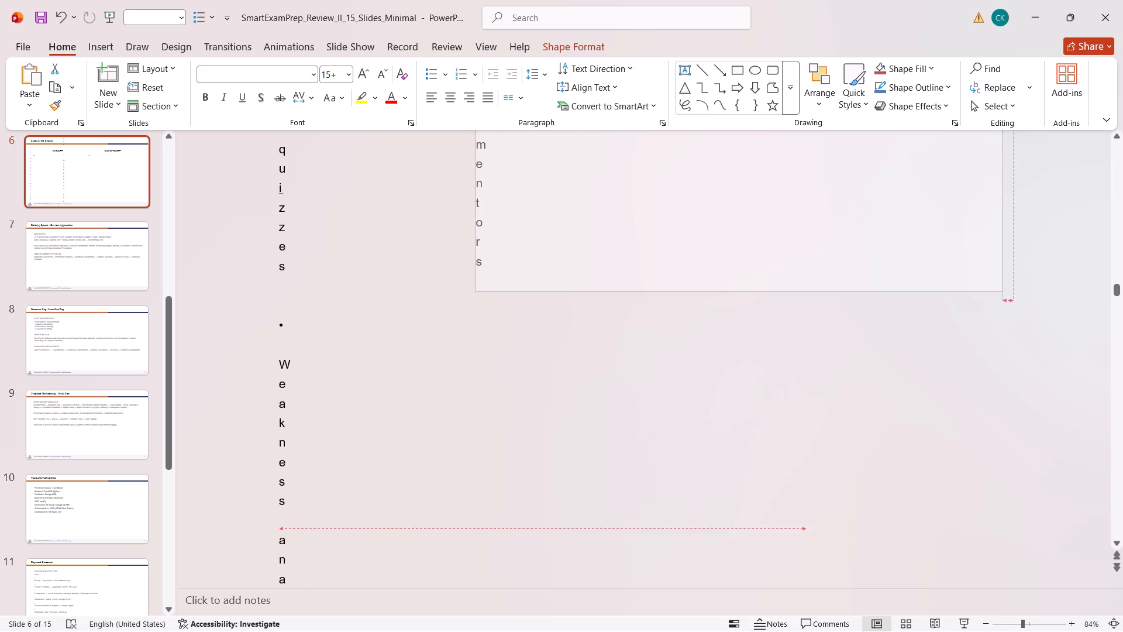
drag(474, 295, 474, 297)
Try to shorten the Out of Scope list's text box from its bottom edge, and extend its right side just past the slide's edge.
scroll(764, 288, up, 4)
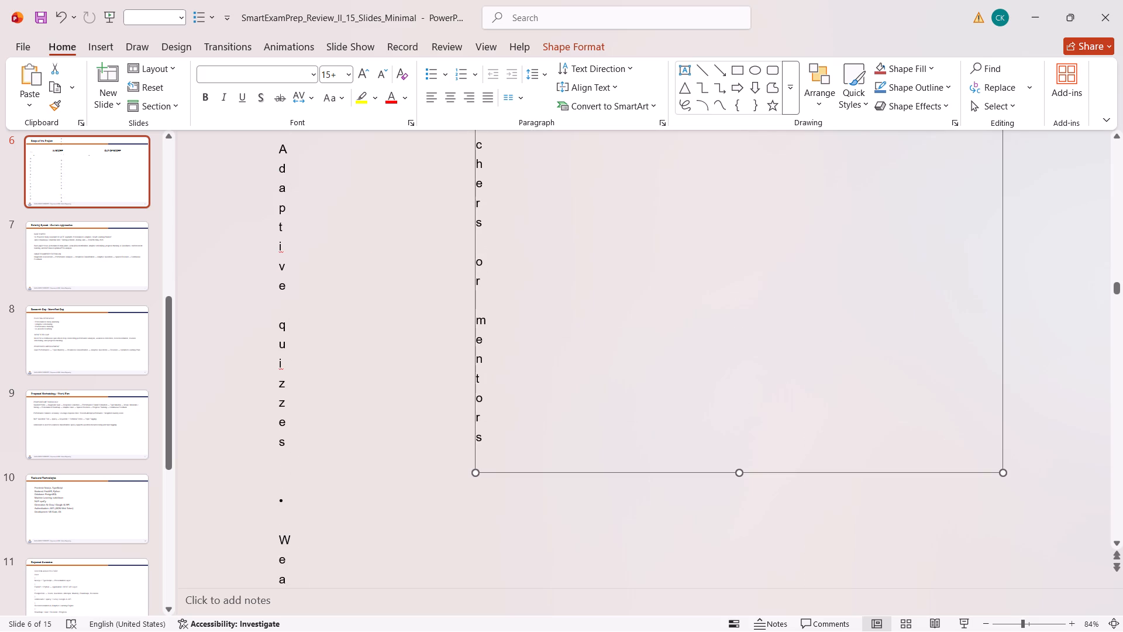
drag(741, 473, 738, 386)
scroll(769, 340, up, 2)
click(1001, 276)
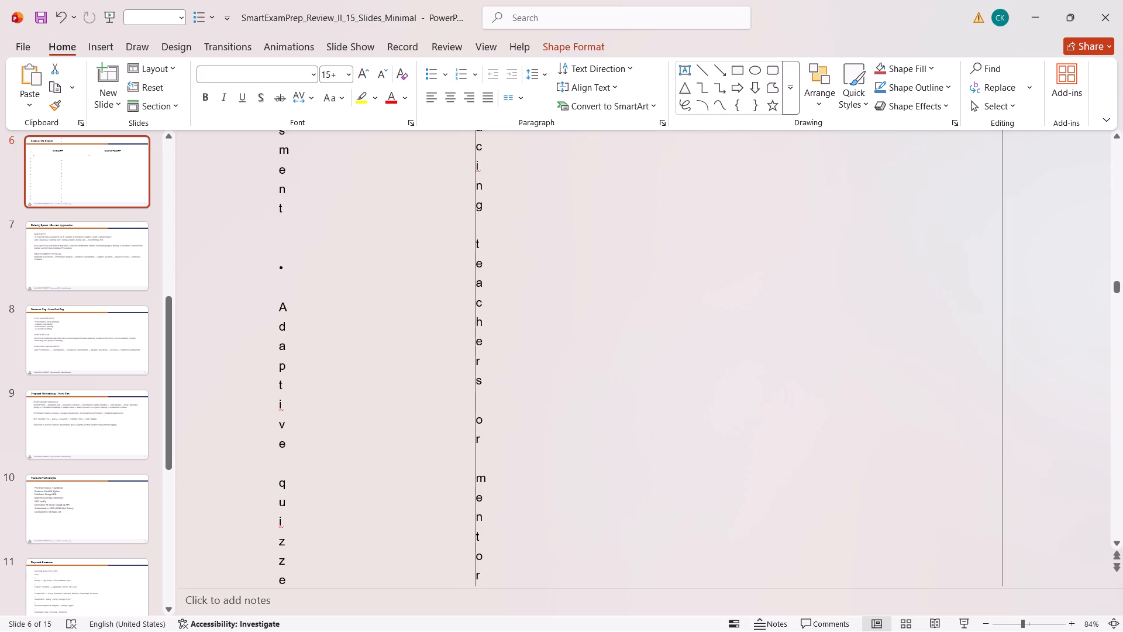
scroll(1004, 273, down, 5)
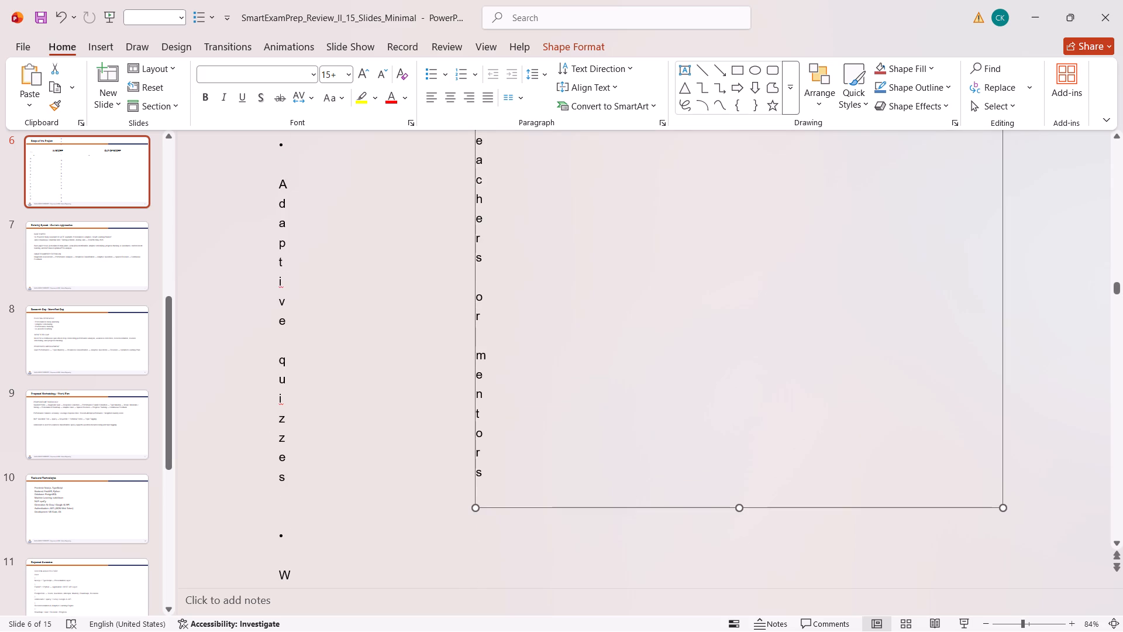
drag(1001, 509, 1054, 243)
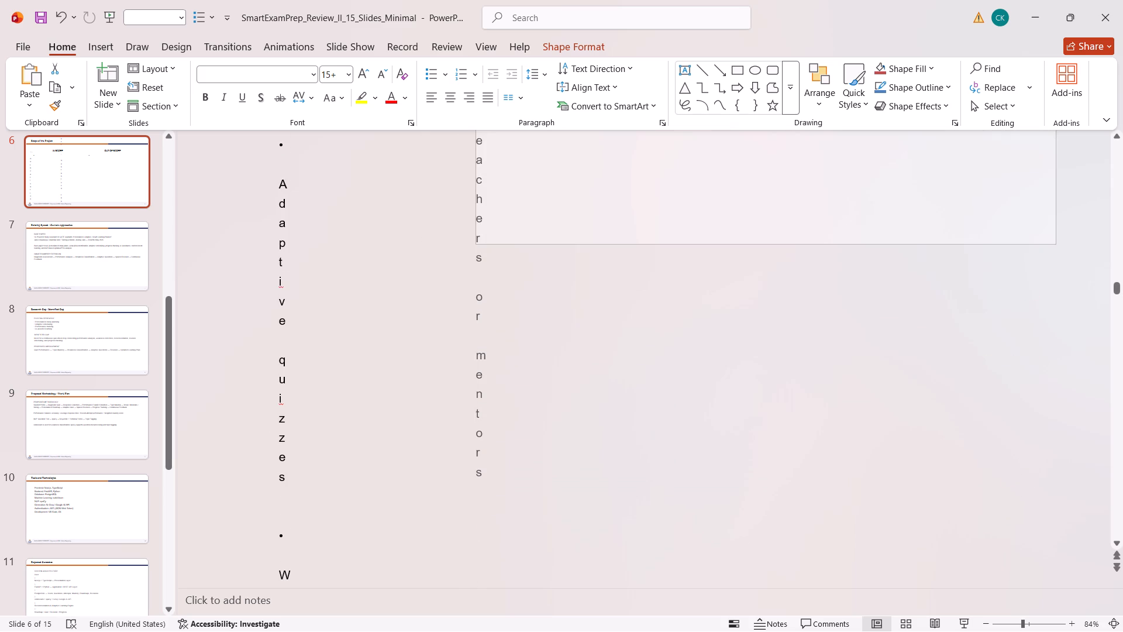
drag(1054, 243, 1054, 243)
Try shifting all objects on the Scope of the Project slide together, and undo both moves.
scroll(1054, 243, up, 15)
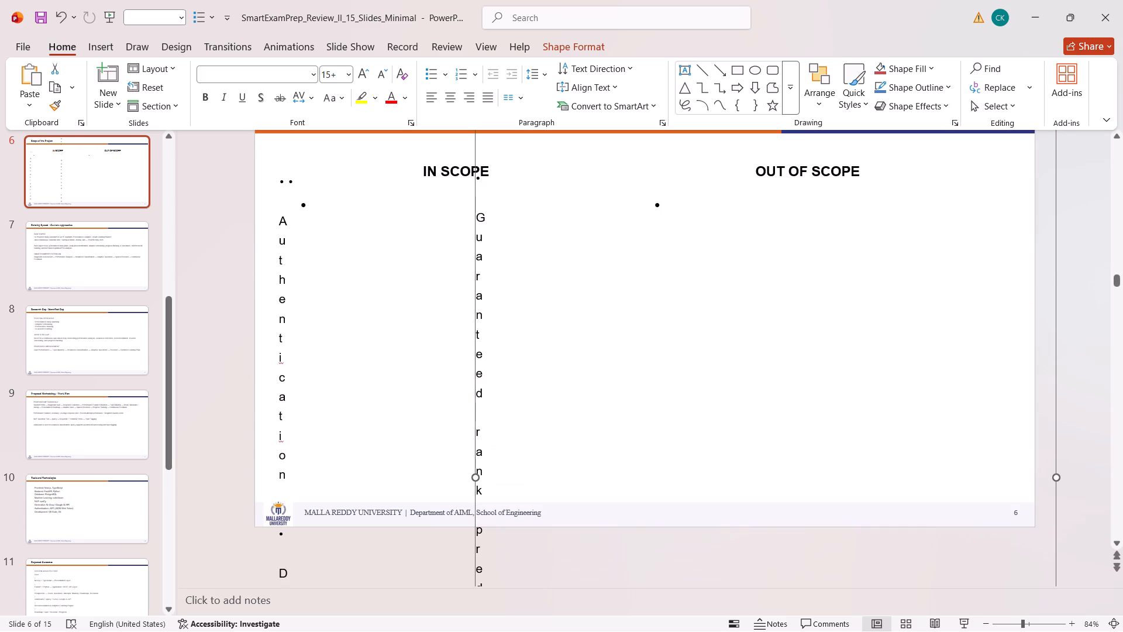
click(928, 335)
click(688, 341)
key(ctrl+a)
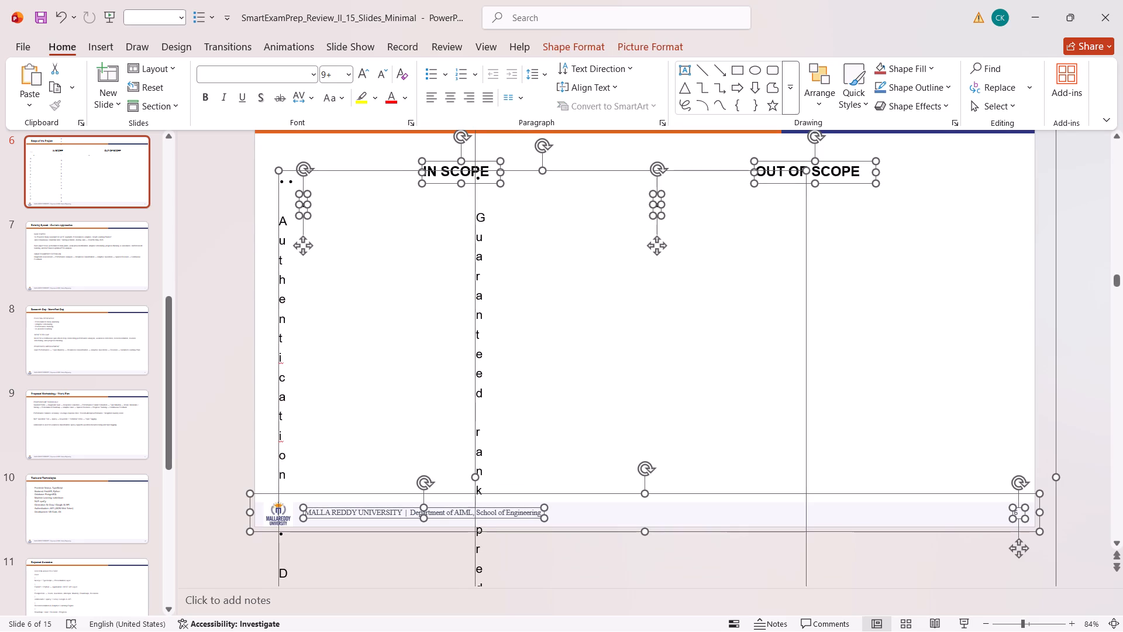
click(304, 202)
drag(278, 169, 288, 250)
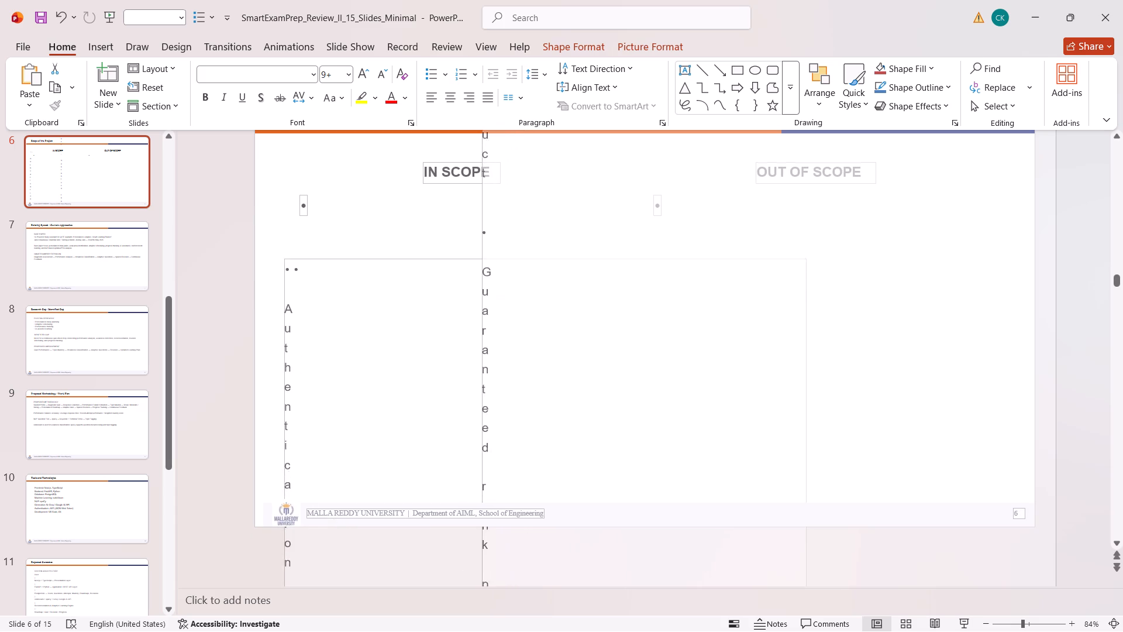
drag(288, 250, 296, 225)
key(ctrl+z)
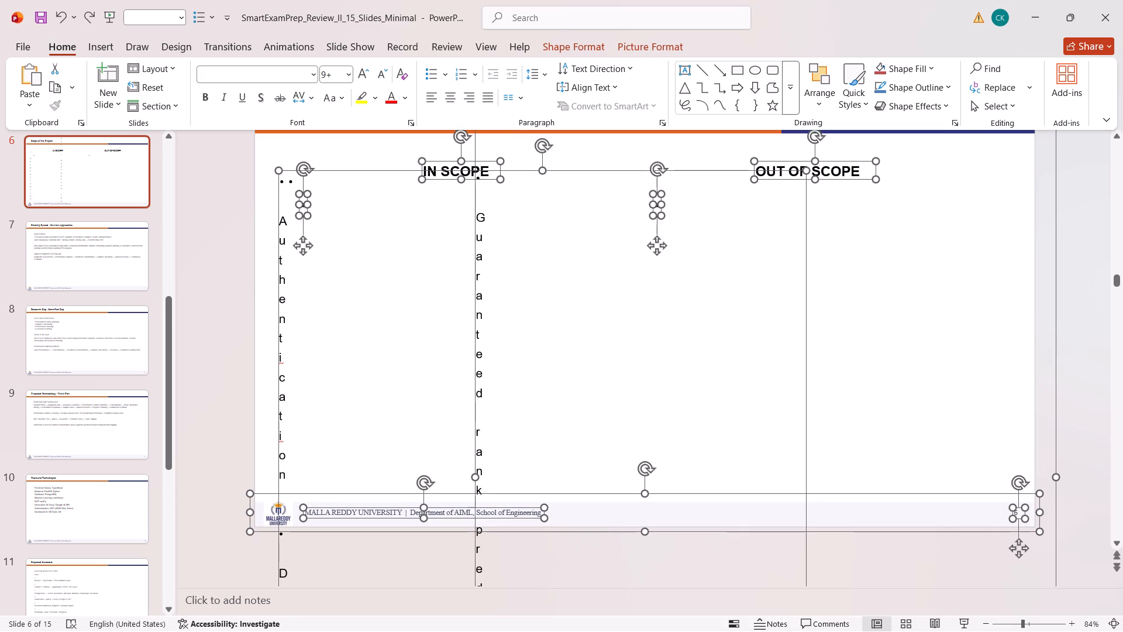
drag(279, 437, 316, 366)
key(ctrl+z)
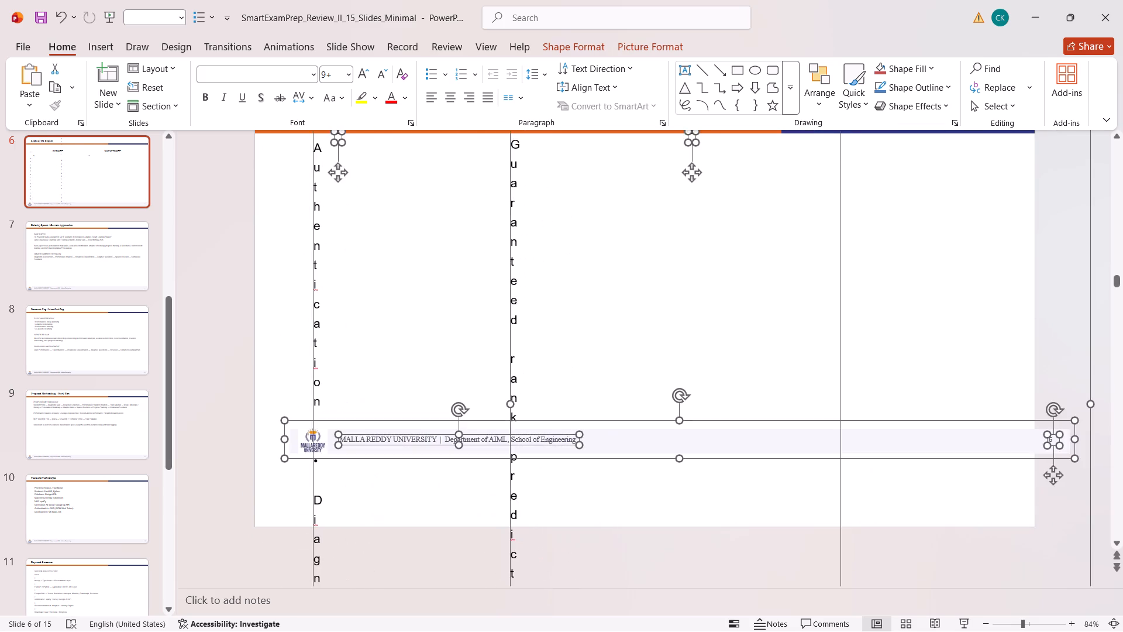
Resize all the slide's selected objects together by pulling the Out of Scope list box's lower-left corner up and inward.
scroll(865, 412, down, 13)
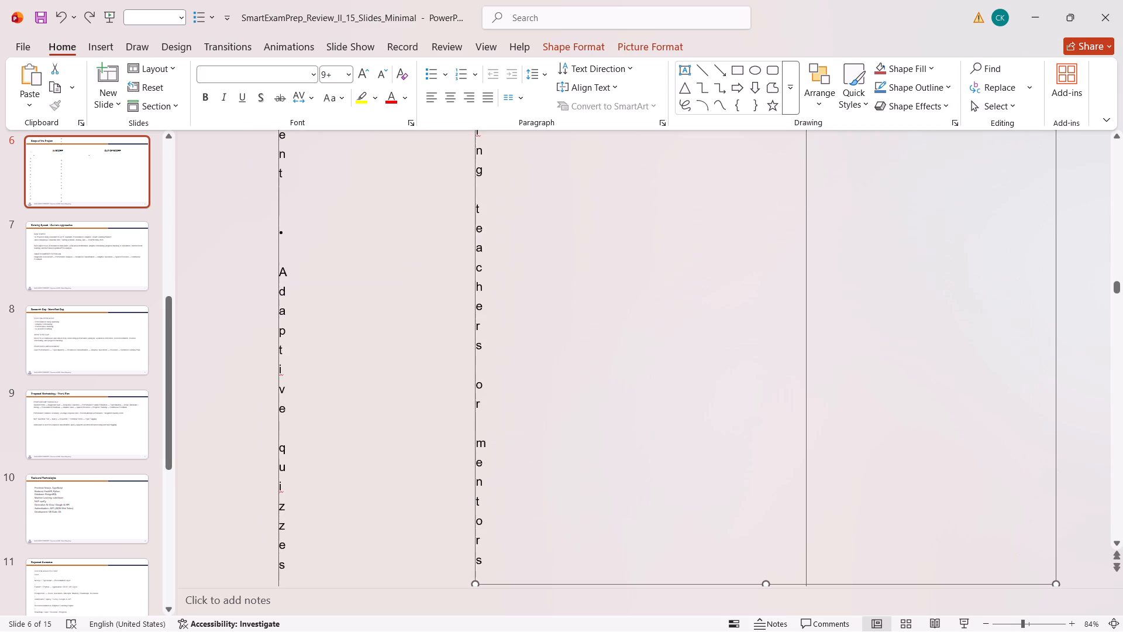
scroll(865, 412, down, 4)
scroll(865, 412, up, 1)
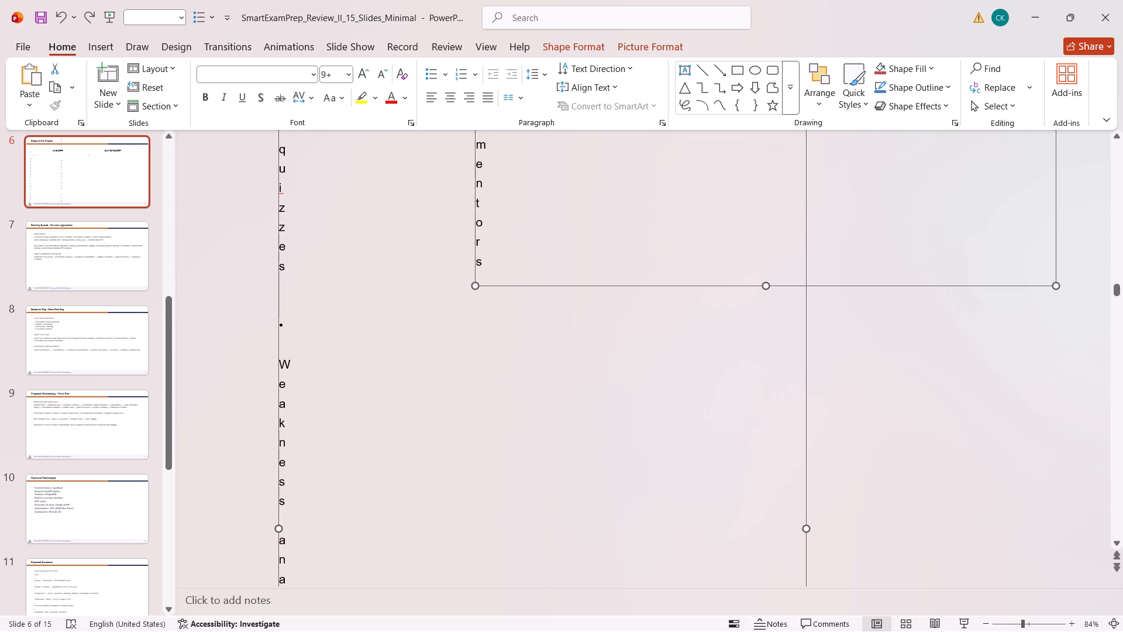
drag(477, 290, 536, 132)
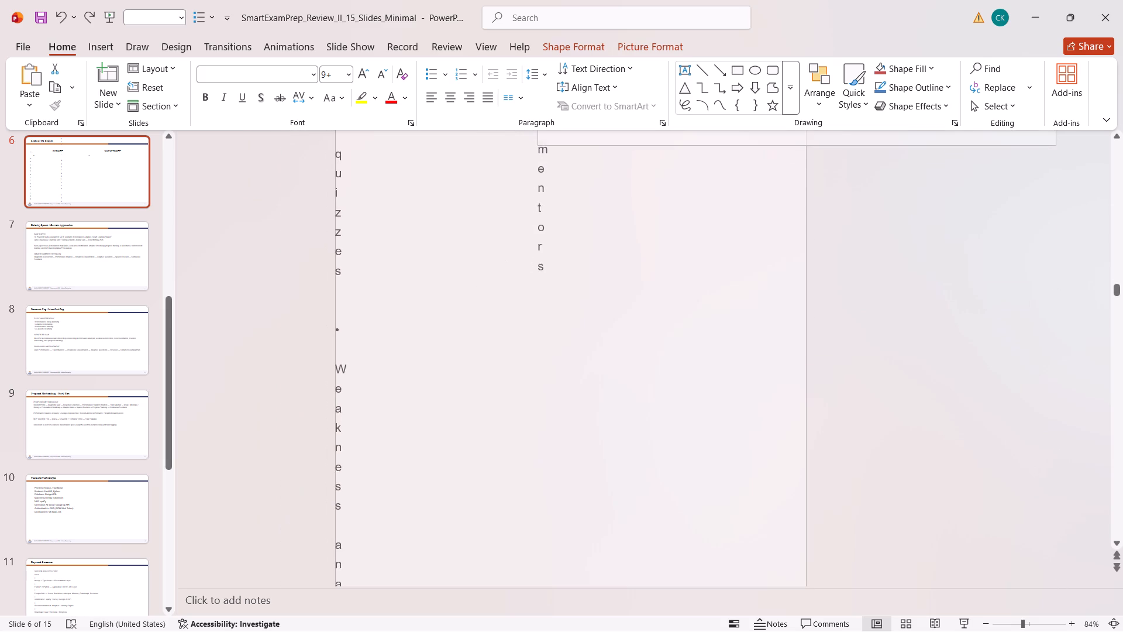
drag(536, 132, 595, 23)
scroll(538, 95, down, 1)
scroll(590, 233, up, 4)
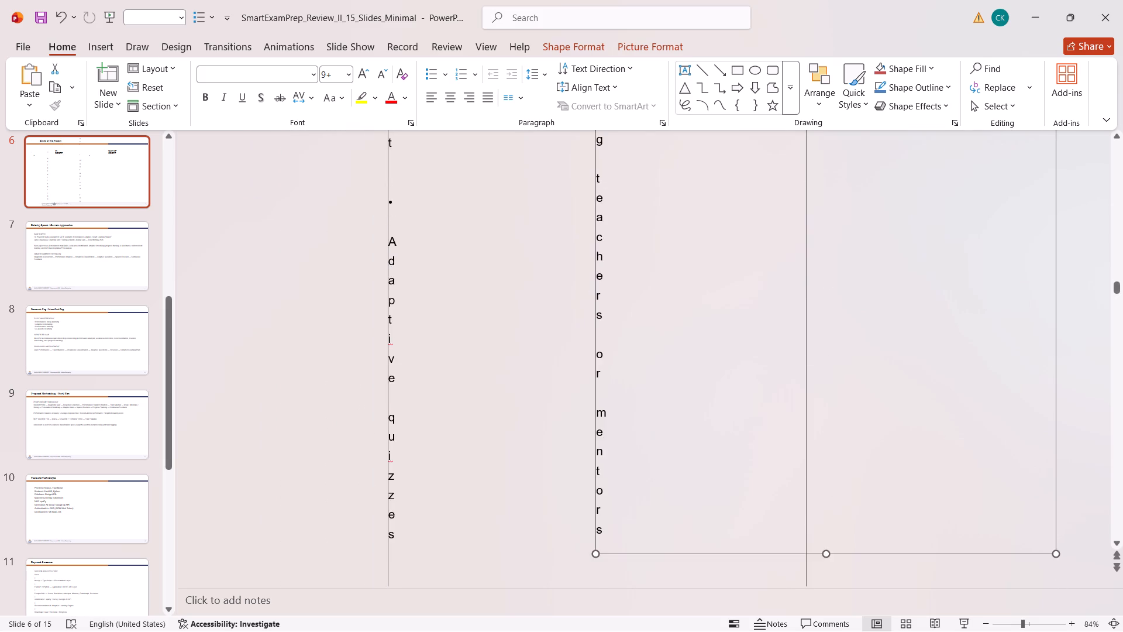
scroll(590, 233, up, 12)
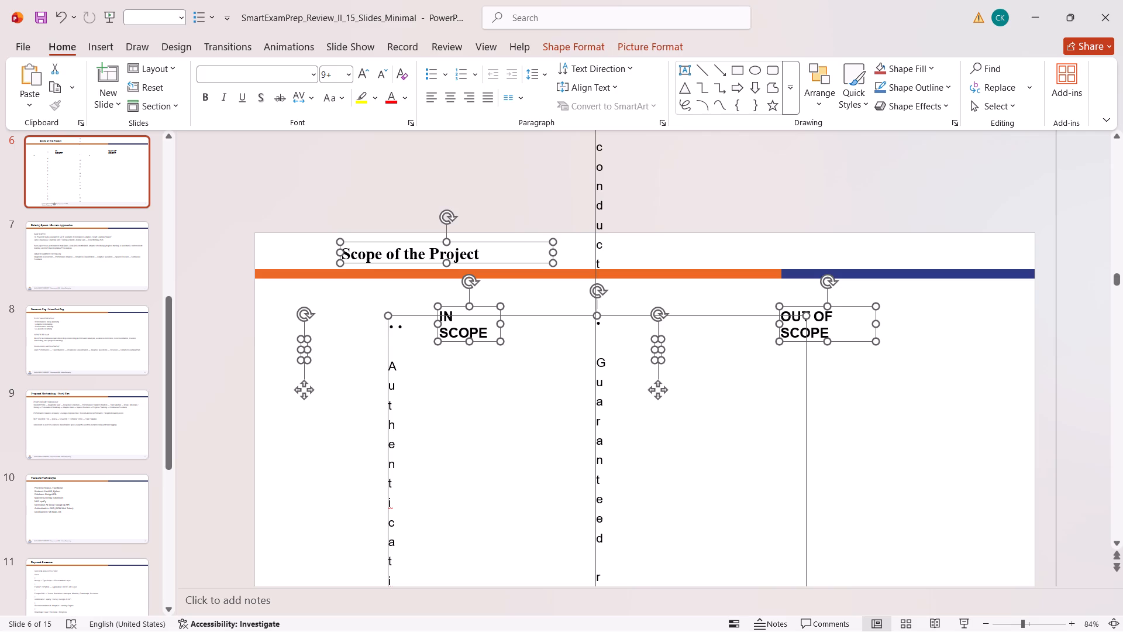
Copy the Out of Scope list's text, paste it into a new Chrome tab's address bar, and copy the flattened text.
click(629, 369)
double_click(602, 373)
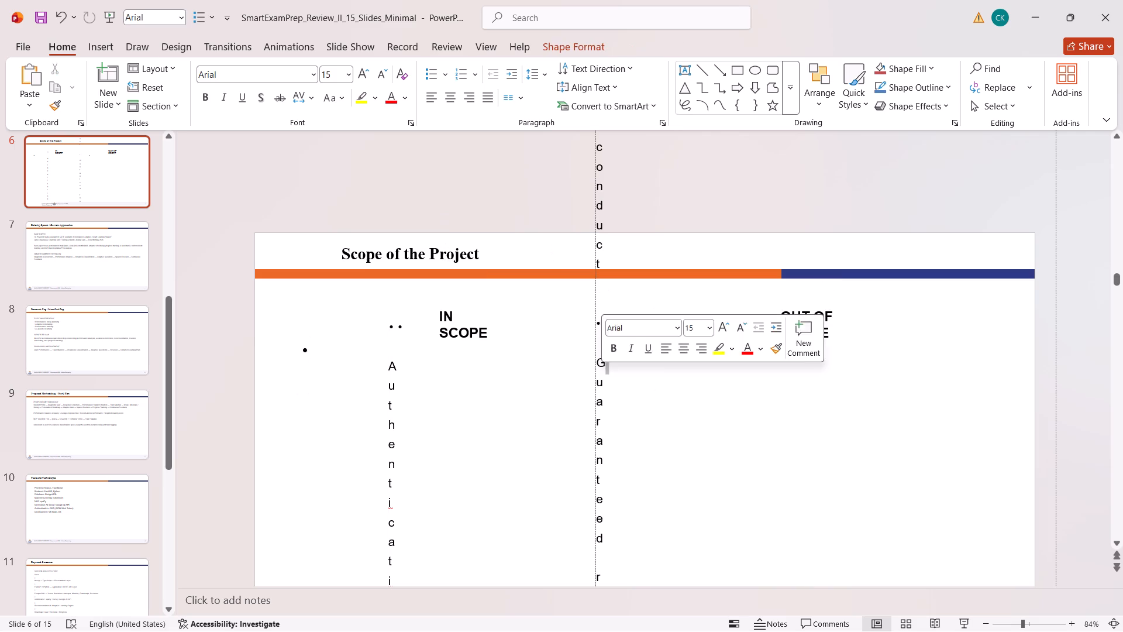
key(ctrl+a)
key(ctrl+c)
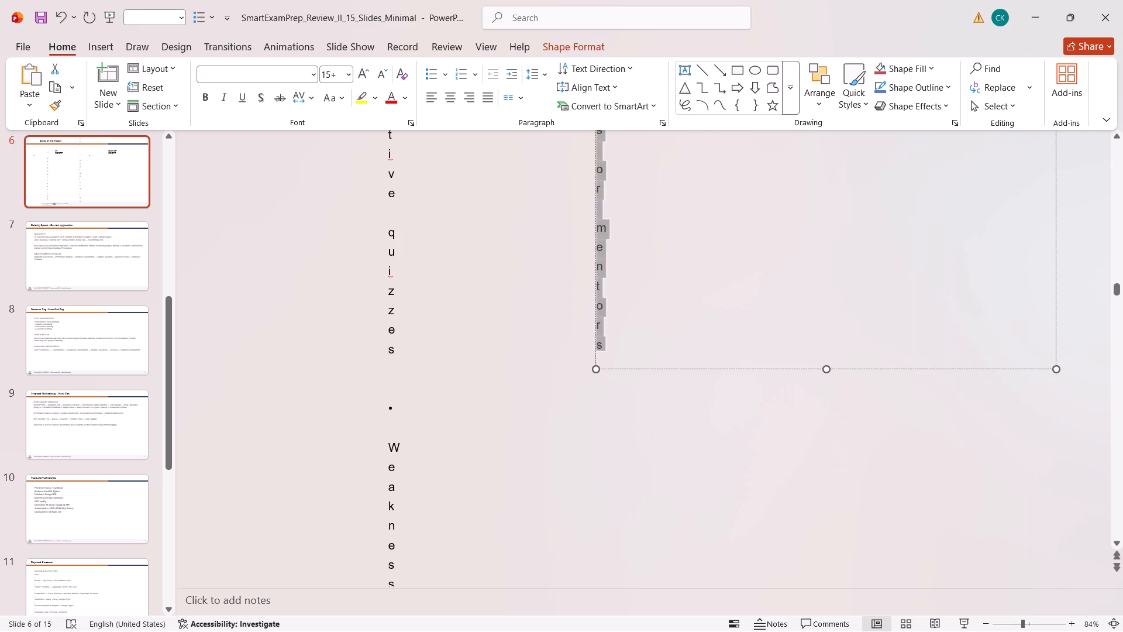
key(alt+Tab)
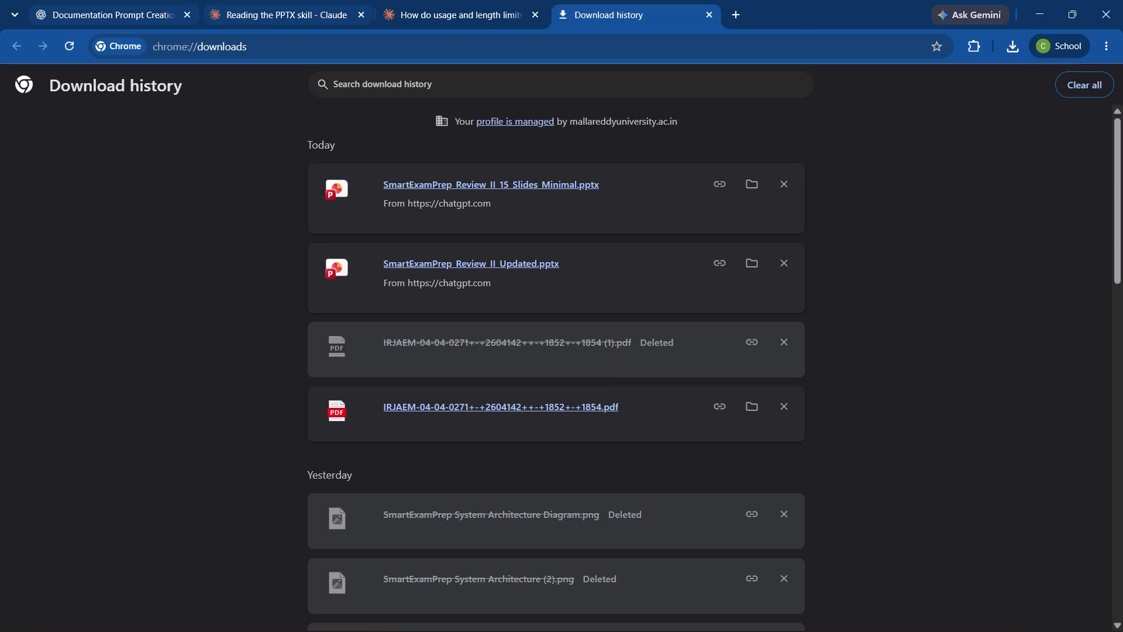
key(ctrl+t)
key(ctrl+v)
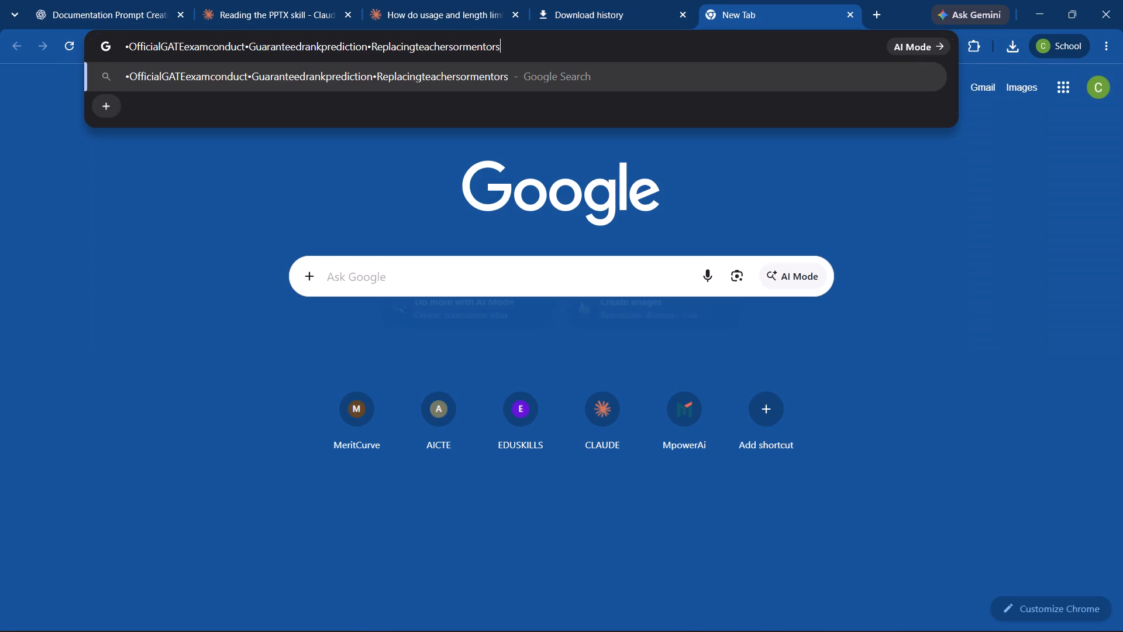
key(ctrl+a)
key(ctrl+c)
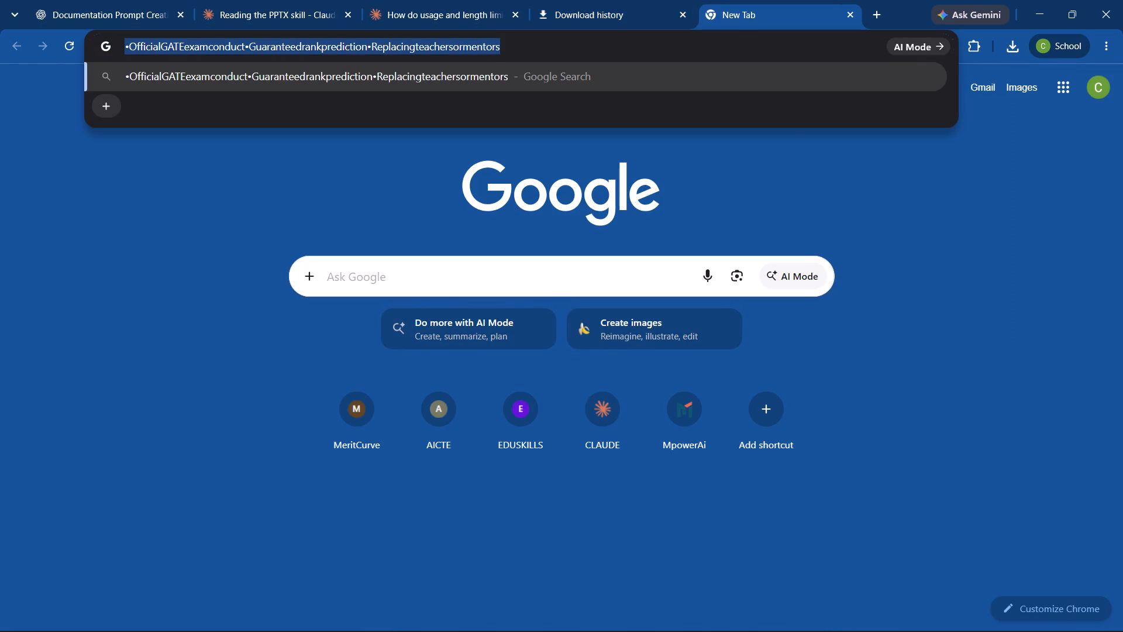
Switch back to PowerPoint and delete the Out of Scope list's text box from the Scope of the Project slide.
key(alt+Tab)
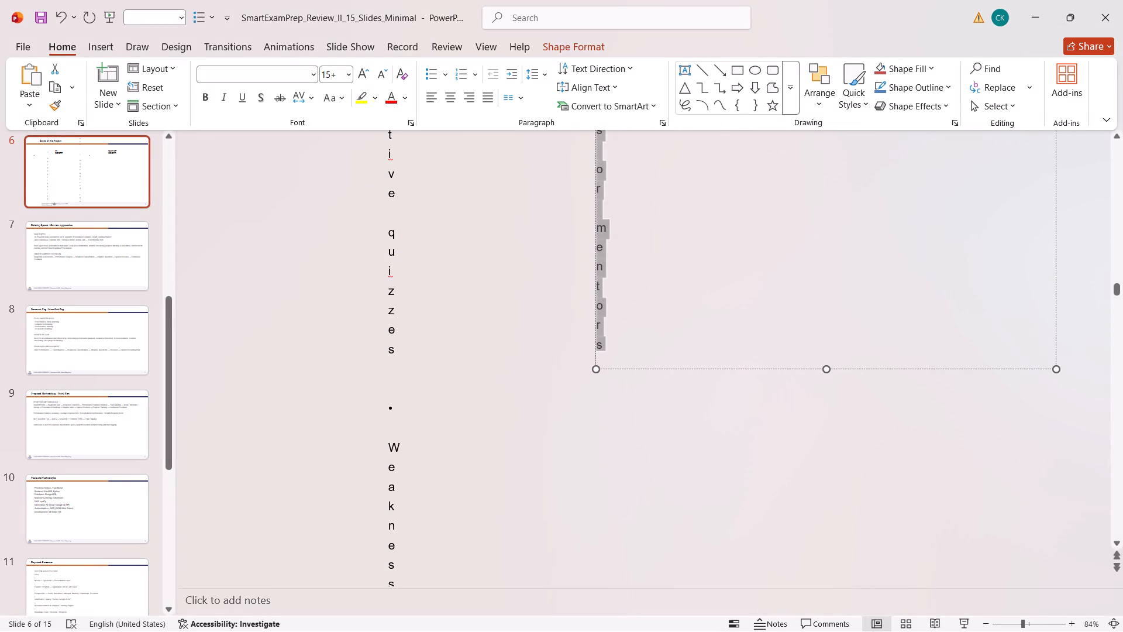
click(615, 365)
key(Delete)
Return to slide 6 and delete the stray bullet at the far left of the In Scope column.
scroll(615, 365, up, 3)
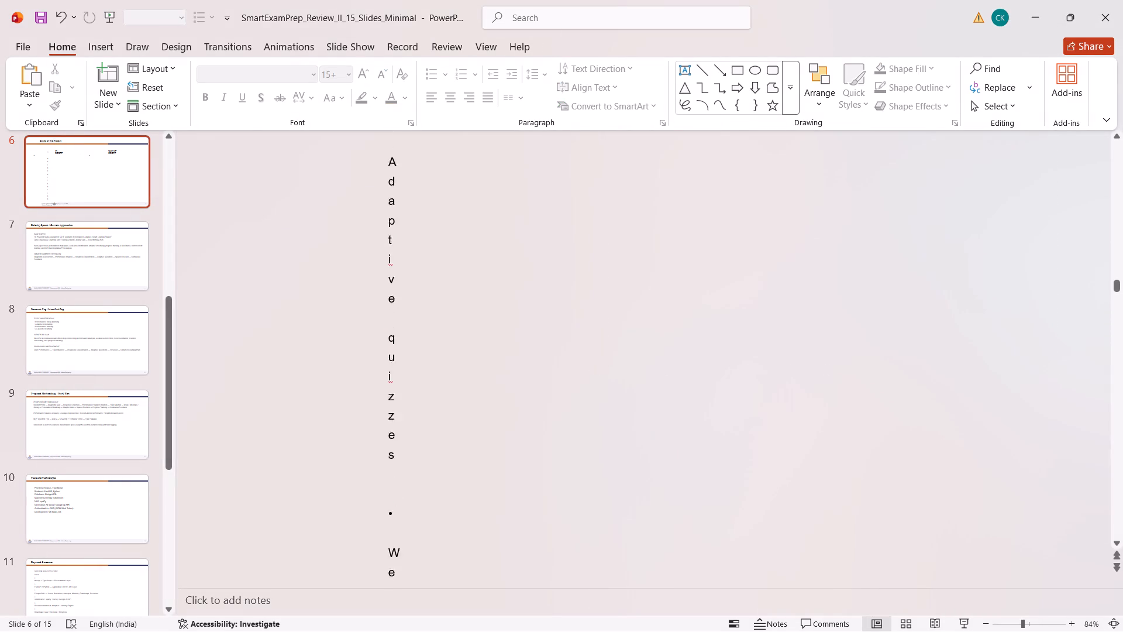
scroll(615, 365, up, 11)
click(385, 348)
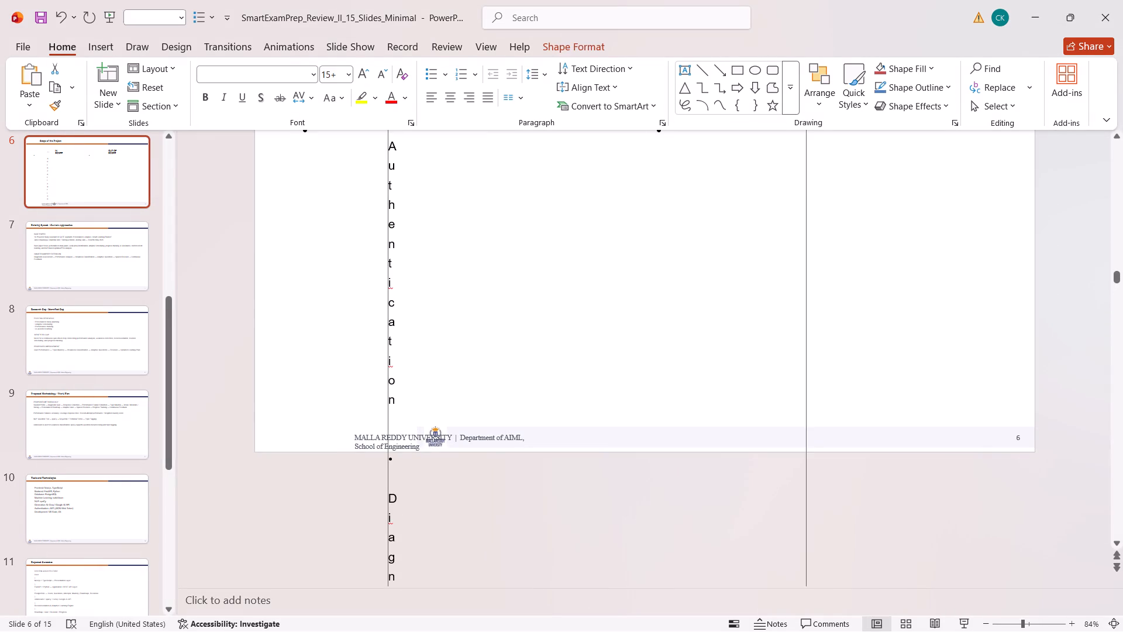
scroll(385, 348, up, 7)
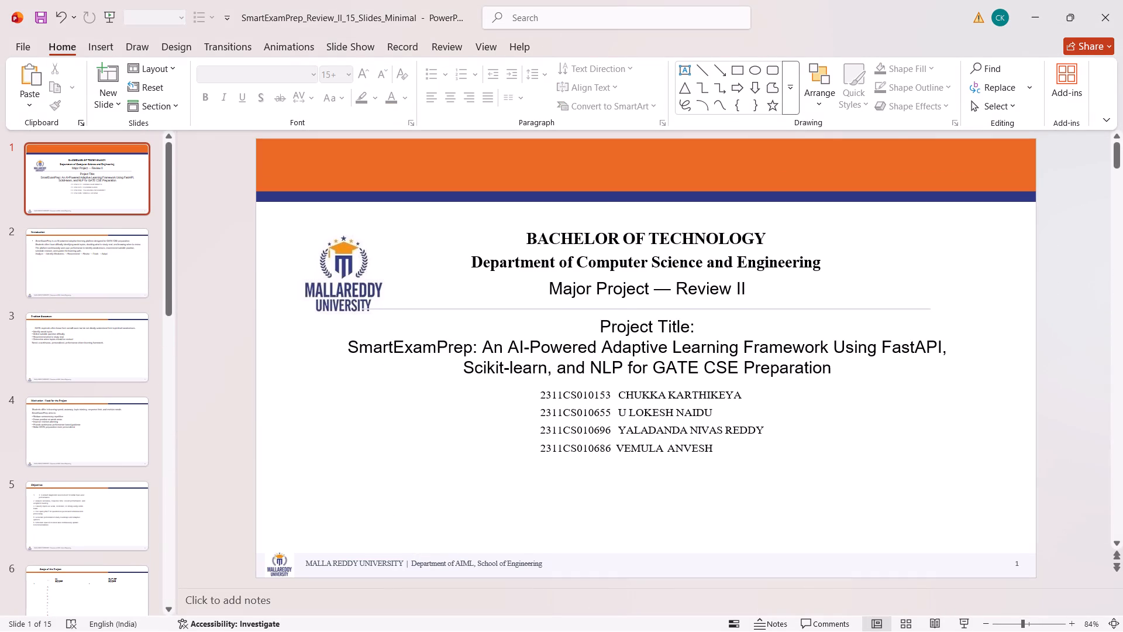
key(Down)
key(Down)
key(Down)
key(Down)
key(Down)
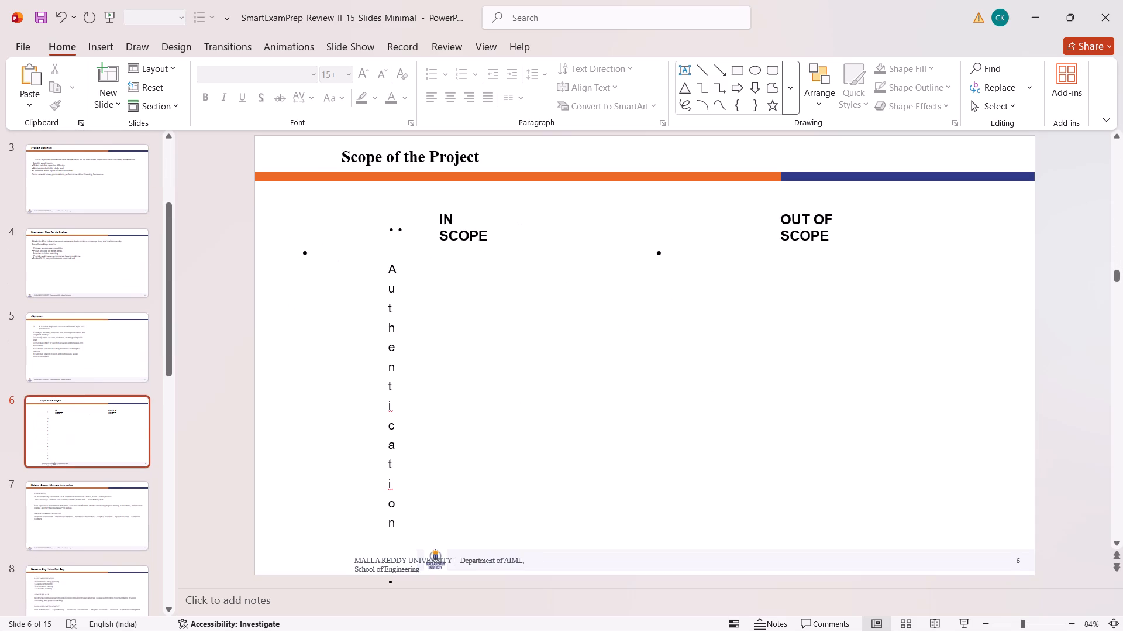
click(316, 250)
click(306, 252)
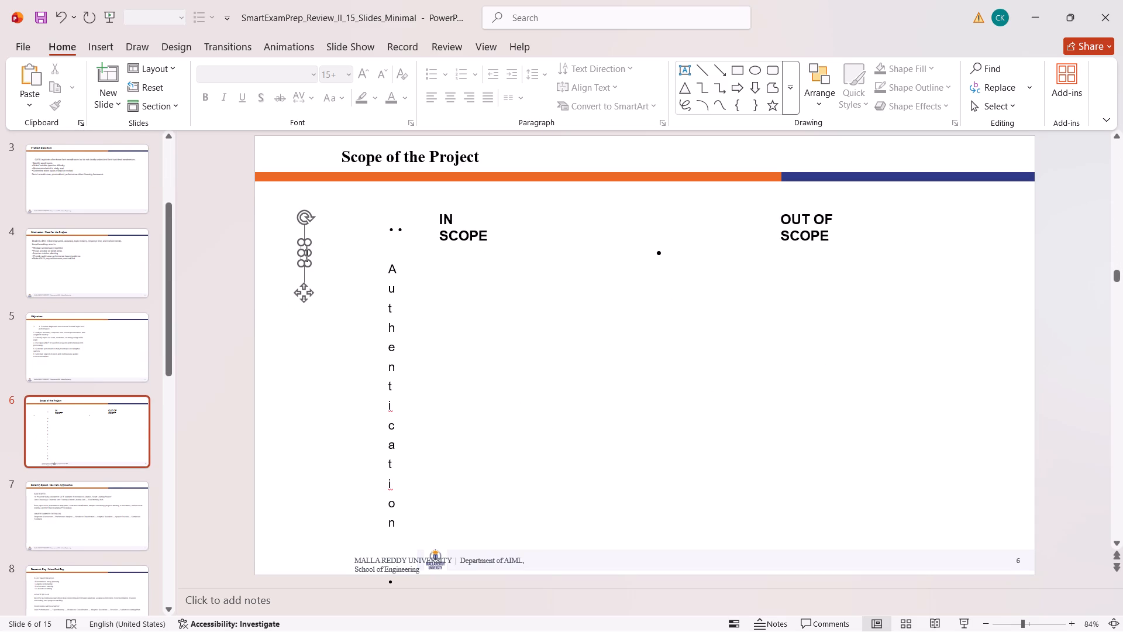
key(Delete)
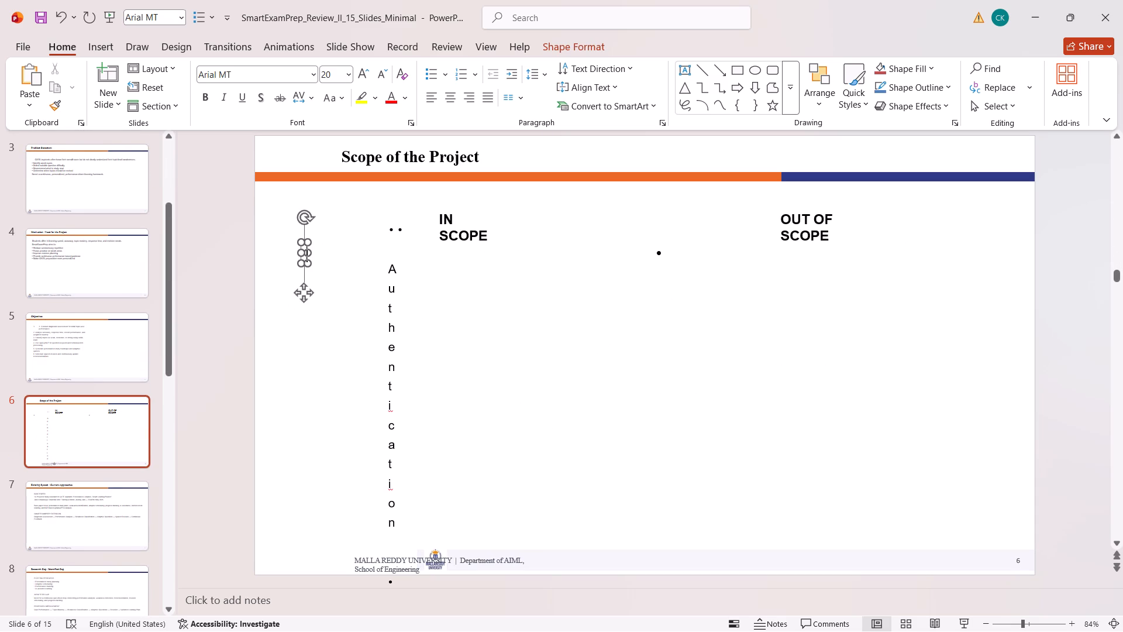
key(BackSpace)
key(Delete)
Delete the In Scope list's overflowing text box and the stray bullet left in the Out of Scope column.
click(392, 269)
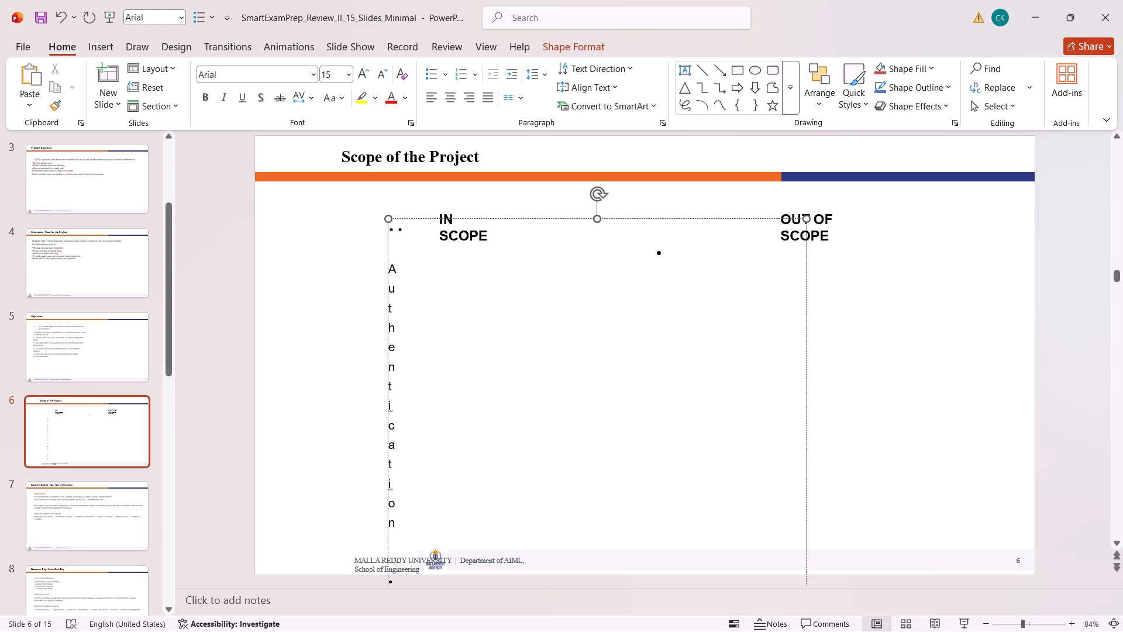
click(399, 222)
key(Delete)
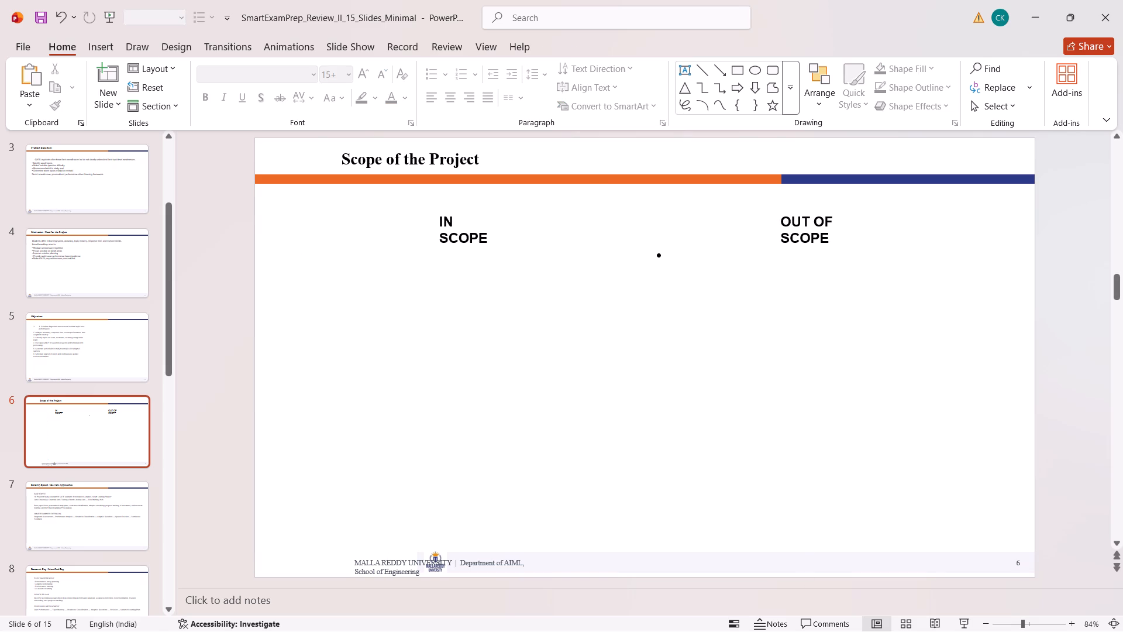
click(657, 256)
click(657, 256)
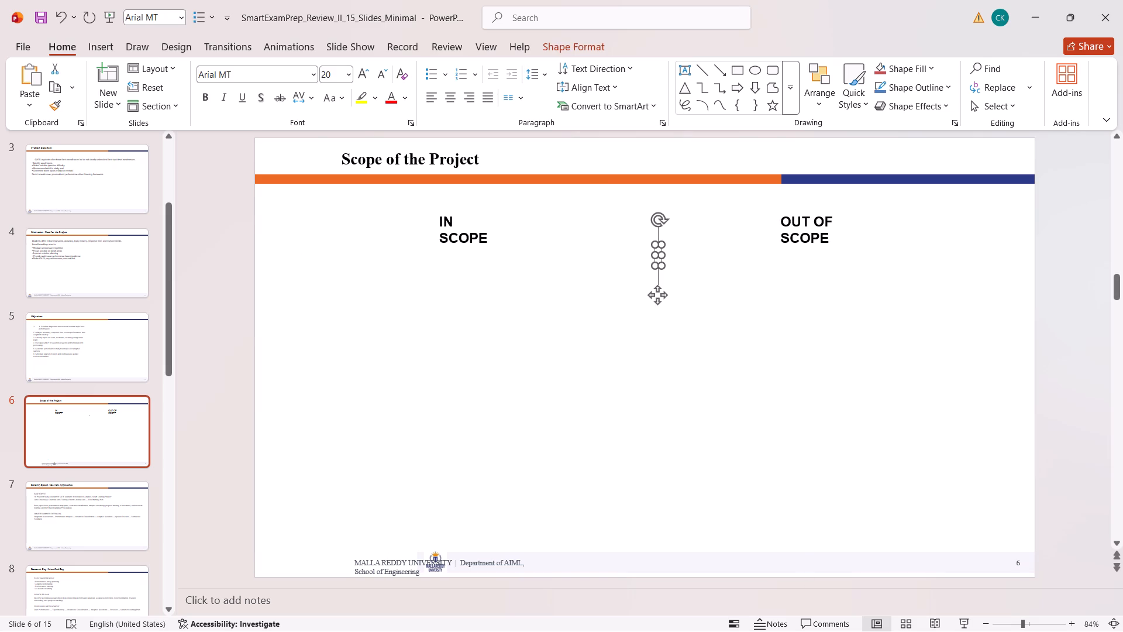
key(Delete)
Widen the IN SCOPE heading's box to the left and the OUT OF SCOPE heading's box to the right so each fits one line.
click(447, 226)
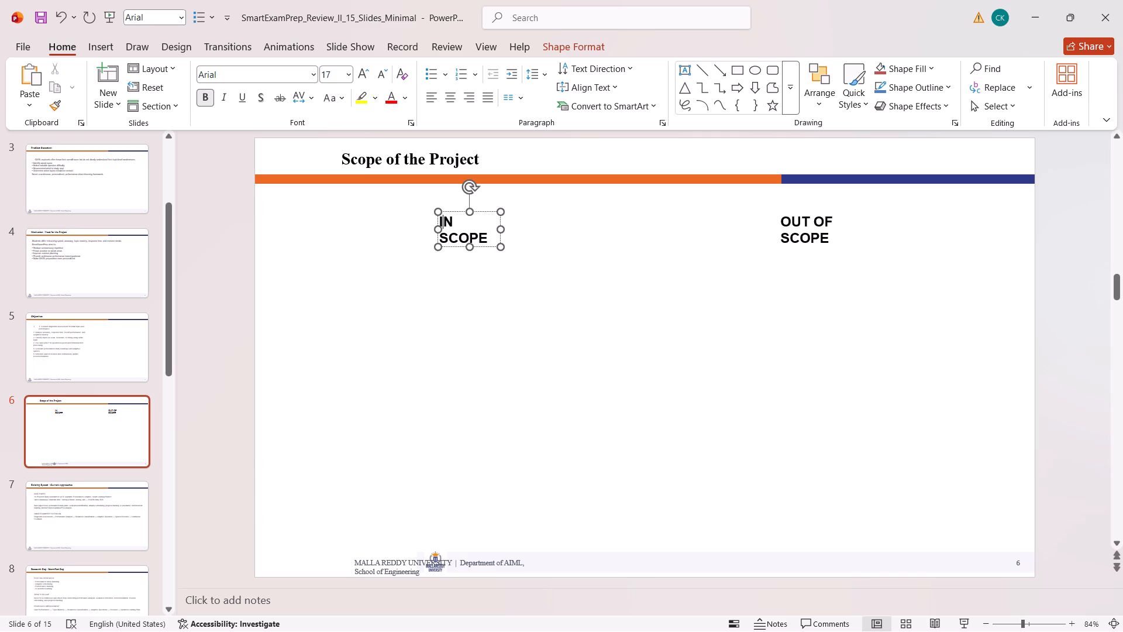
drag(435, 229, 423, 232)
drag(423, 232, 294, 233)
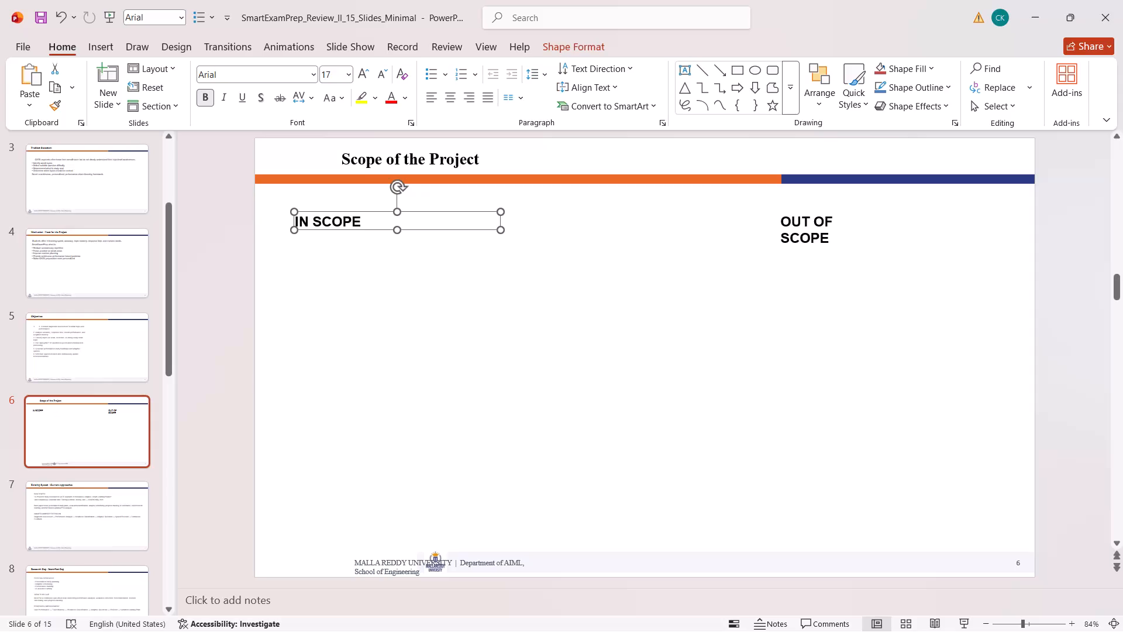
click(794, 231)
drag(874, 226, 963, 215)
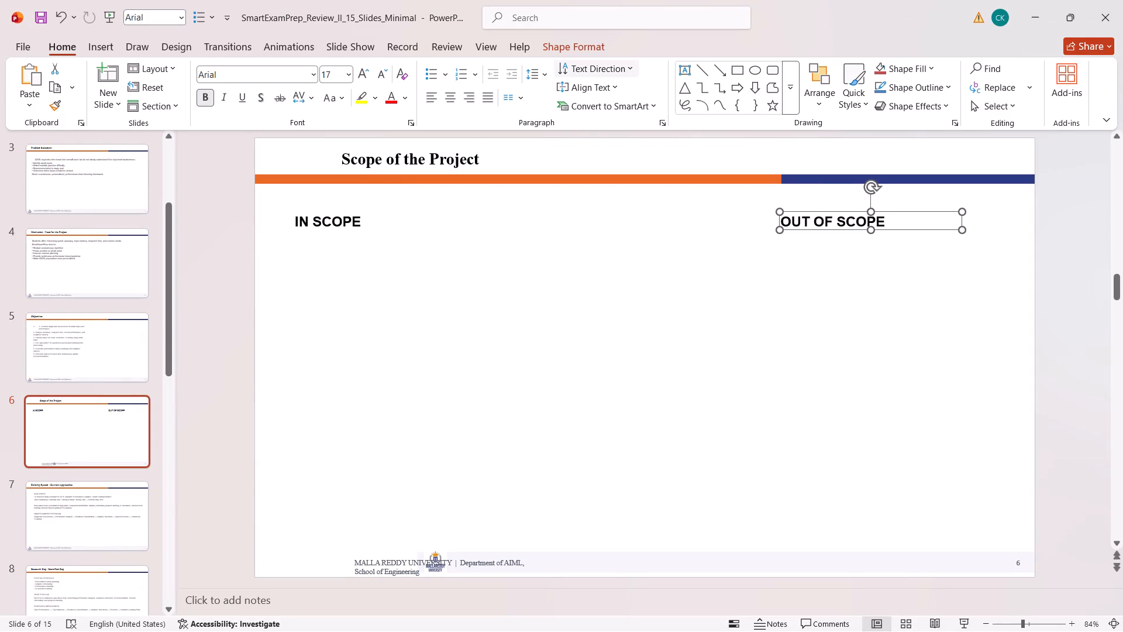
Draw a wide, empty text box beneath the IN SCOPE heading, extending to about the middle of the slide.
click(92, 43)
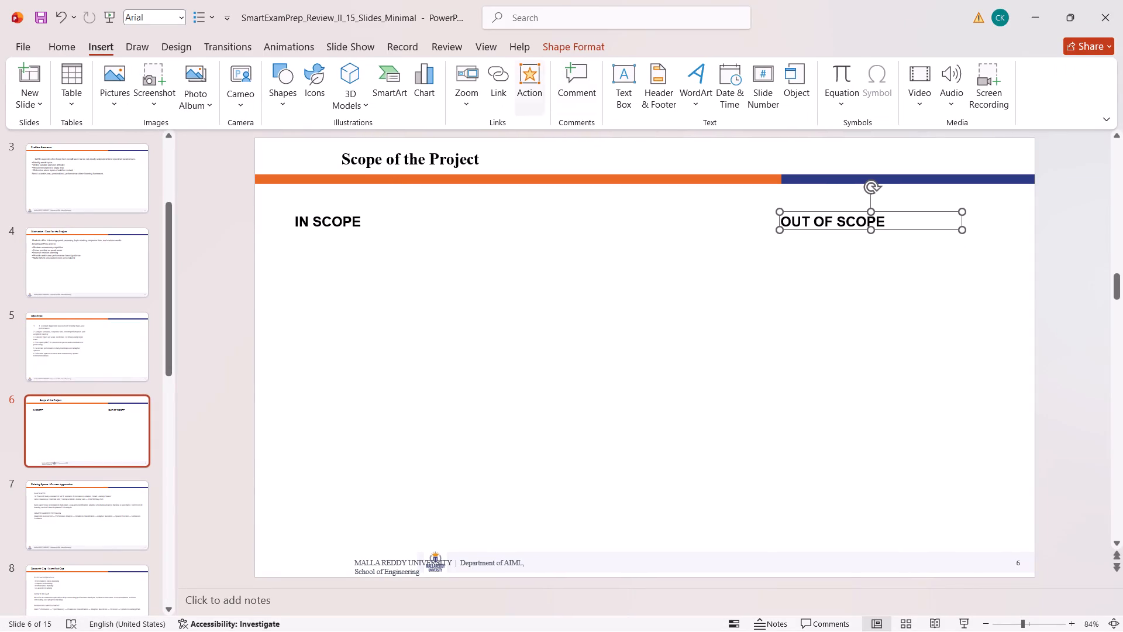
click(620, 80)
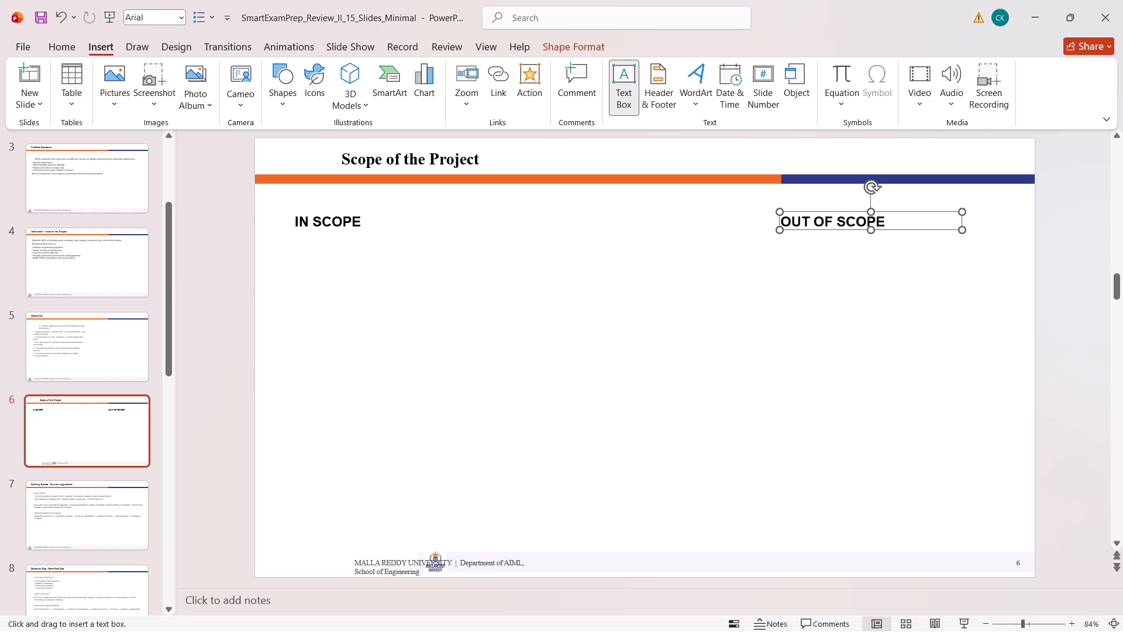
drag(298, 266, 640, 403)
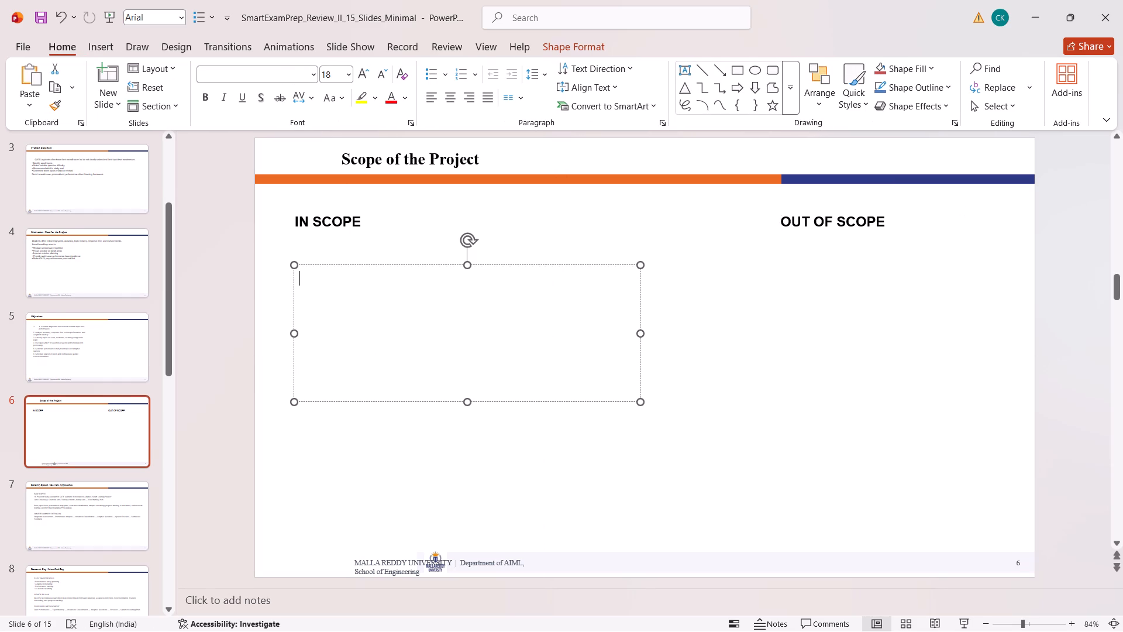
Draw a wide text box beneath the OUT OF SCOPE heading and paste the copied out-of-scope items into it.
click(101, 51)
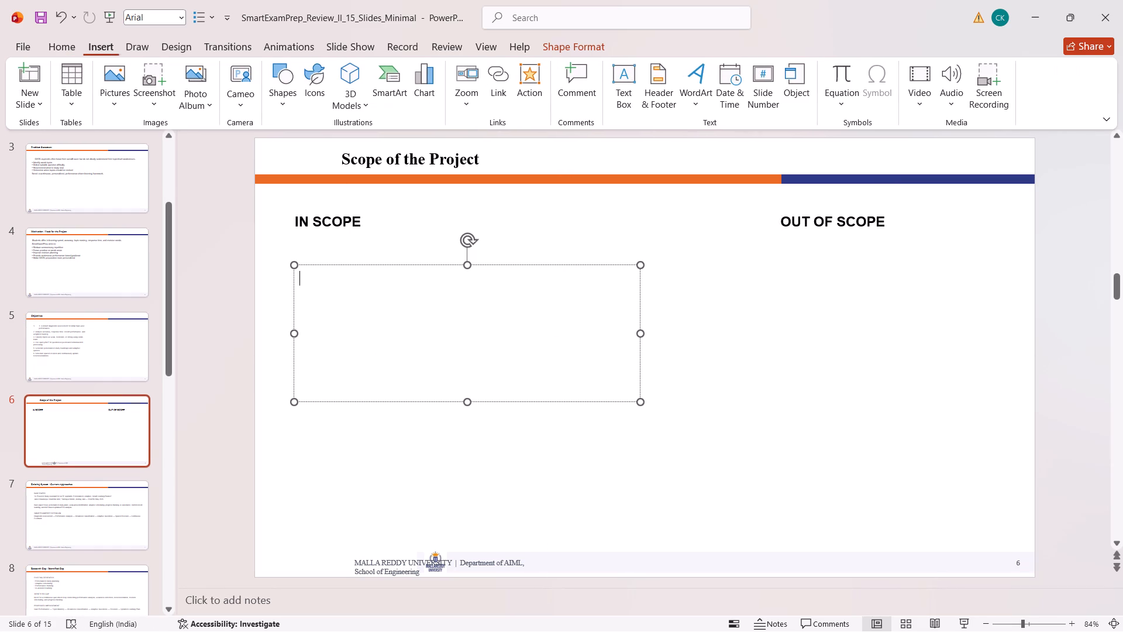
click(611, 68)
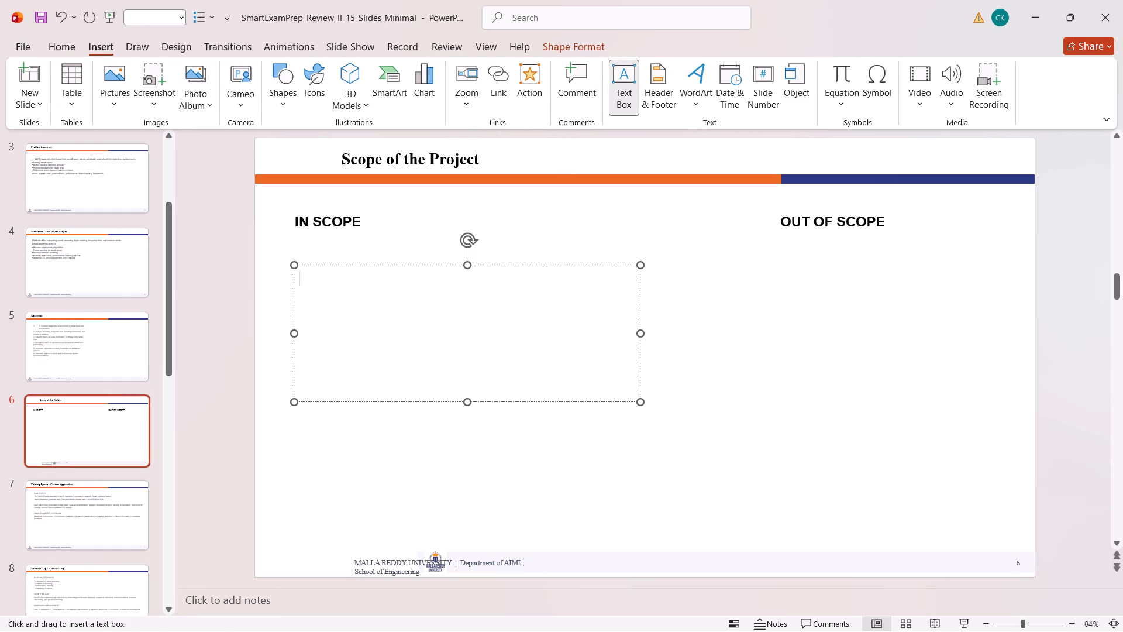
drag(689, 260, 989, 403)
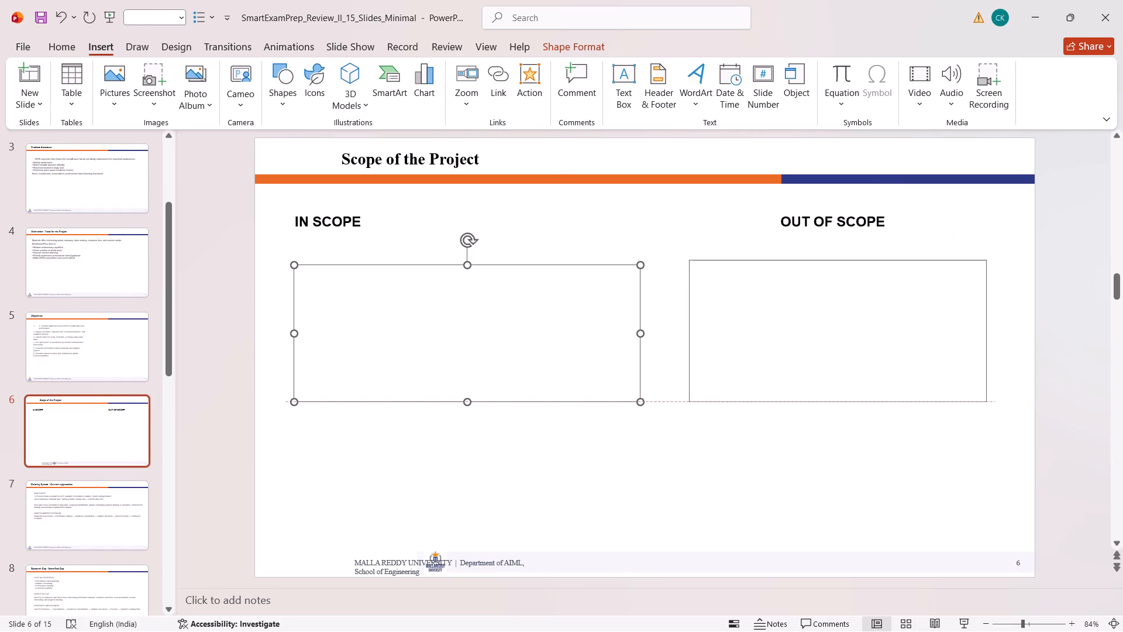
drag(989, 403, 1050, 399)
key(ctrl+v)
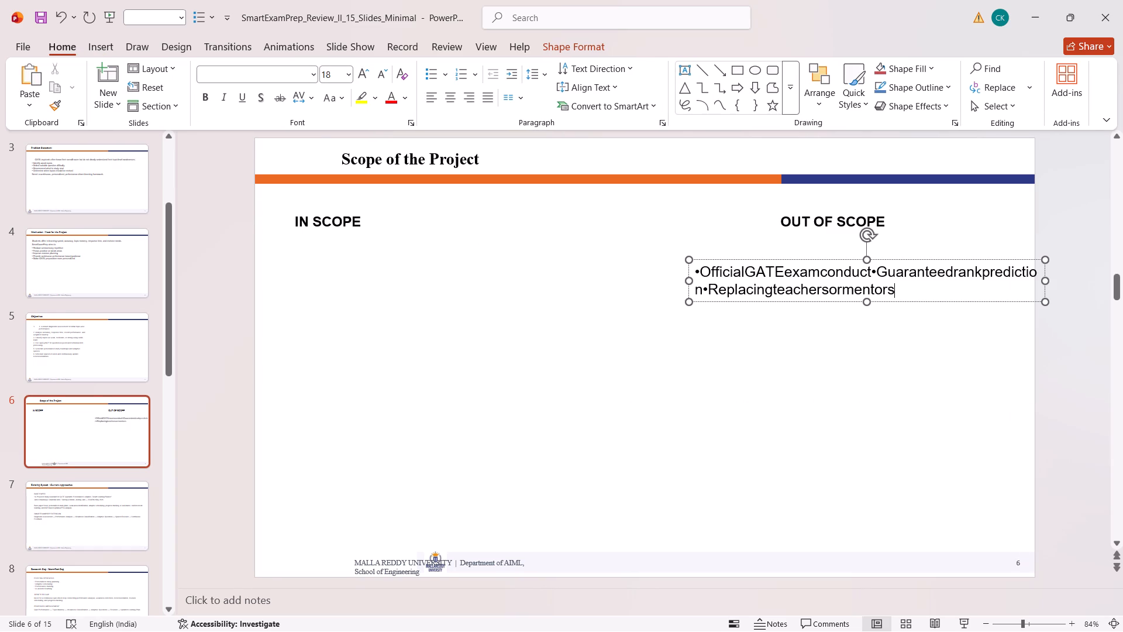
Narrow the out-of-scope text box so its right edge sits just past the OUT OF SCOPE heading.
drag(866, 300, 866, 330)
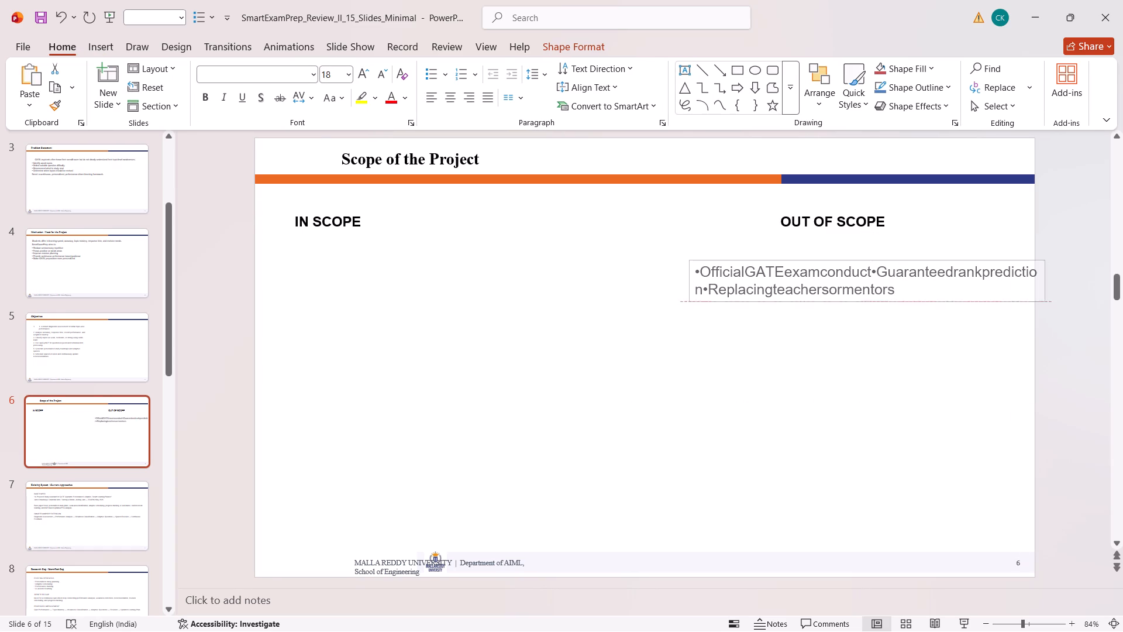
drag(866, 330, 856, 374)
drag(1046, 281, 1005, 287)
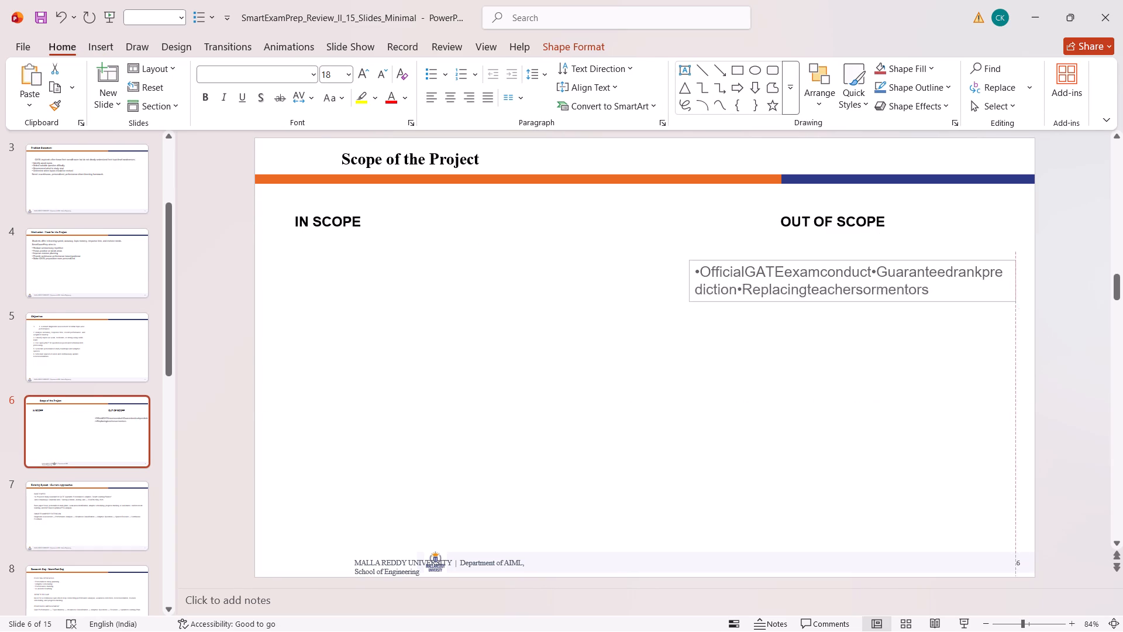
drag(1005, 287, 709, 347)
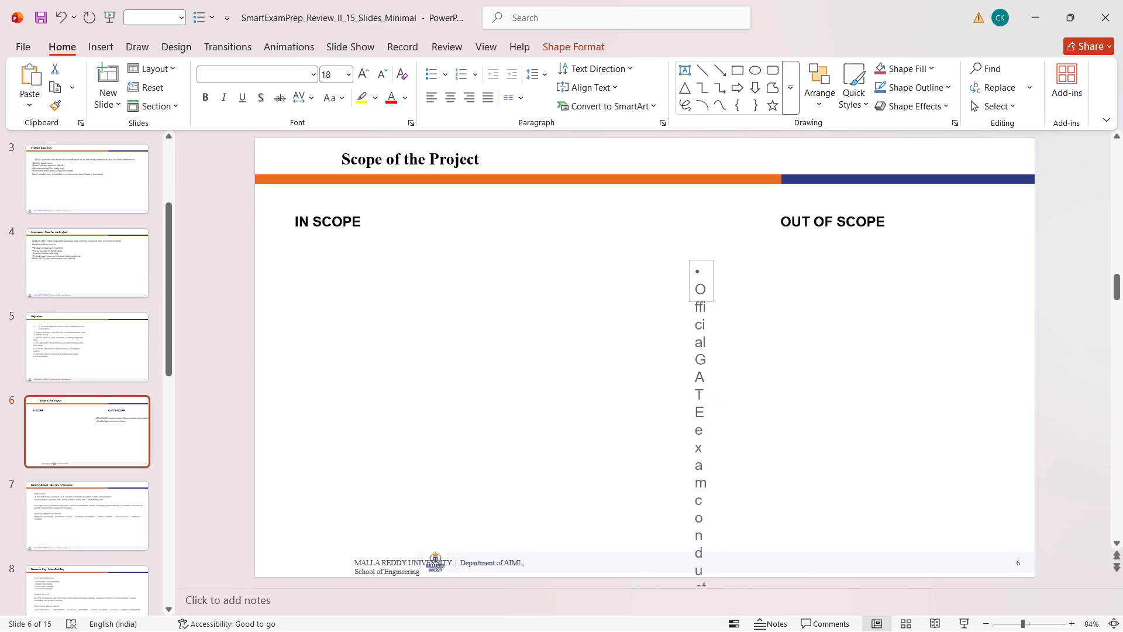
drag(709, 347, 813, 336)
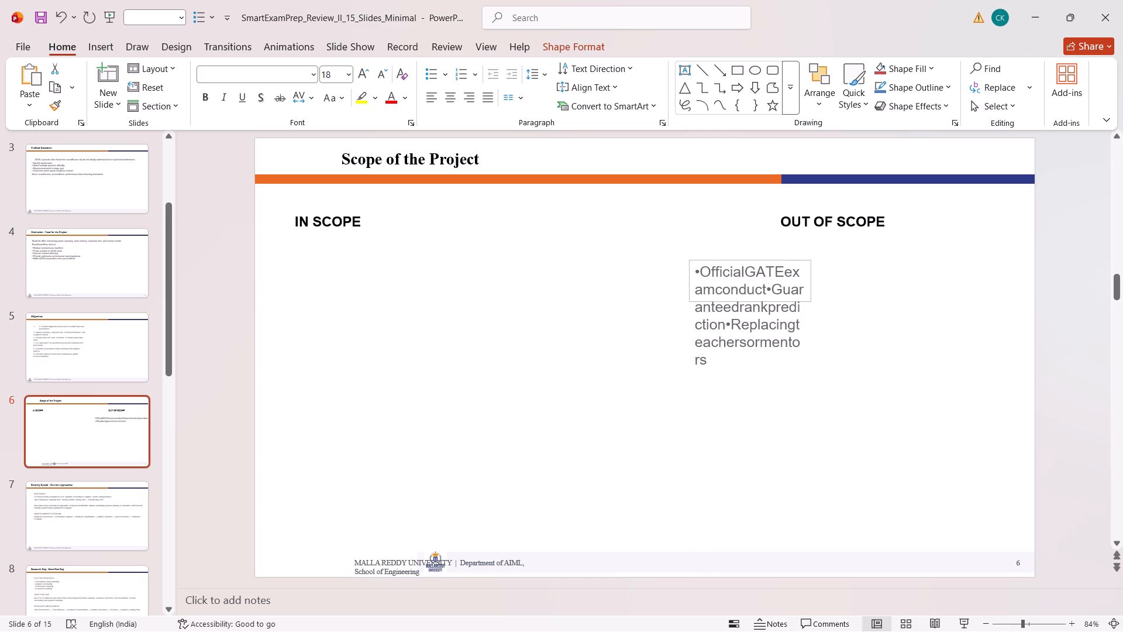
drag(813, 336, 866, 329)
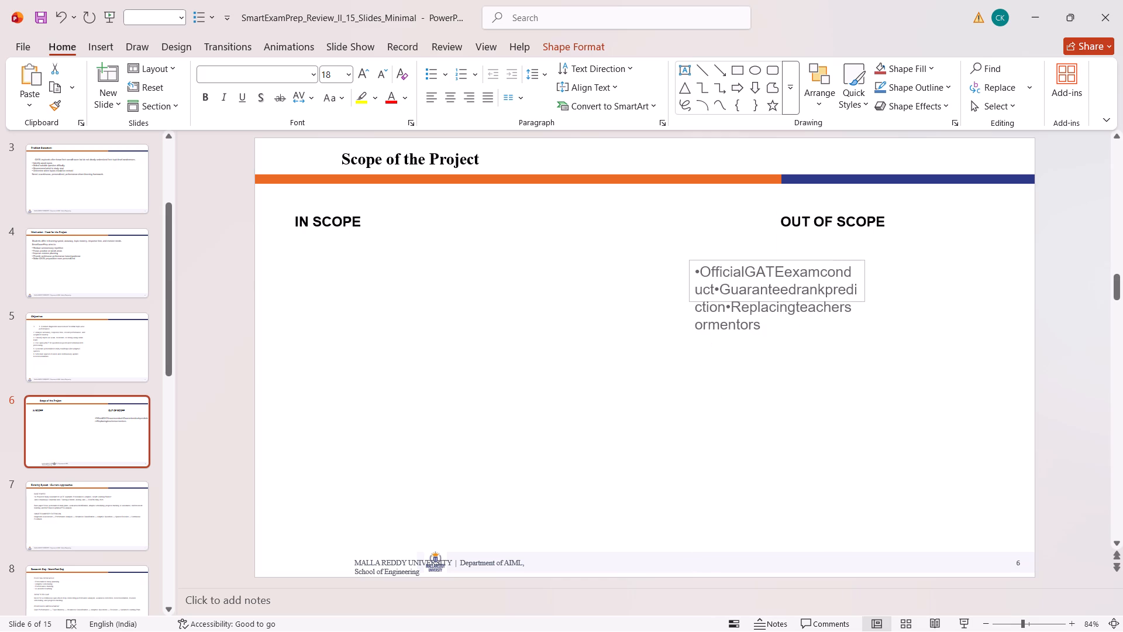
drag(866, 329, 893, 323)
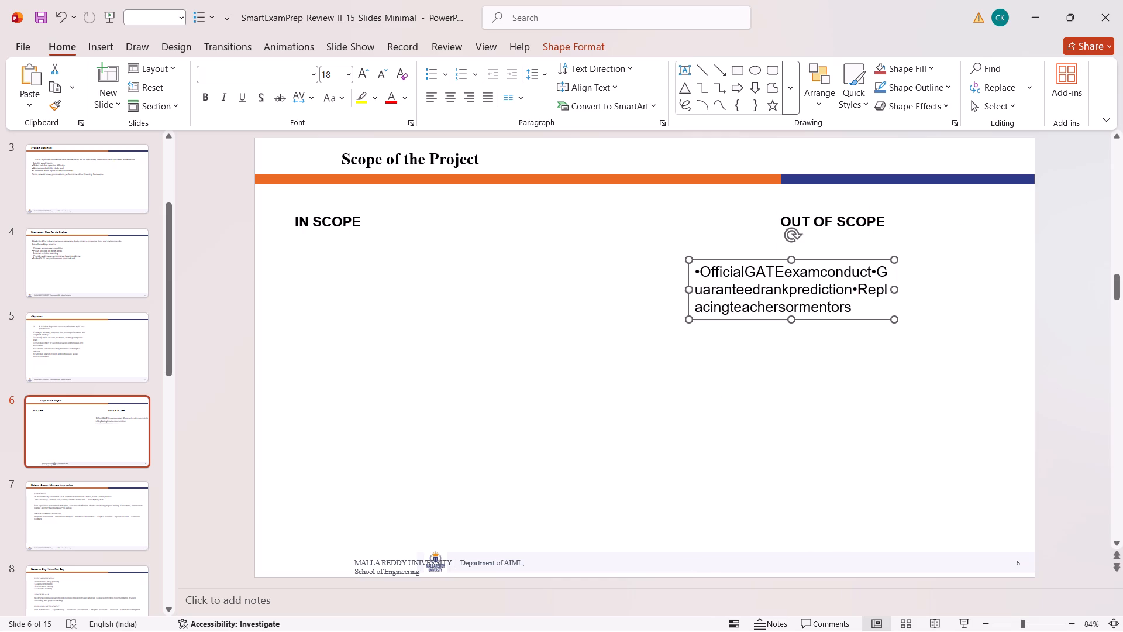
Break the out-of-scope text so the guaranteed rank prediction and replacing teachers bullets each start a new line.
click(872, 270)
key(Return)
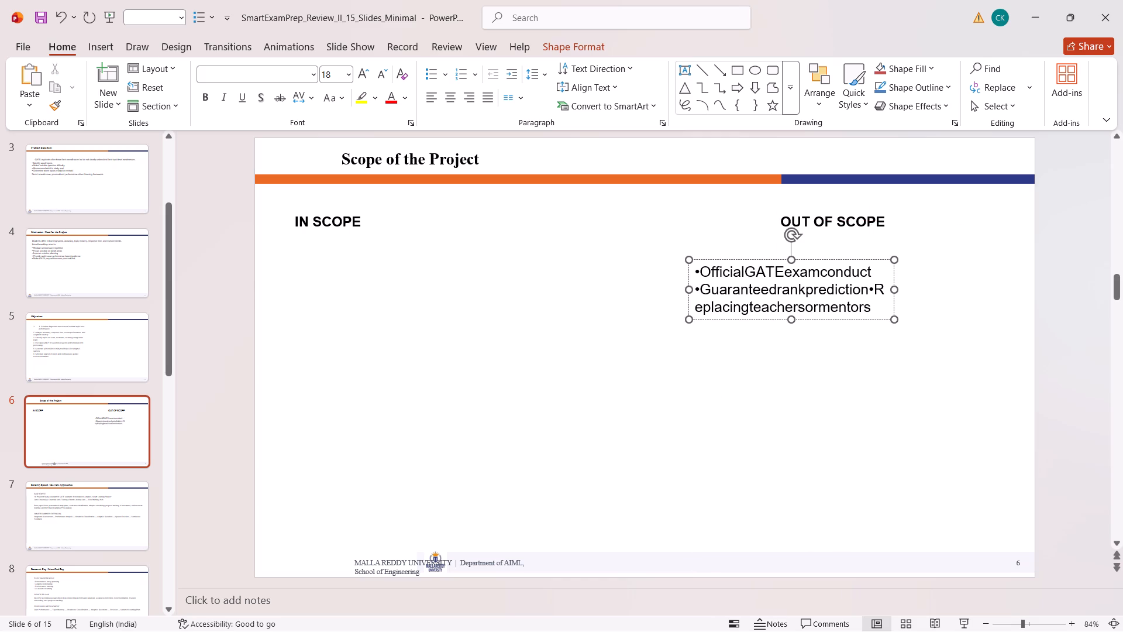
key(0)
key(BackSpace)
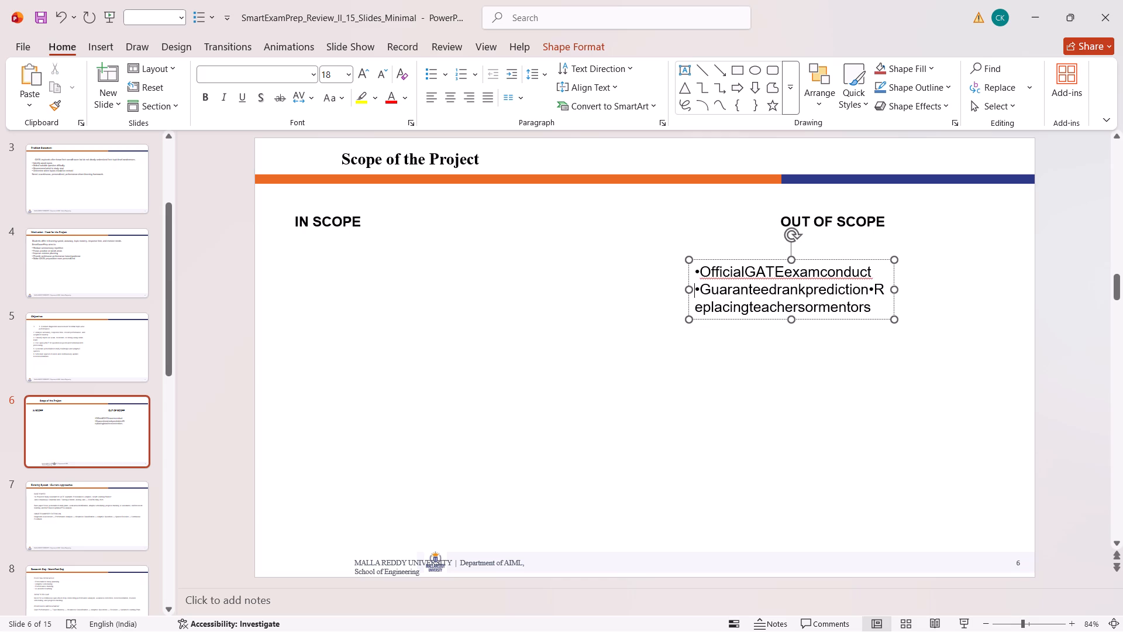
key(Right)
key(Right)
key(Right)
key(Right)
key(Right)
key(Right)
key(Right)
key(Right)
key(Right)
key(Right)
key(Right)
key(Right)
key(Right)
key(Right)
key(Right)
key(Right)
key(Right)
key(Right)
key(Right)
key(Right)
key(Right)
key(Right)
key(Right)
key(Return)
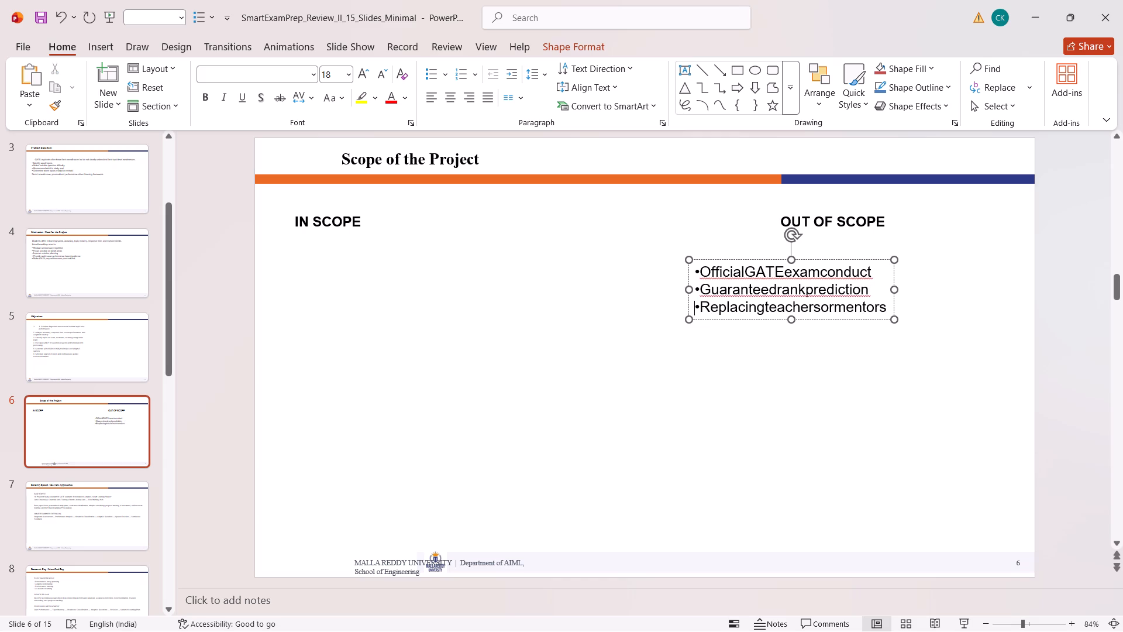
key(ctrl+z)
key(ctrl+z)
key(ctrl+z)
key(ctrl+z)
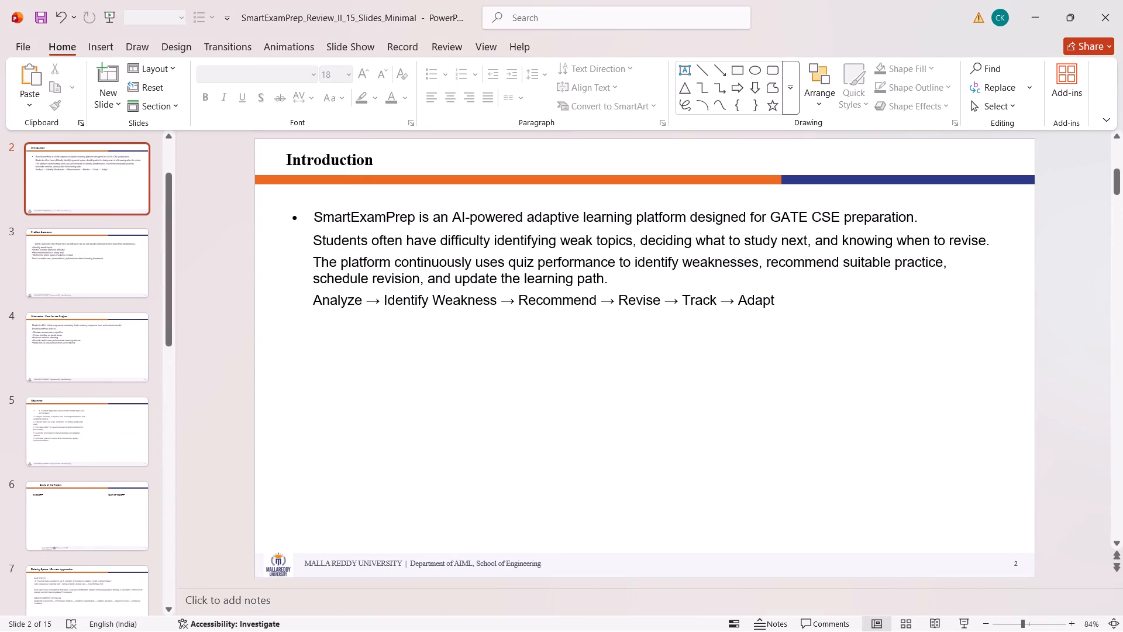
key(Down)
key(Down)
key(Down)
key(Down)
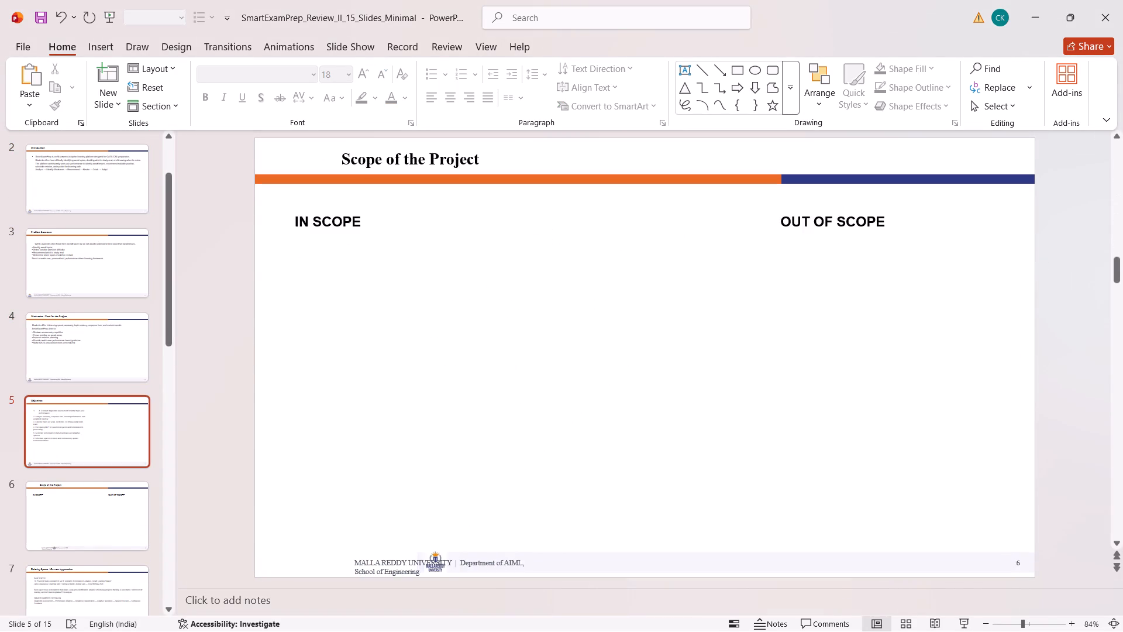
key(Down)
key(Up)
click(347, 304)
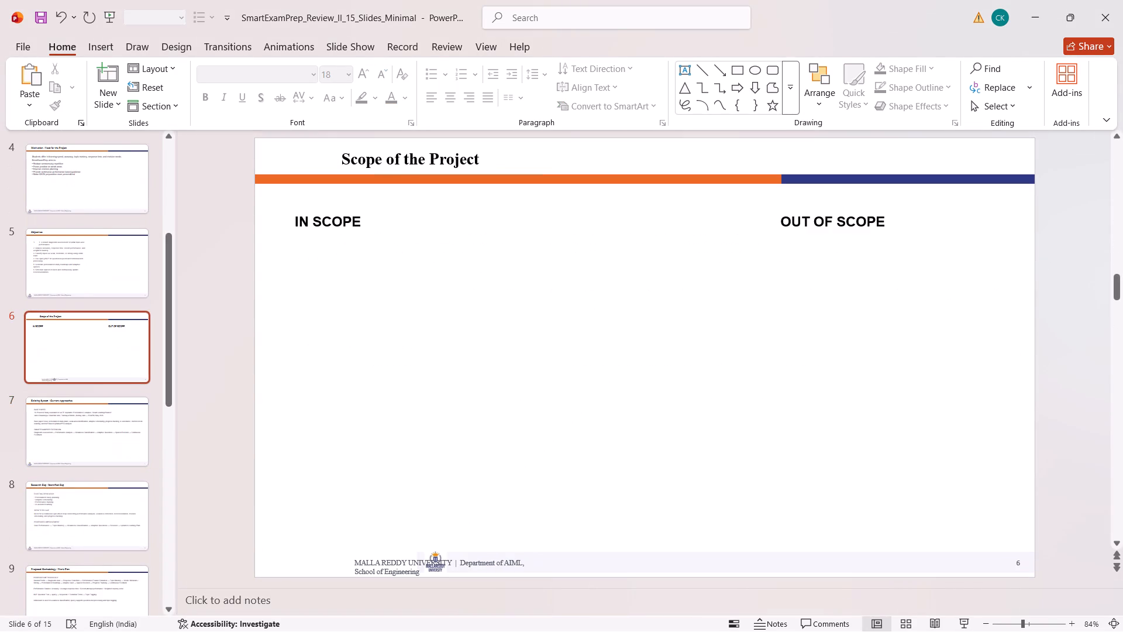
key(ctrl+z)
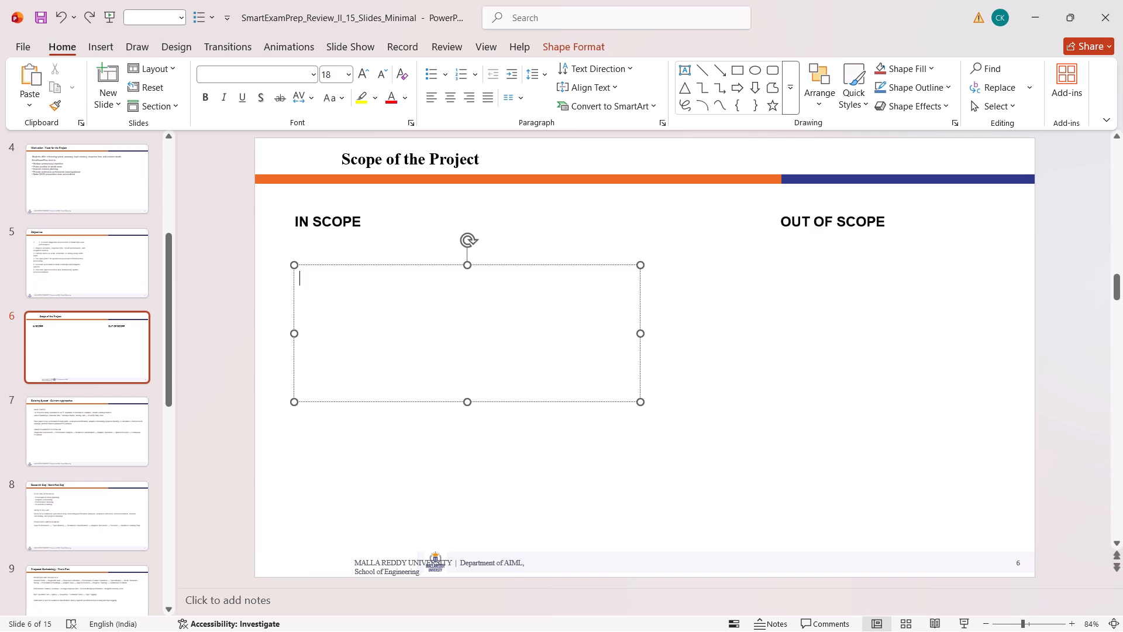
key(ctrl+v)
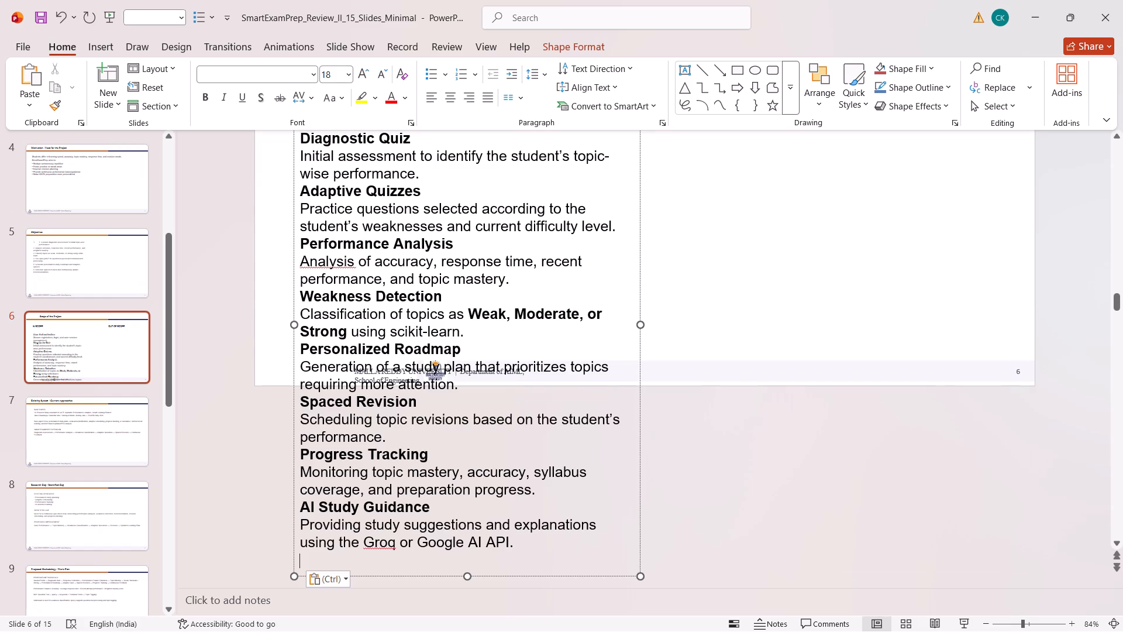
Widen the In Scope list's text box to about the slide's right edge so its descriptions fit on single lines.
drag(464, 576, 477, 312)
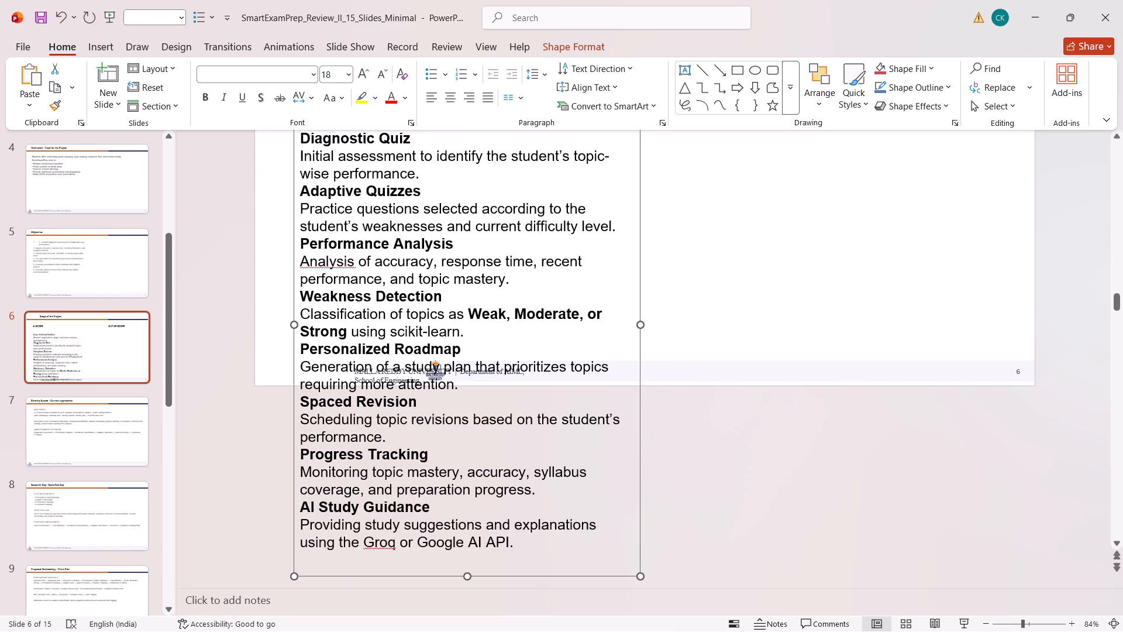
scroll(477, 312, up, 2)
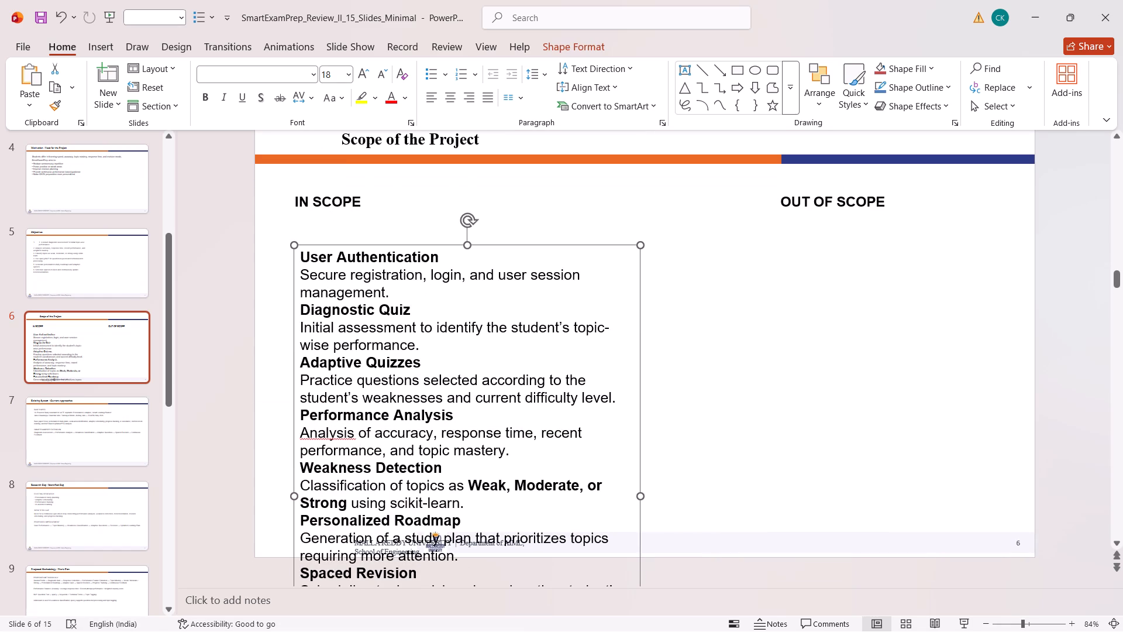
drag(638, 494, 997, 417)
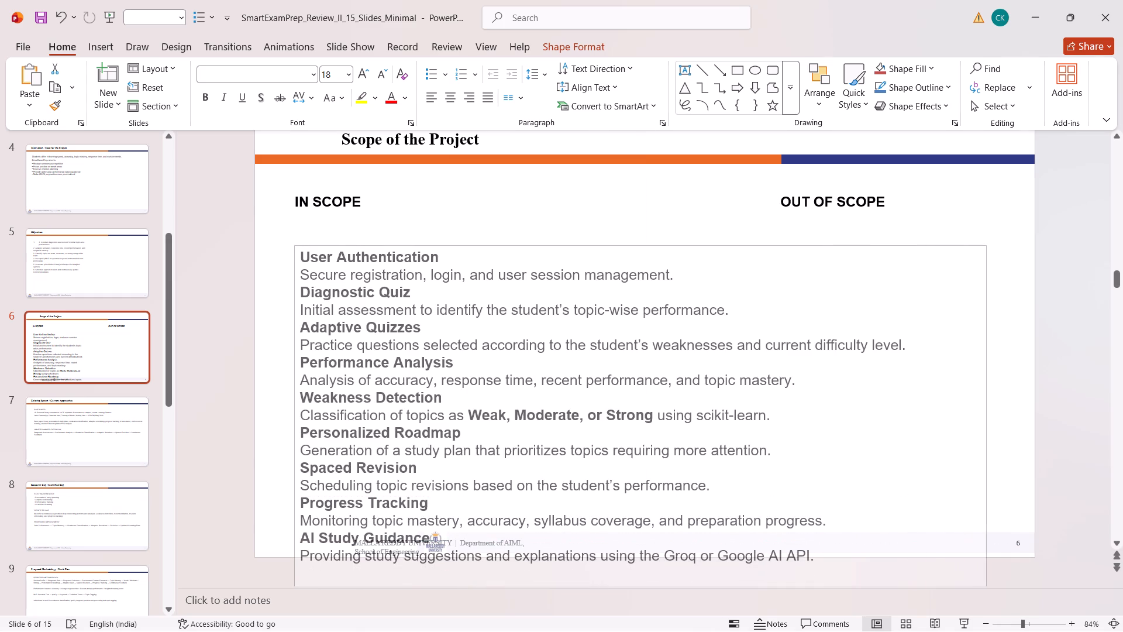
drag(997, 417, 1035, 421)
scroll(598, 376, right, 1)
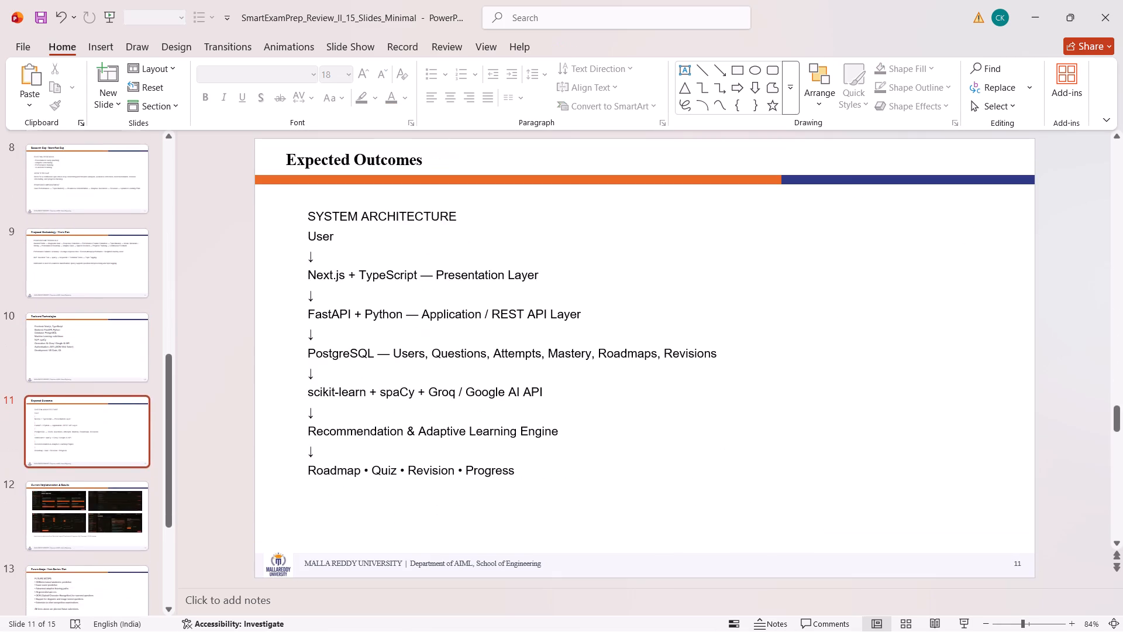
On slide 6, move the In Scope list's text box up and slightly left, directly beneath the IN SCOPE heading.
scroll(598, 376, right, 1)
scroll(598, 376, up, 1)
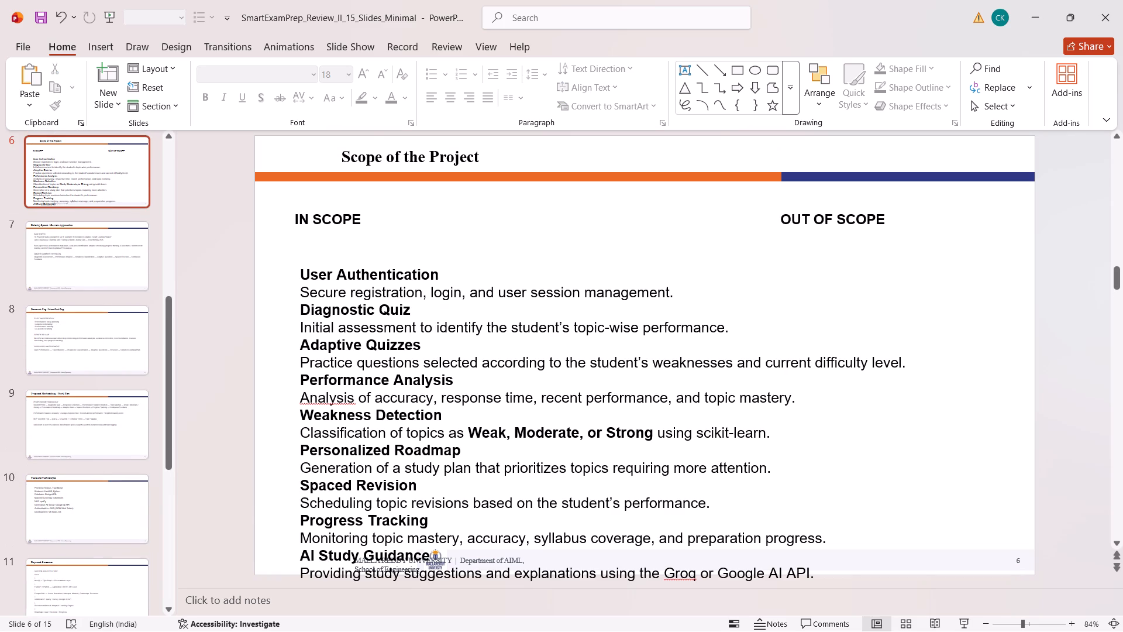
click(365, 282)
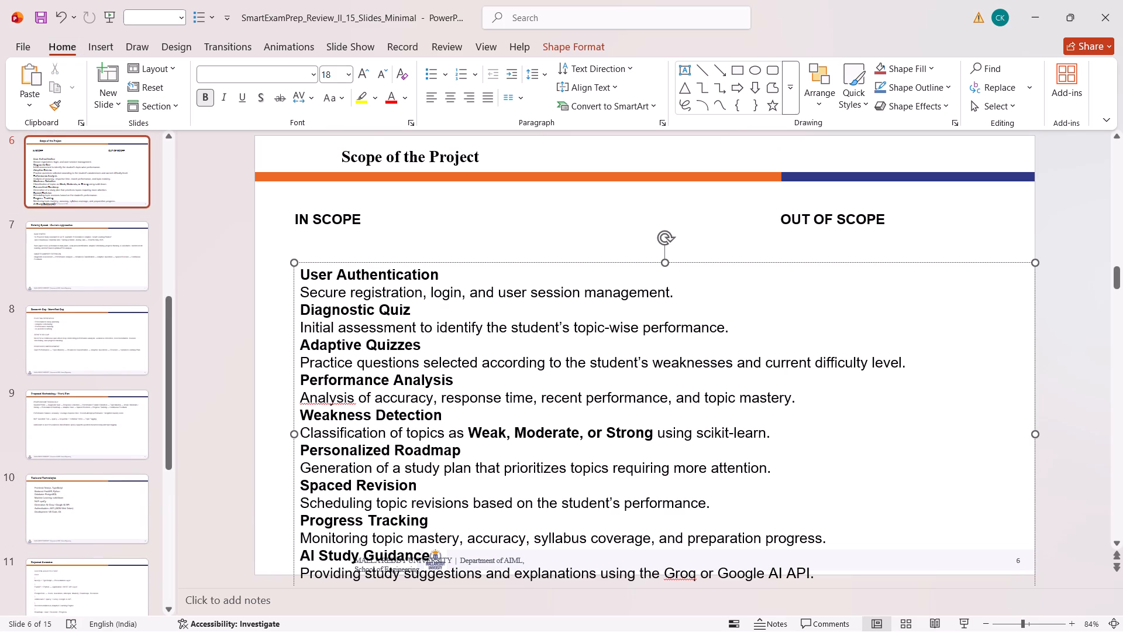
drag(315, 263, 294, 237)
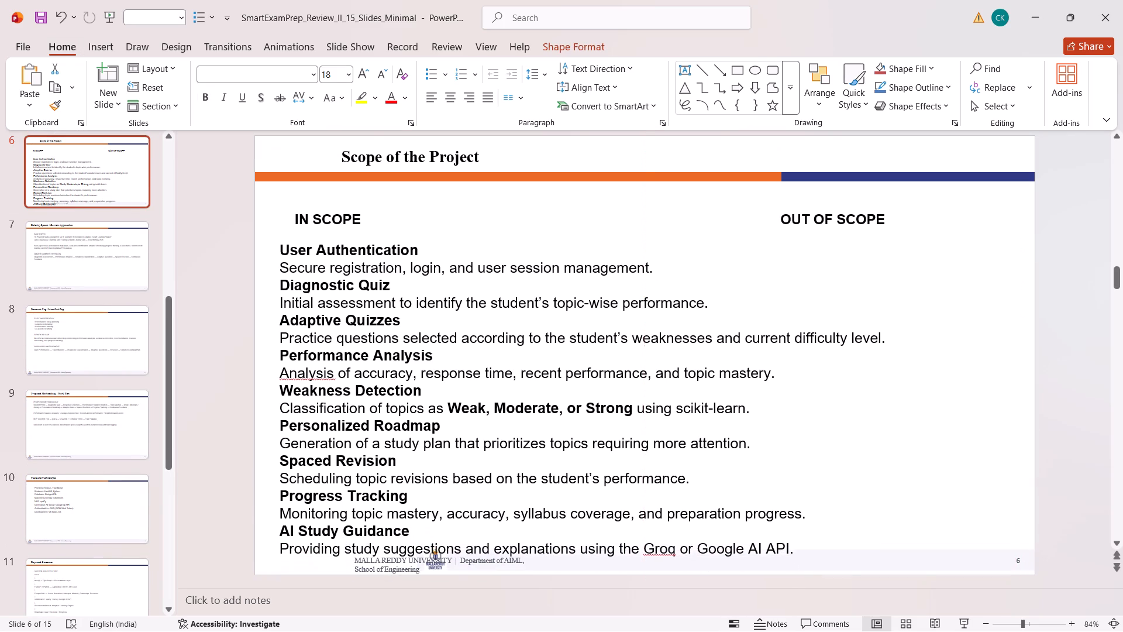
drag(294, 237, 292, 236)
Format the entire In Scope list in Times New Roman at size 15.
click(359, 288)
key(ctrl+a)
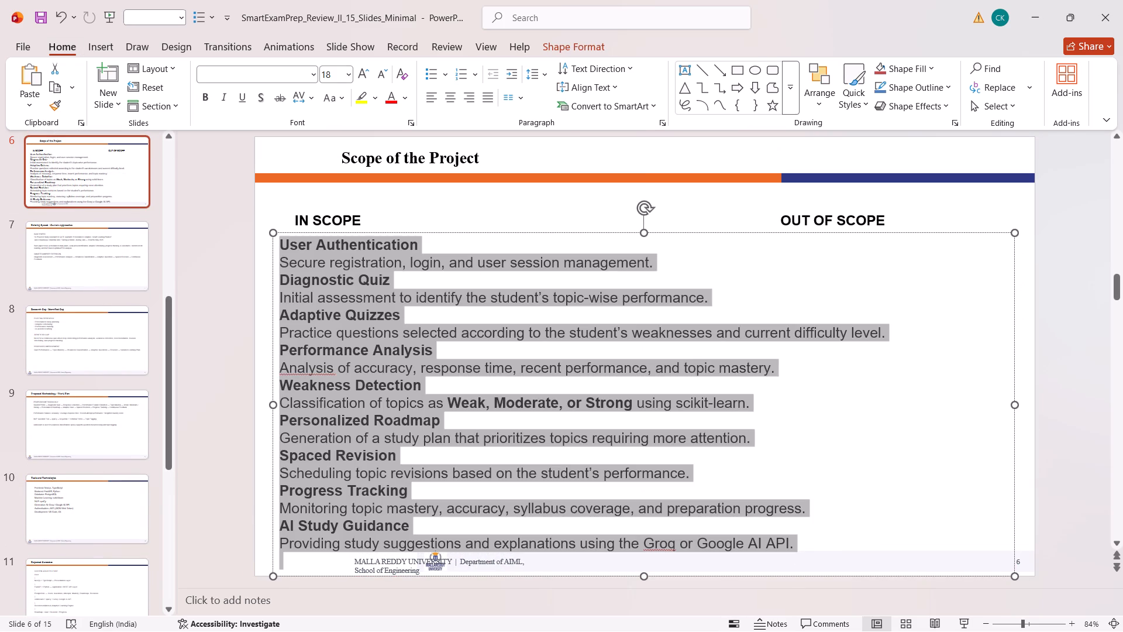
click(239, 74)
text(tim)
key(Return)
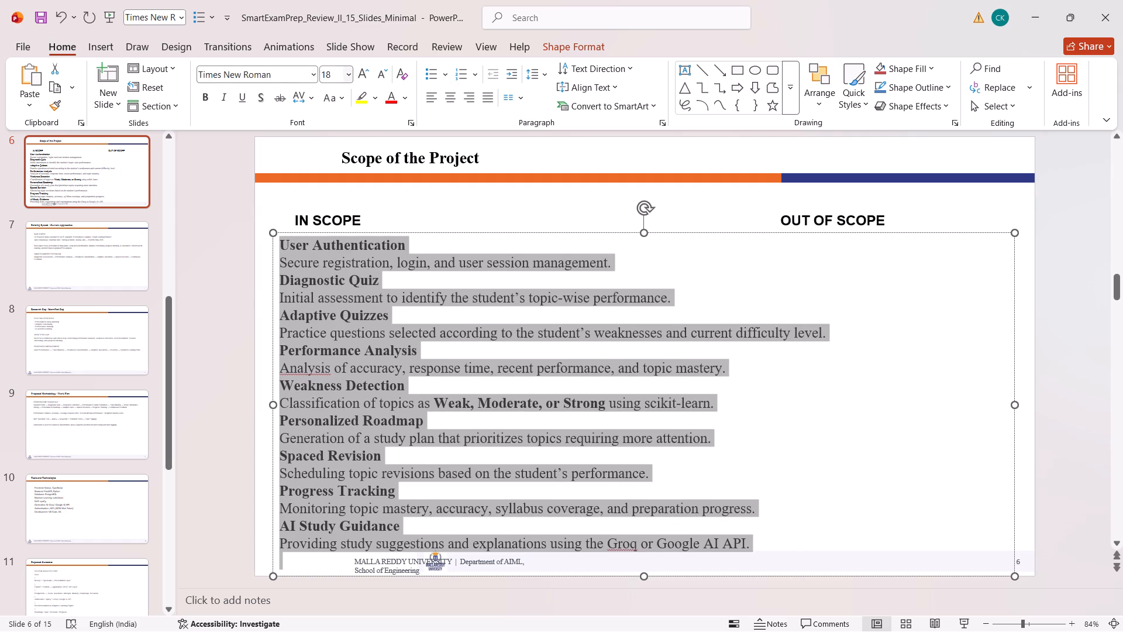
click(335, 72)
key(BackSpace)
text(15)
key(Return)
click(250, 228)
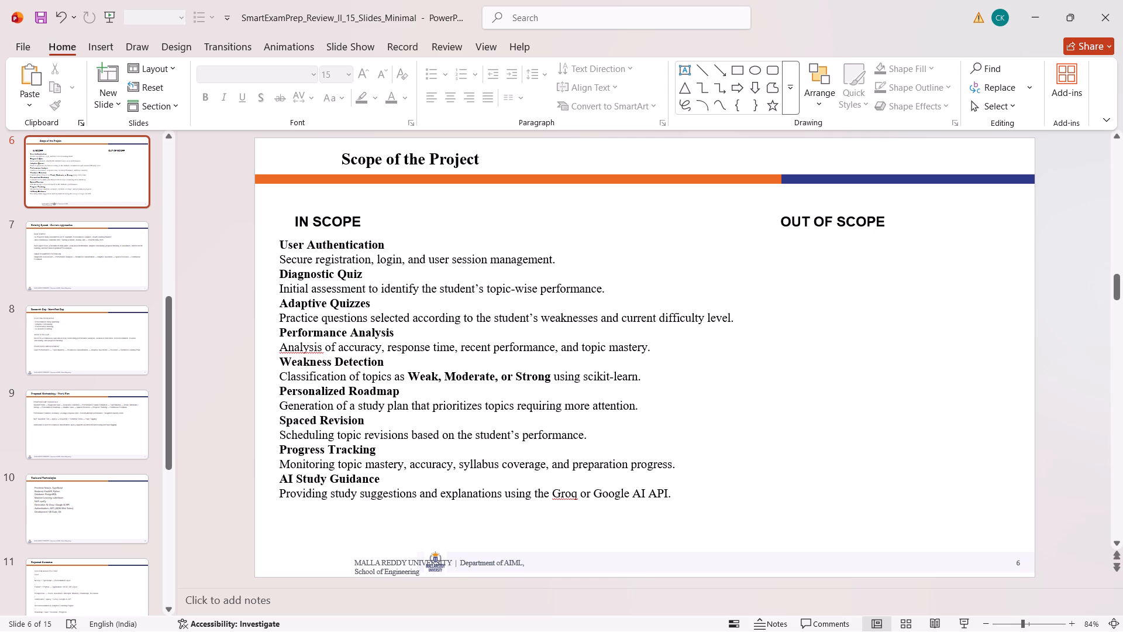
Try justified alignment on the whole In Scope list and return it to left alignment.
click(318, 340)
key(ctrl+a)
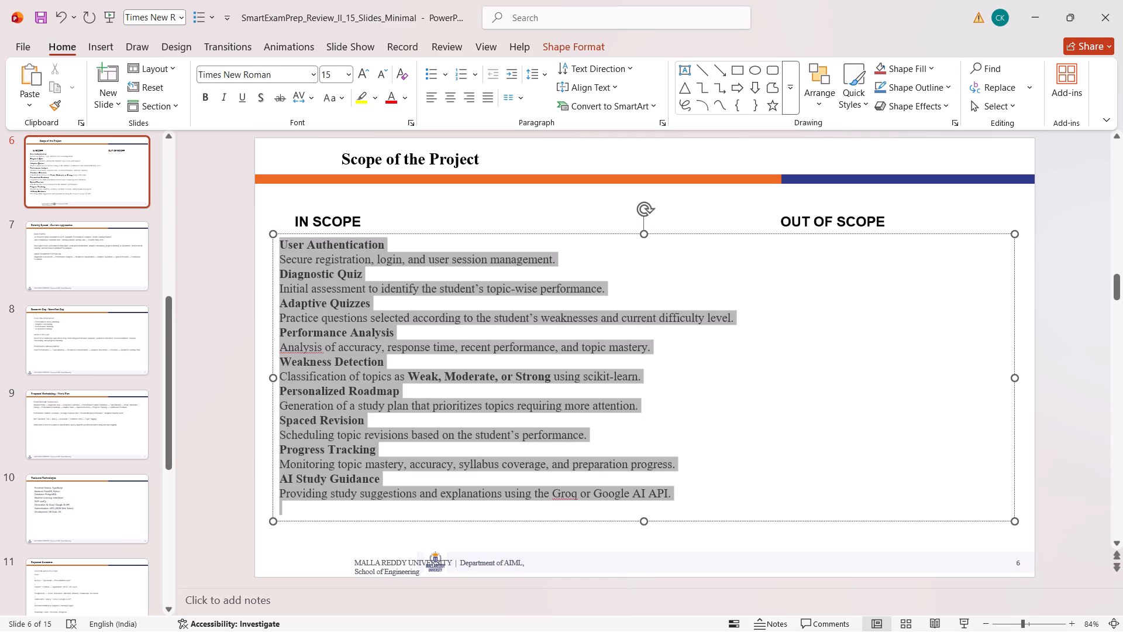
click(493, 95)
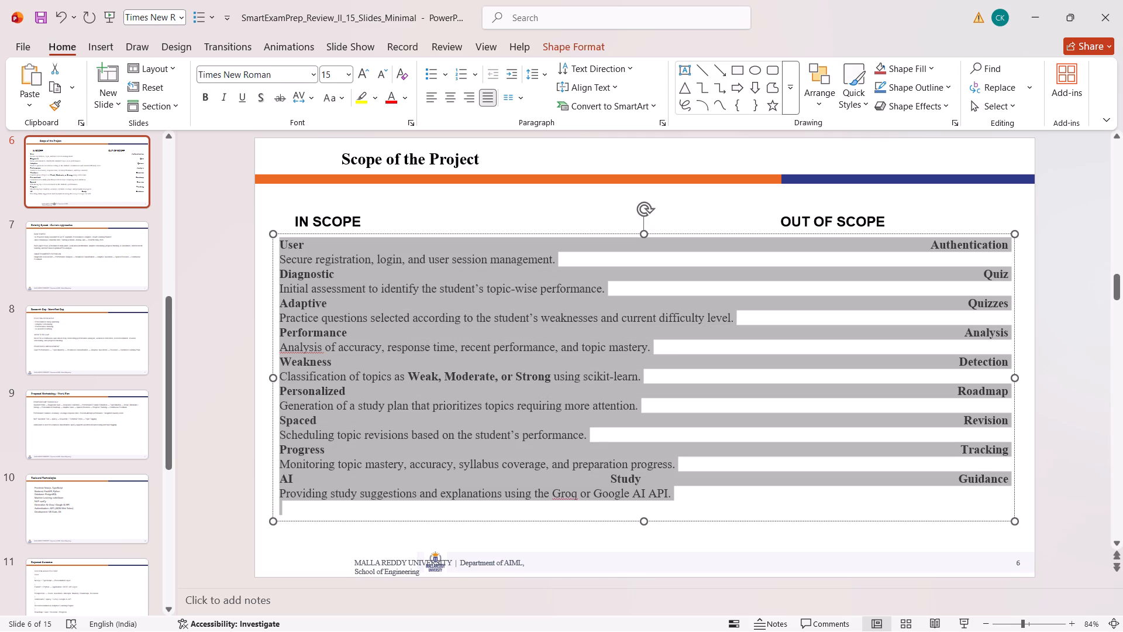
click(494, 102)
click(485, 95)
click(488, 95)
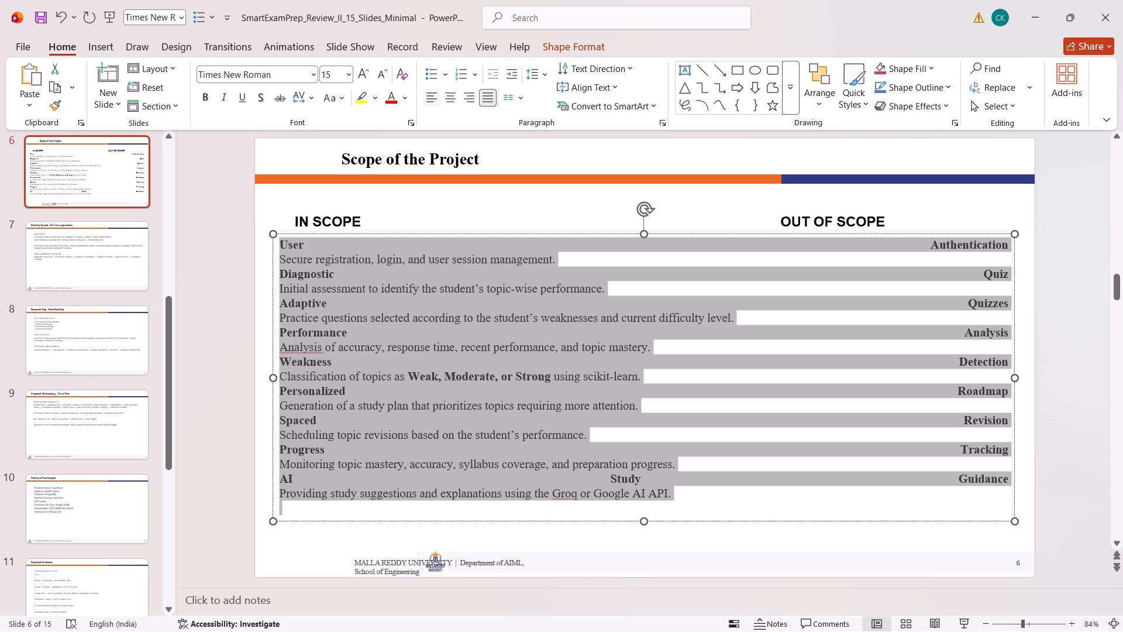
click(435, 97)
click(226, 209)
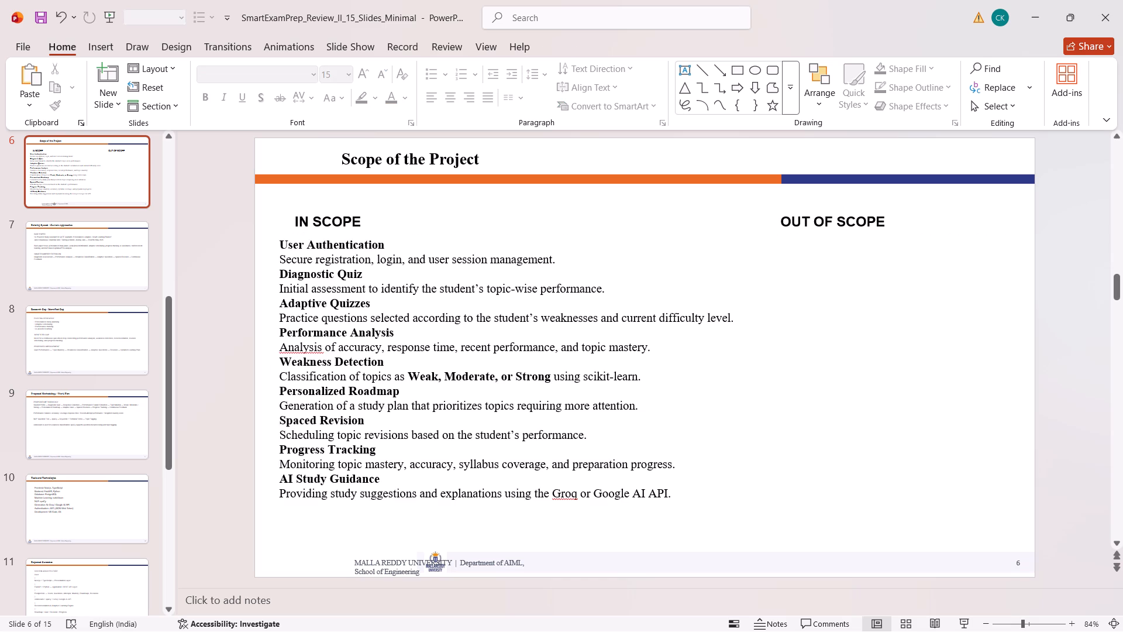
Narrow the In Scope list's text box from its right side to about half the slide's width.
click(728, 320)
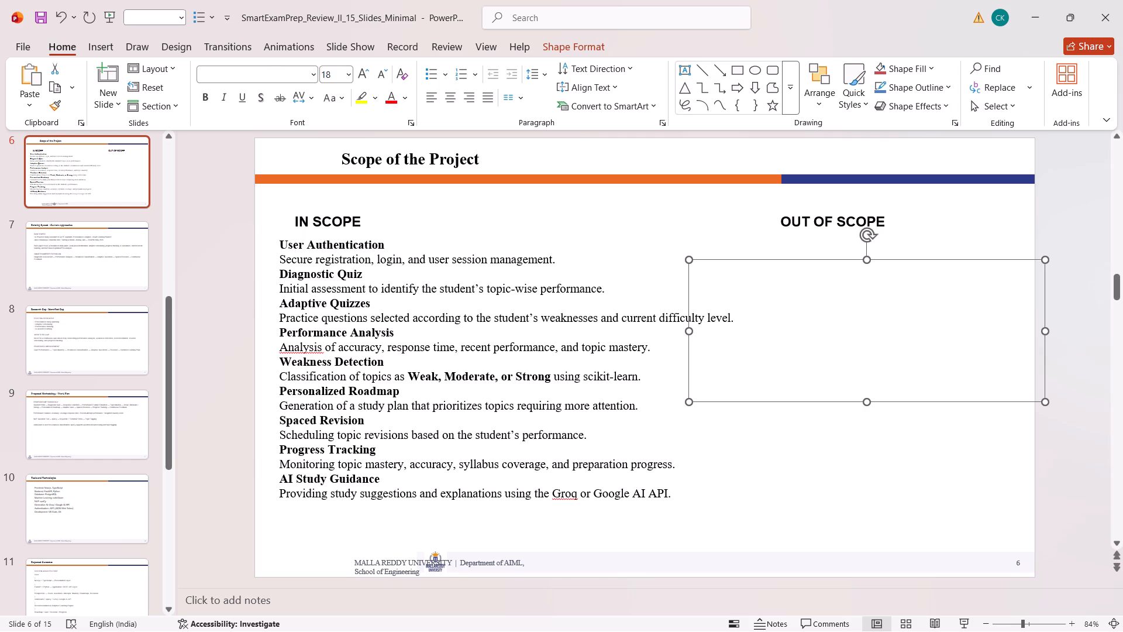
click(627, 289)
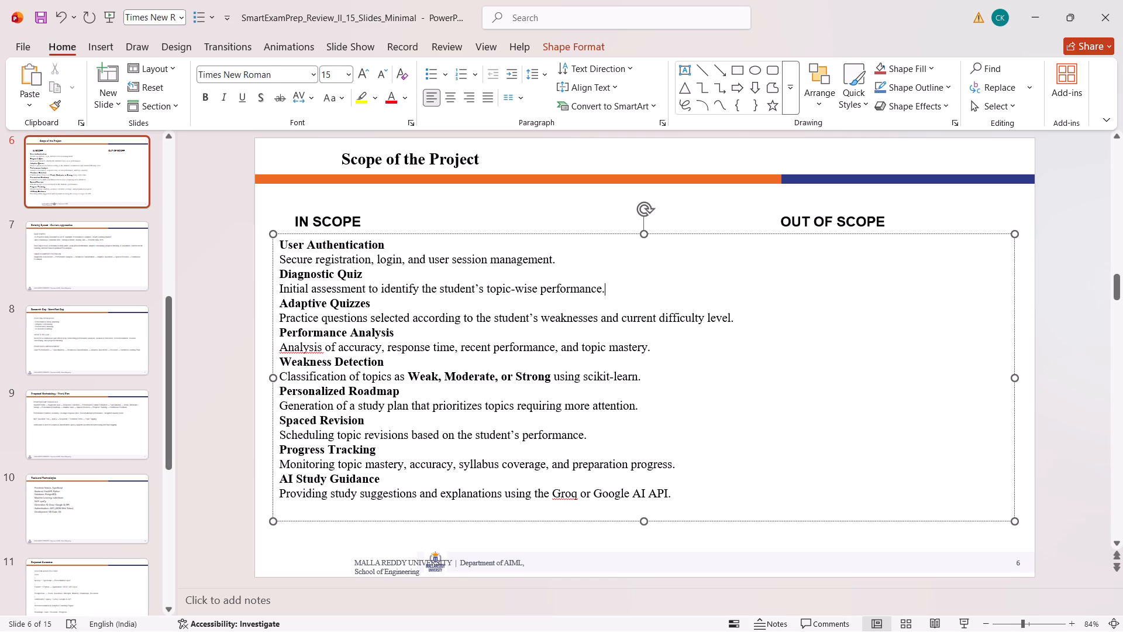
drag(1014, 379, 715, 352)
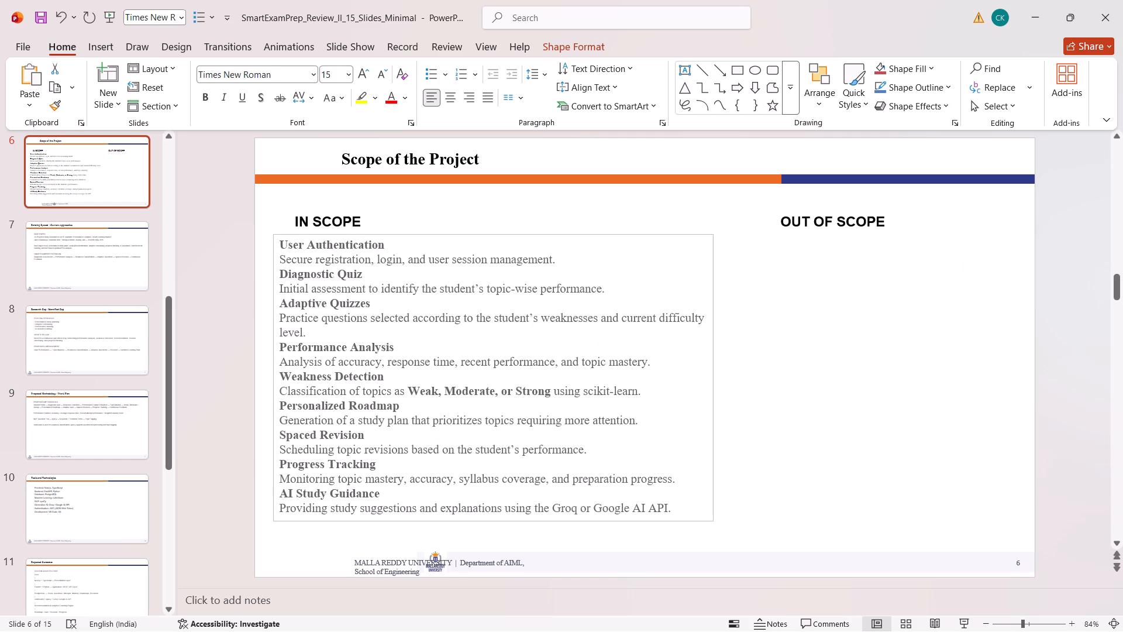
drag(715, 352, 692, 352)
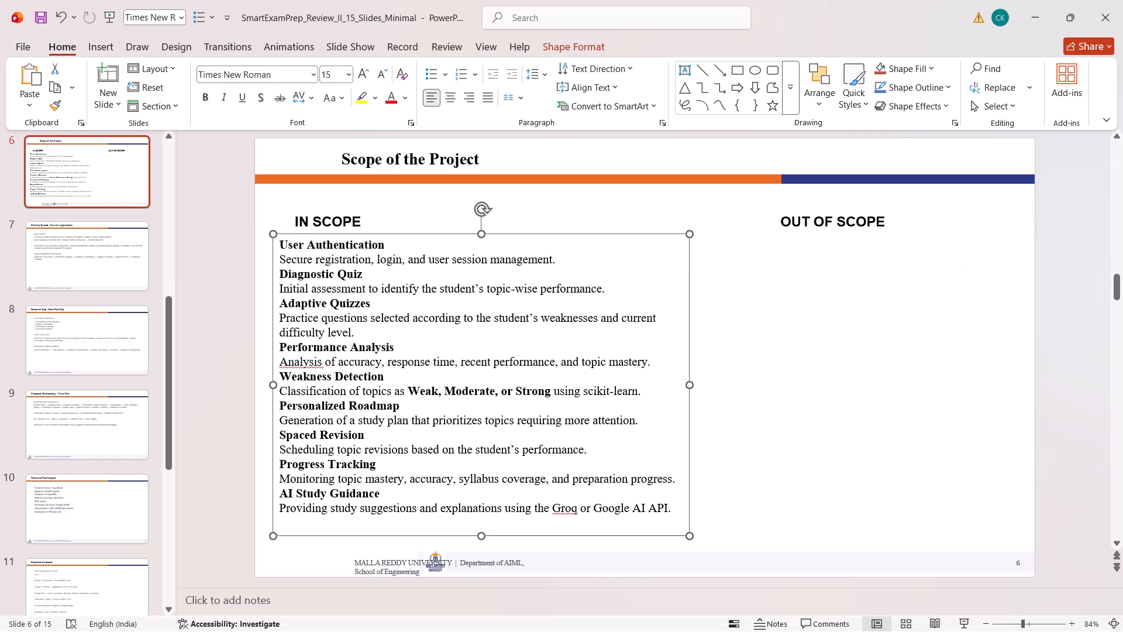
drag(691, 388, 668, 389)
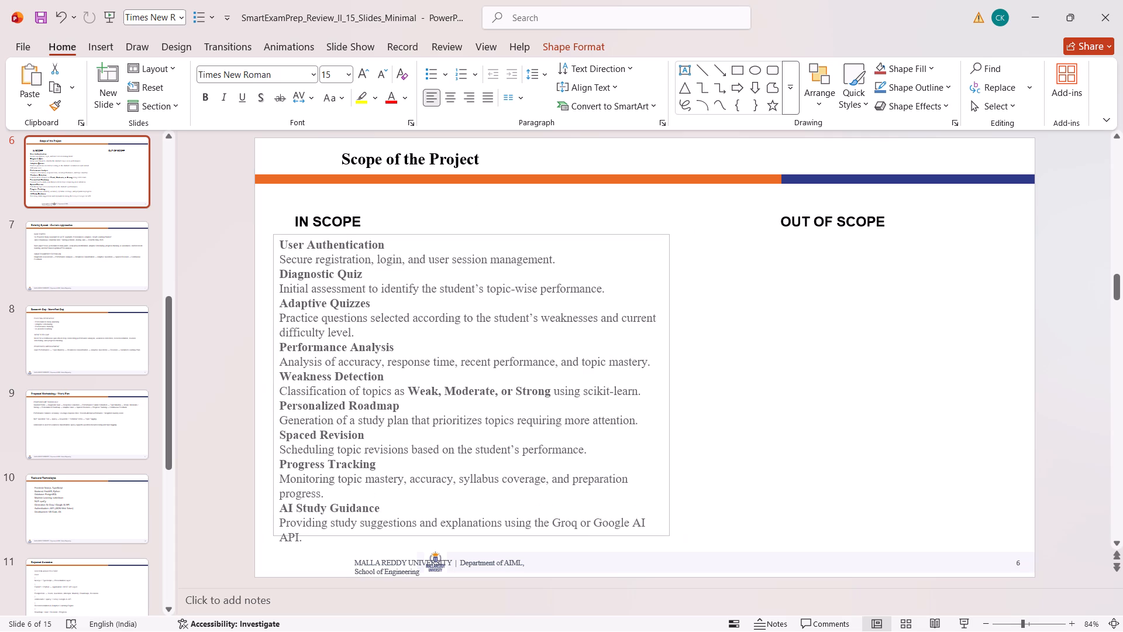
drag(668, 389, 669, 389)
Move the empty Out of Scope text box up and left beside the In Scope list, and try to extend it downward.
click(718, 384)
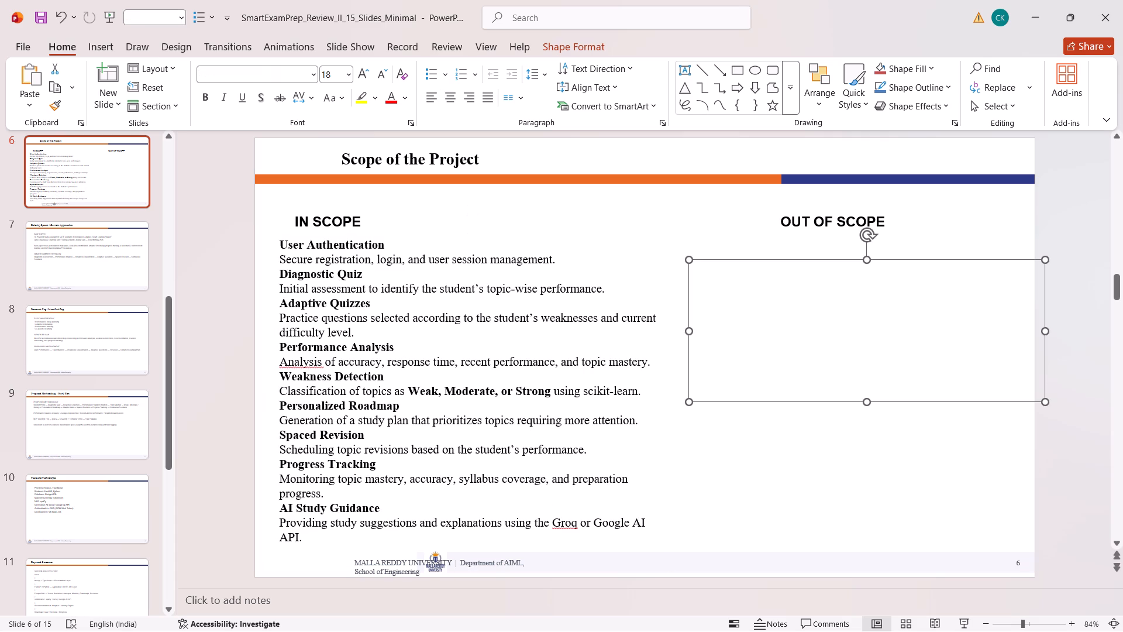
drag(732, 260, 707, 241)
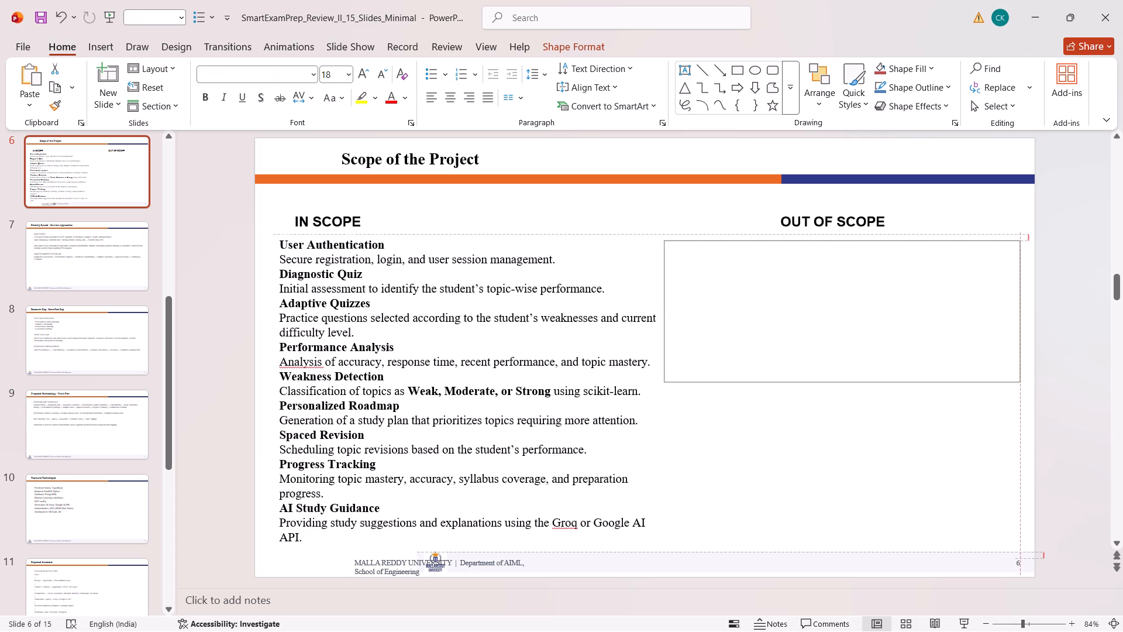
drag(840, 382, 840, 455)
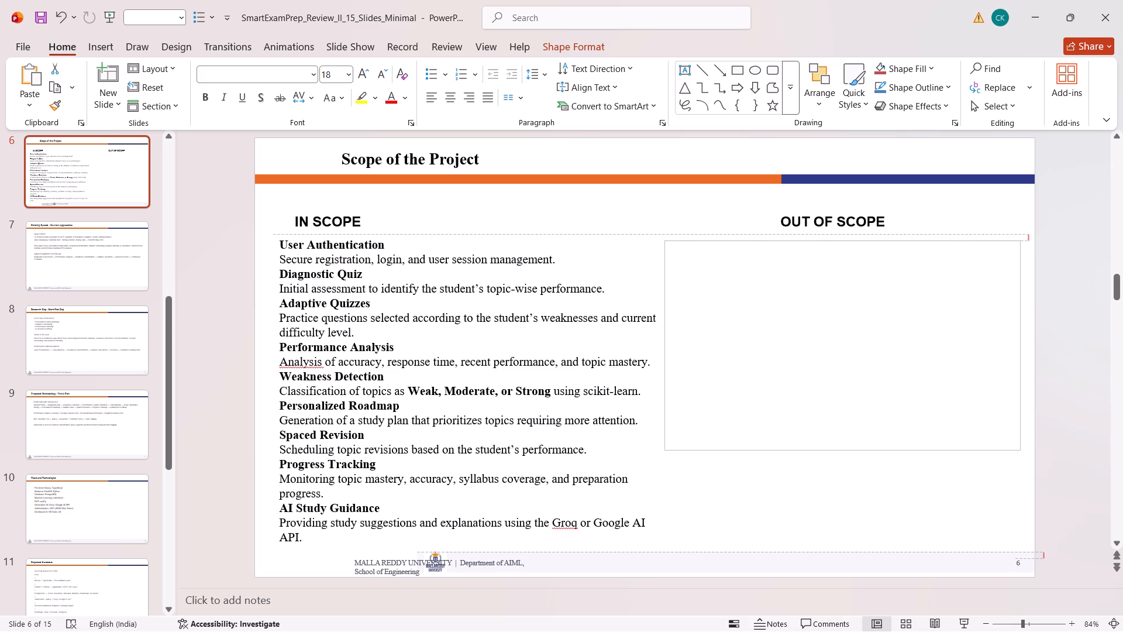
drag(840, 455, 857, 536)
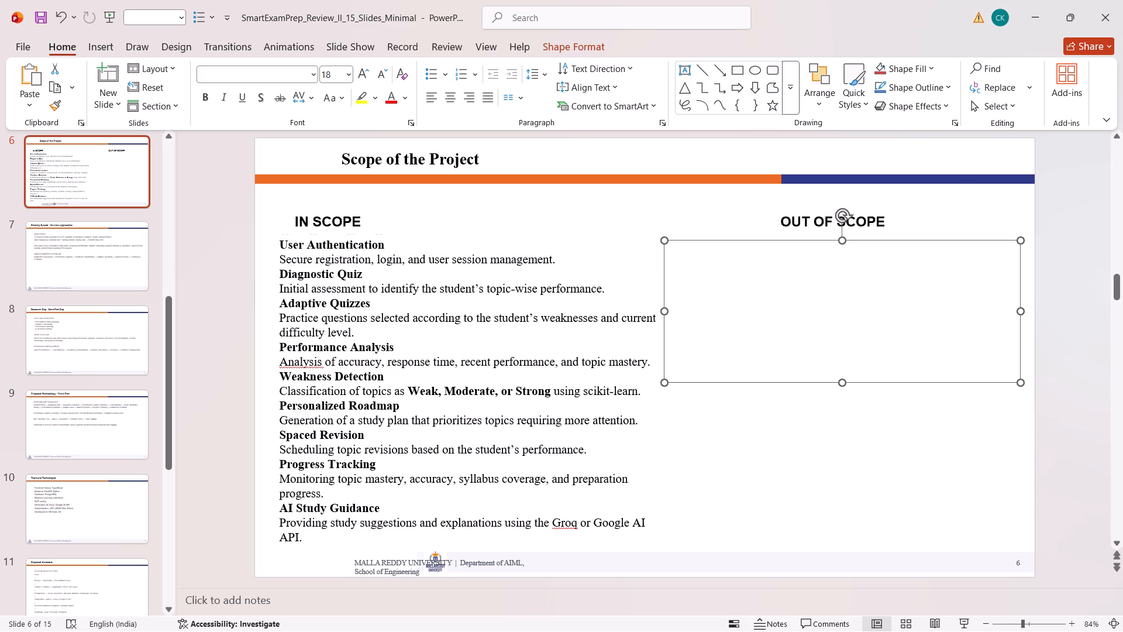
Move slide 6's university and department footer text left so it starts in line with the In Scope list.
click(390, 566)
drag(390, 566, 347, 553)
click(321, 583)
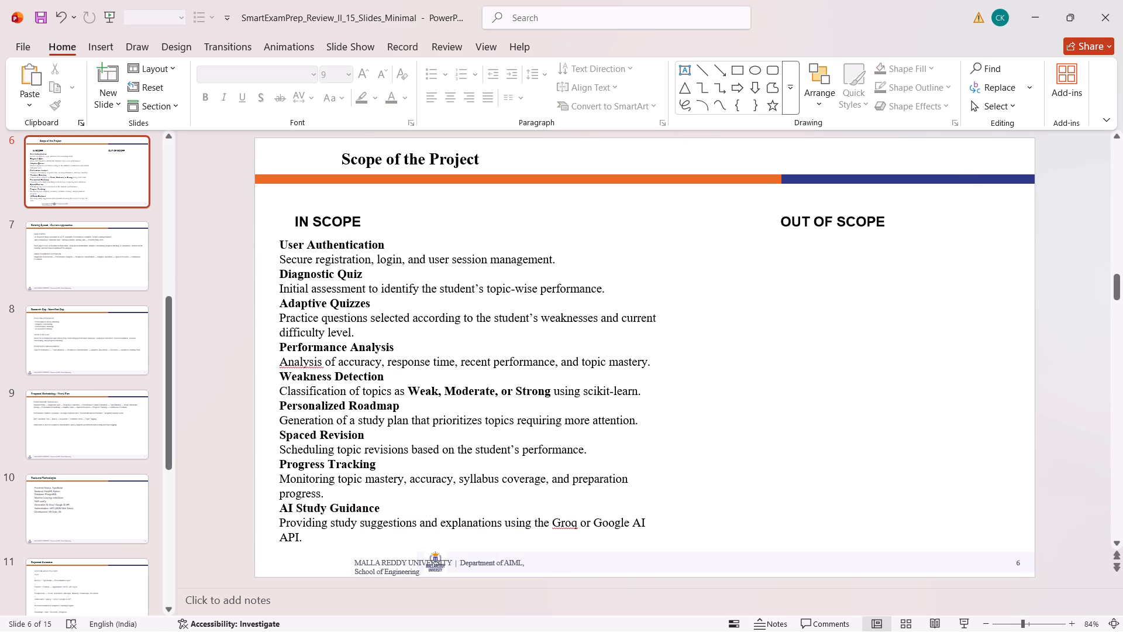
click(414, 562)
drag(414, 562, 373, 561)
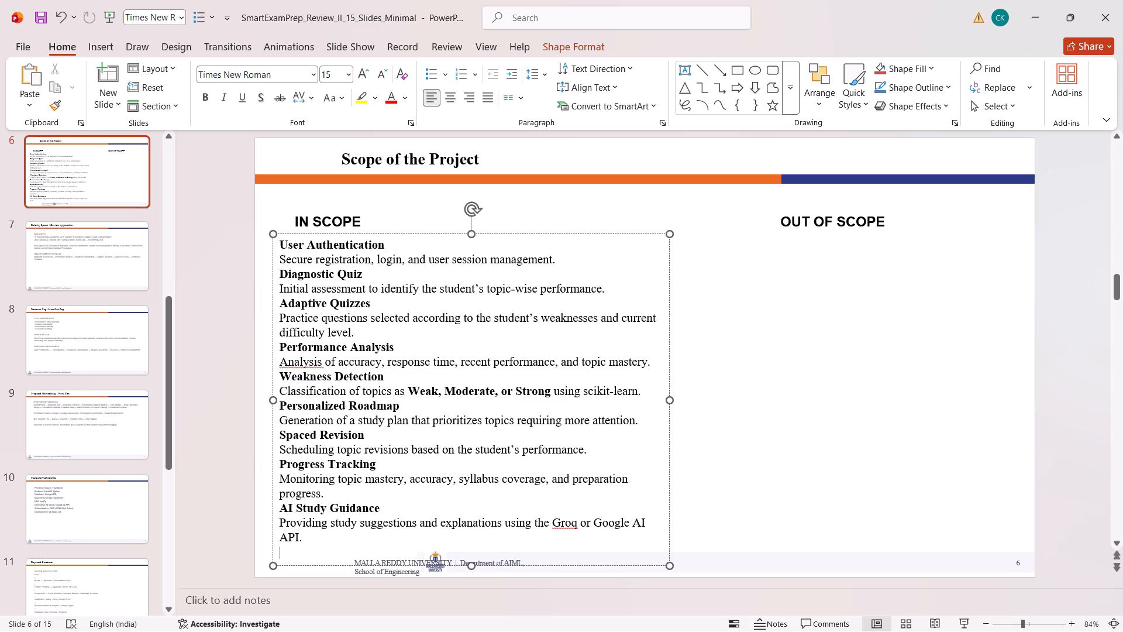
click(367, 571)
drag(364, 559, 287, 551)
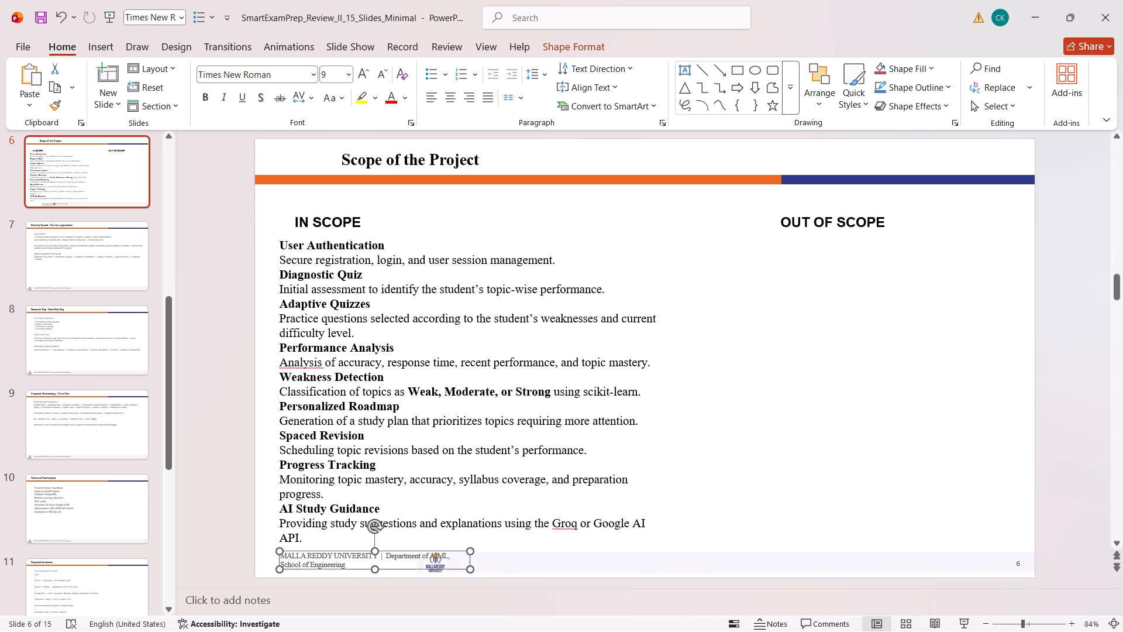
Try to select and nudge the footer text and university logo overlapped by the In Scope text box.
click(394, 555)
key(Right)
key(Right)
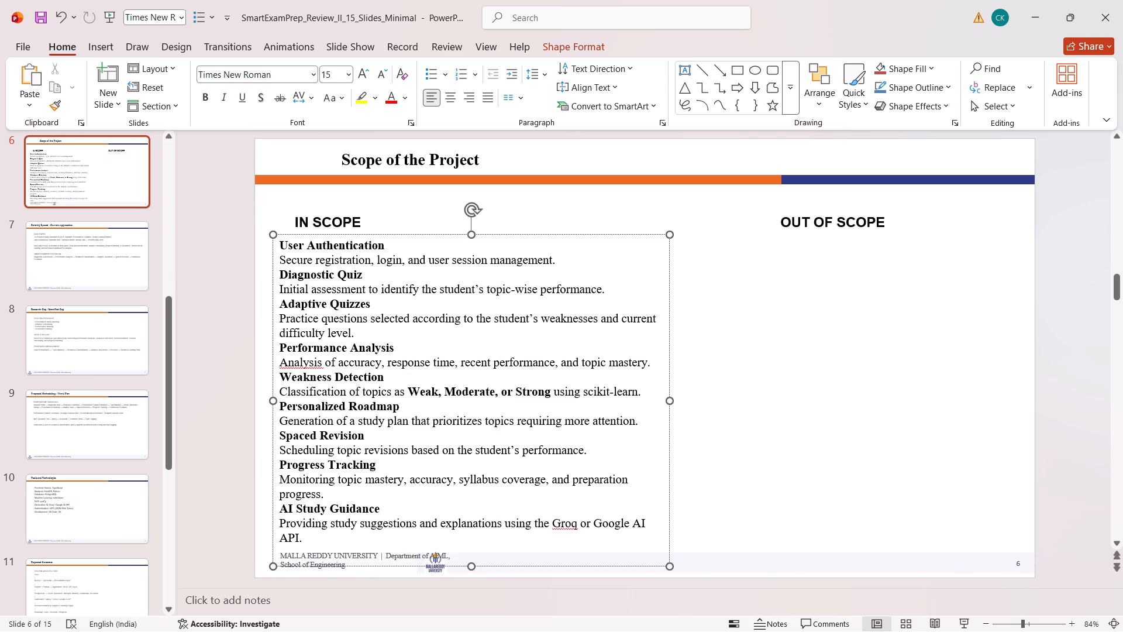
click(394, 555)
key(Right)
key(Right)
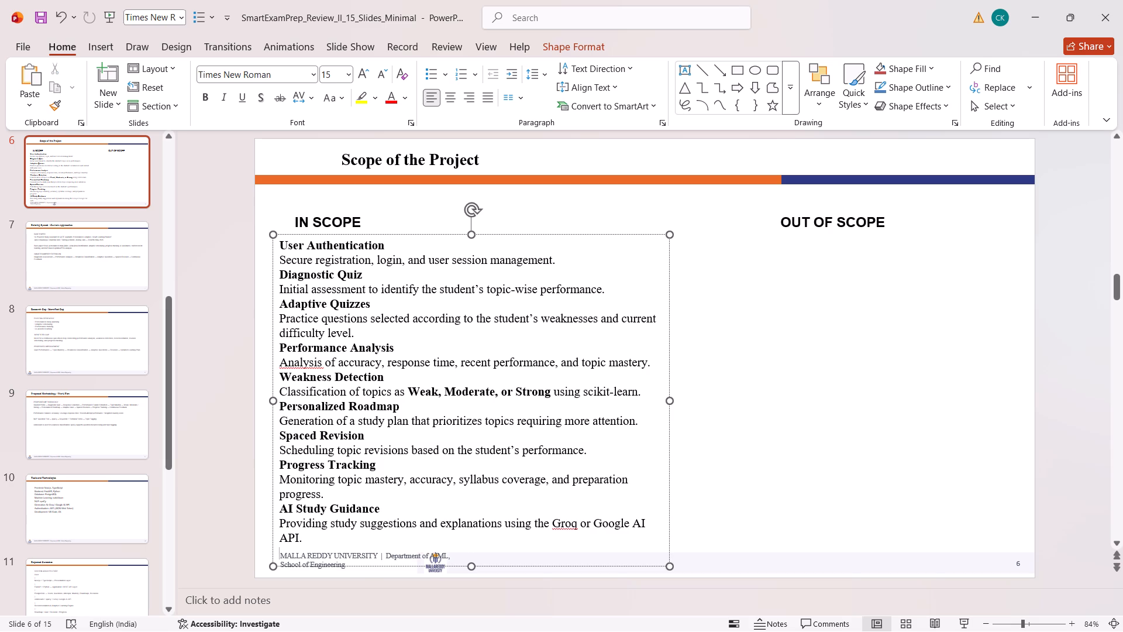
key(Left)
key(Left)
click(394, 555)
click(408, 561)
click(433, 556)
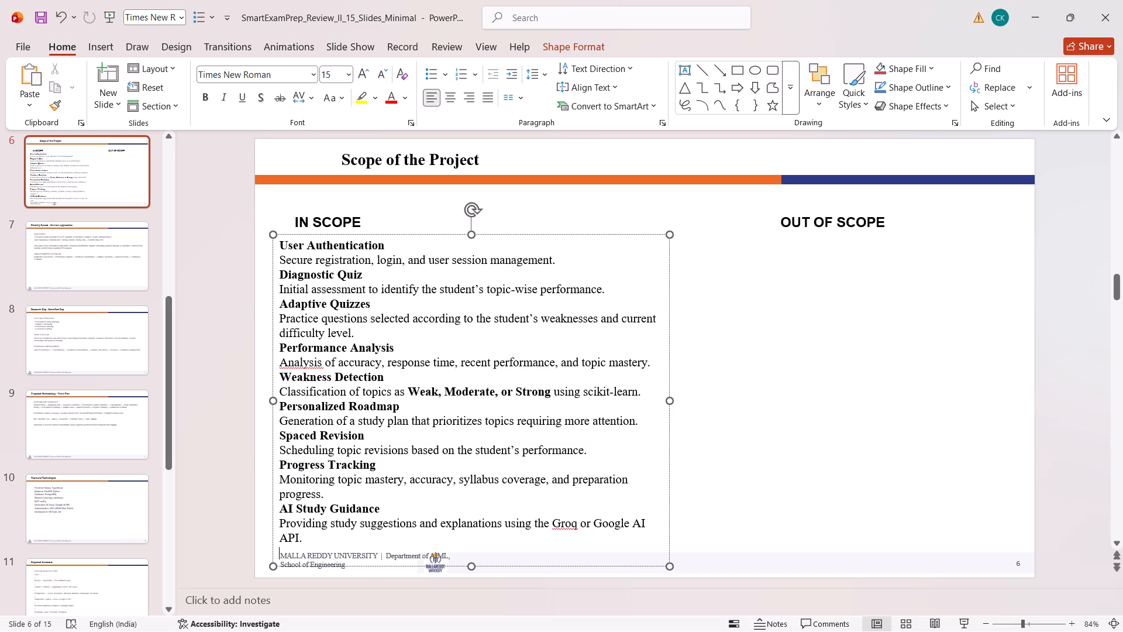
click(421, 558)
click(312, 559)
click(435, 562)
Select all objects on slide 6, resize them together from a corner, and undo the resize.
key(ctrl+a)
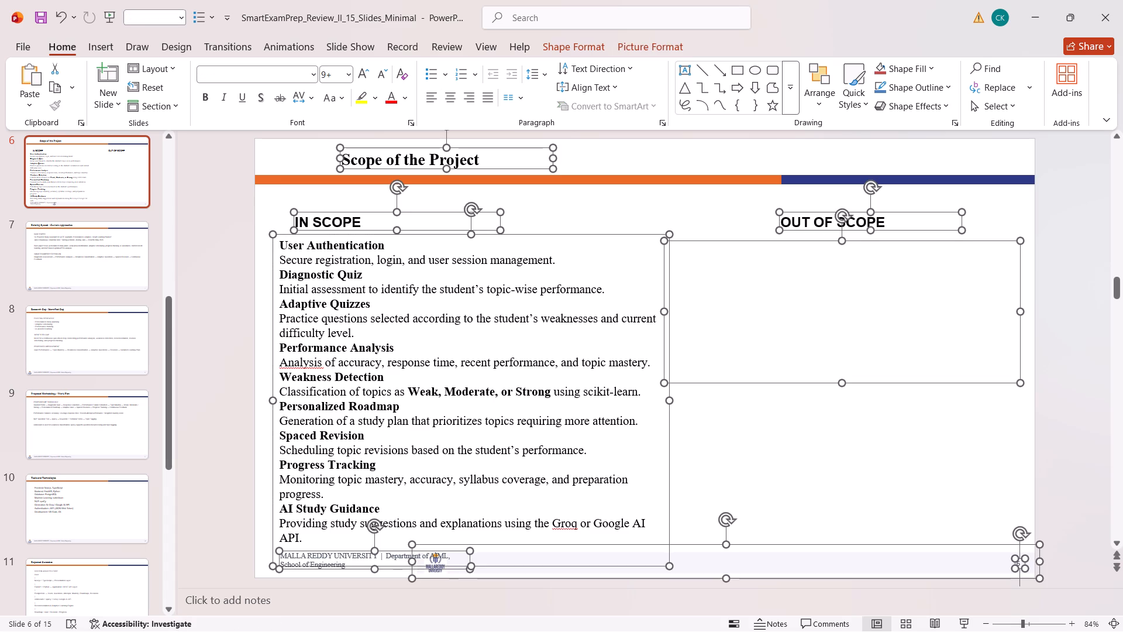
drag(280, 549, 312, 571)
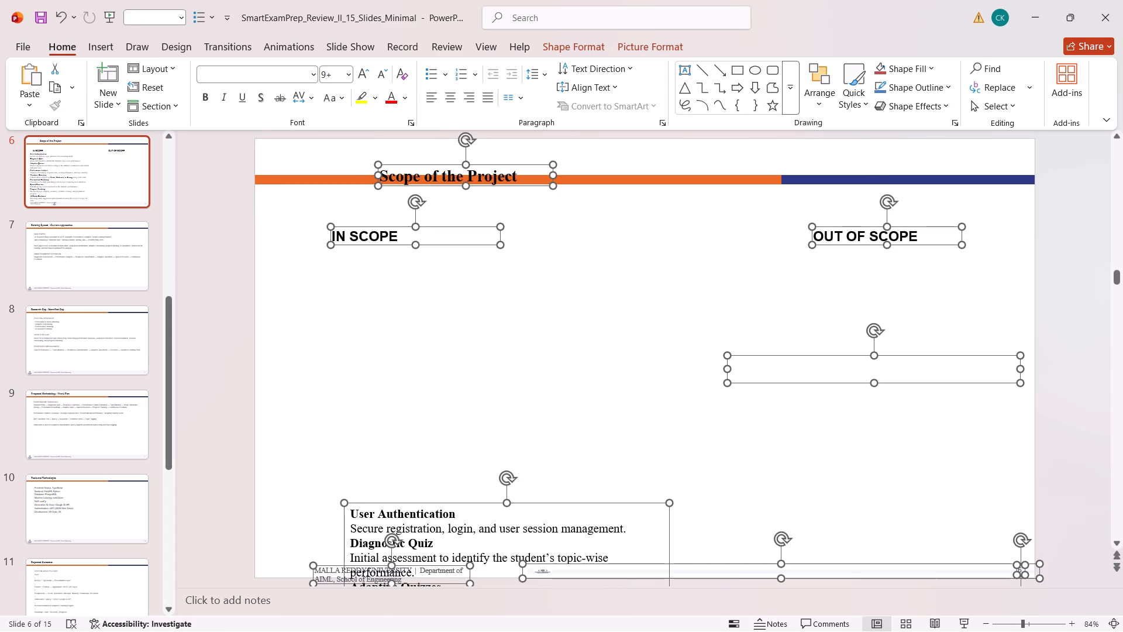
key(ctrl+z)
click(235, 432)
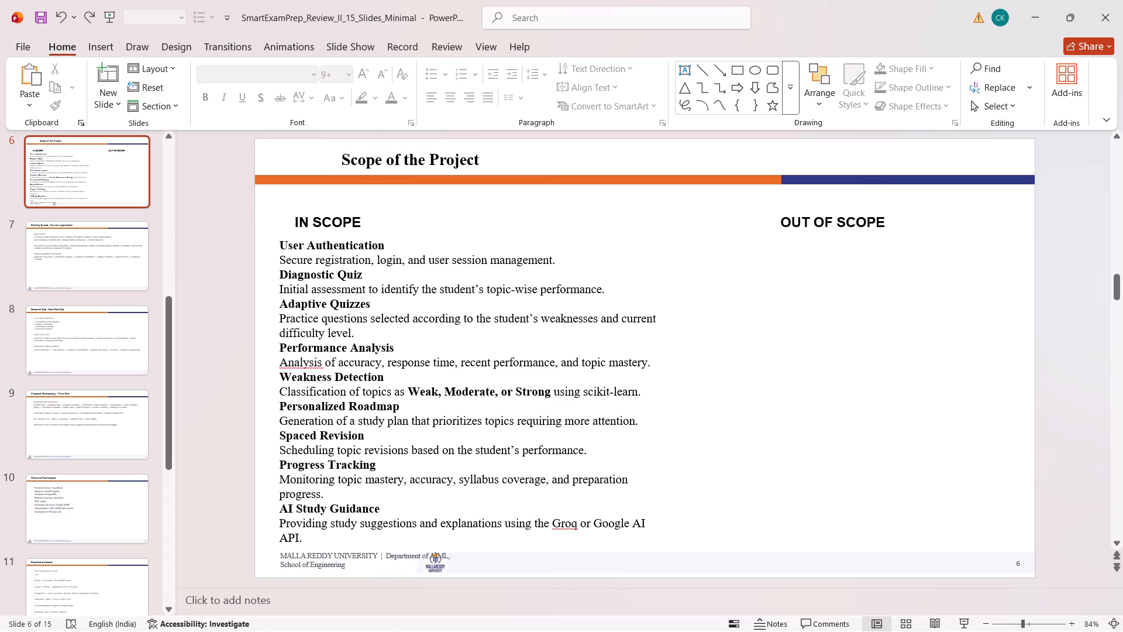
Resize the In Scope list's text box from its lower-left corner, bringing its left edge in line with the IN SCOPE heading.
click(400, 557)
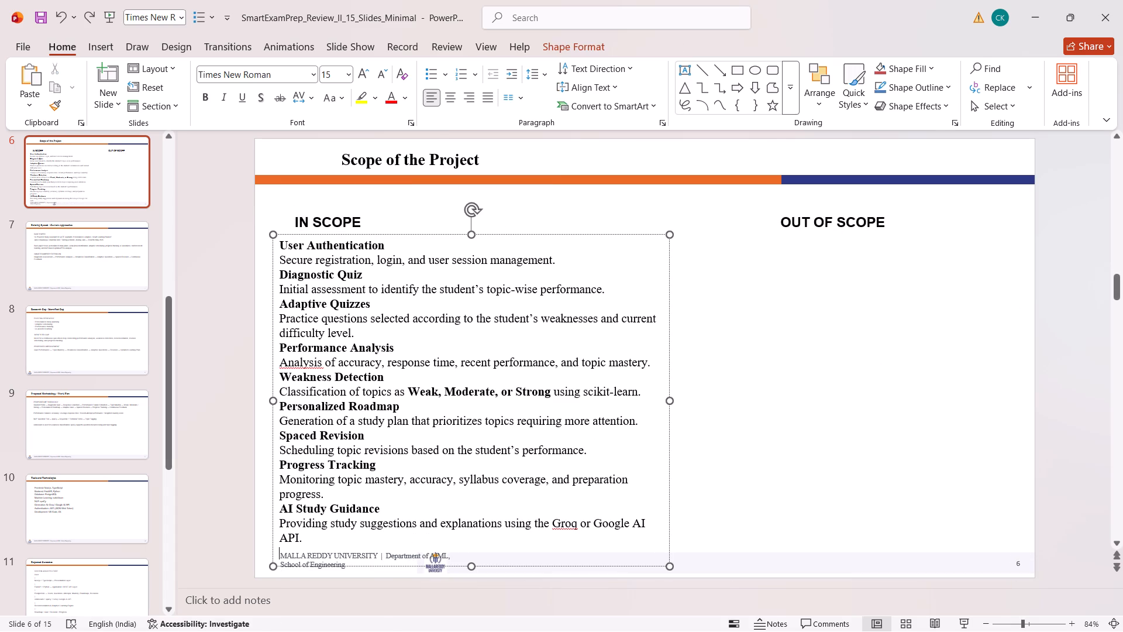
drag(275, 567, 297, 535)
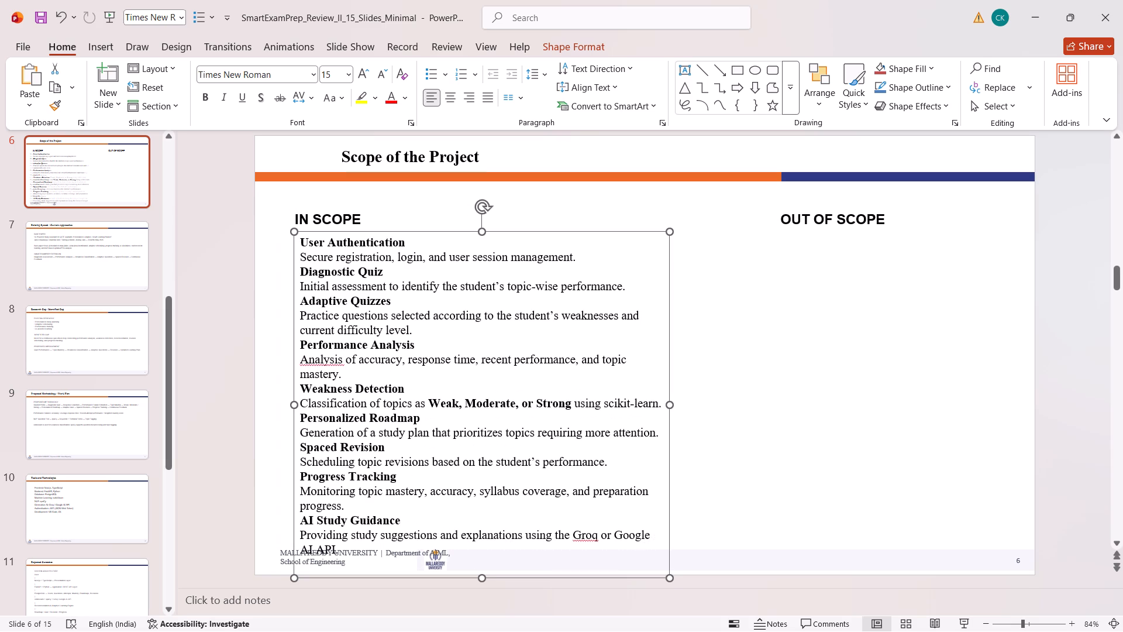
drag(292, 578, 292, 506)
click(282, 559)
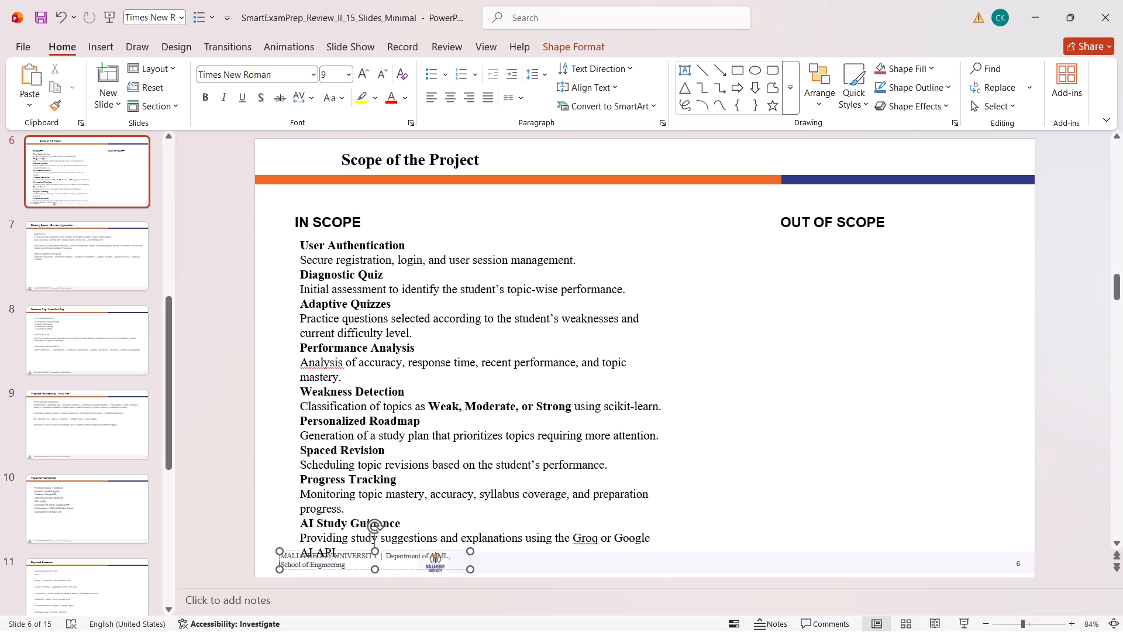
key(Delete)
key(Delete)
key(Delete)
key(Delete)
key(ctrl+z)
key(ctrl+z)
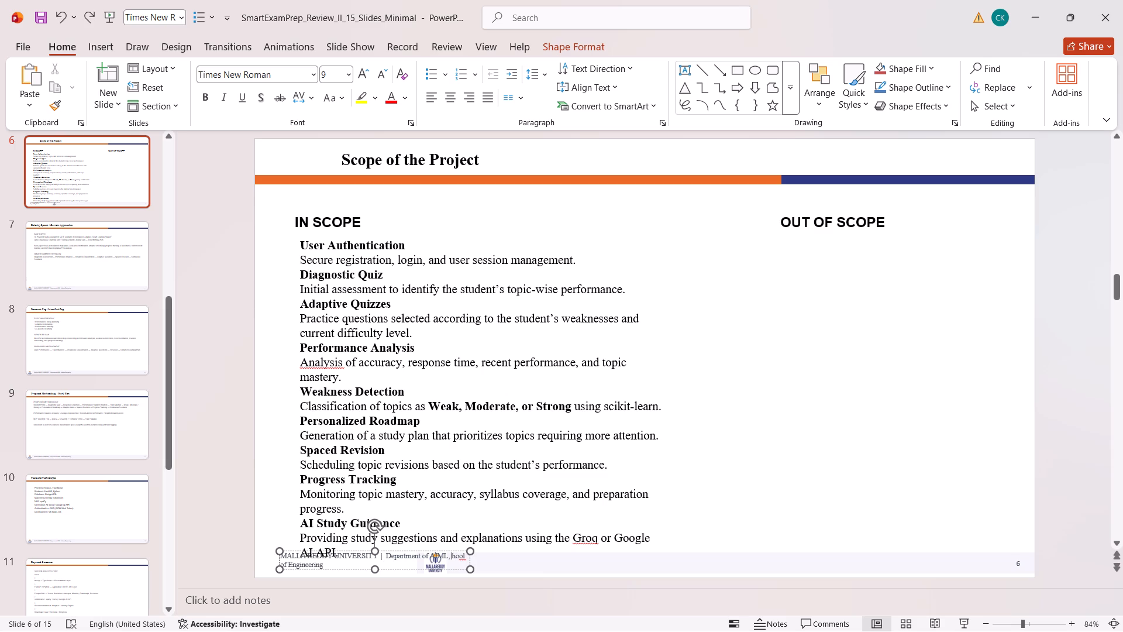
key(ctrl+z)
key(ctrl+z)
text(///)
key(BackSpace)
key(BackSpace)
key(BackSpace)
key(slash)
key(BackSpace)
Replace AIML and its comma with CSE in slide 6's footer, making it read Department of CSE School of Engineering.
key(Left)
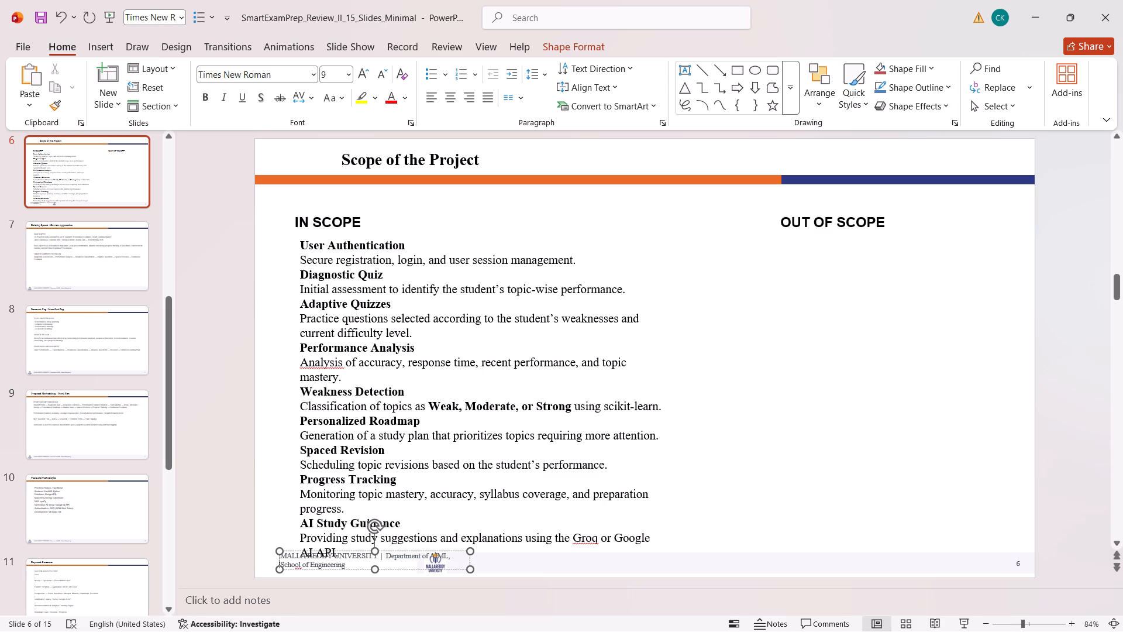
key(BackSpace)
key(BackSpace)
key(BackSpace)
key(BackSpace)
key(BackSpace)
text(CSE)
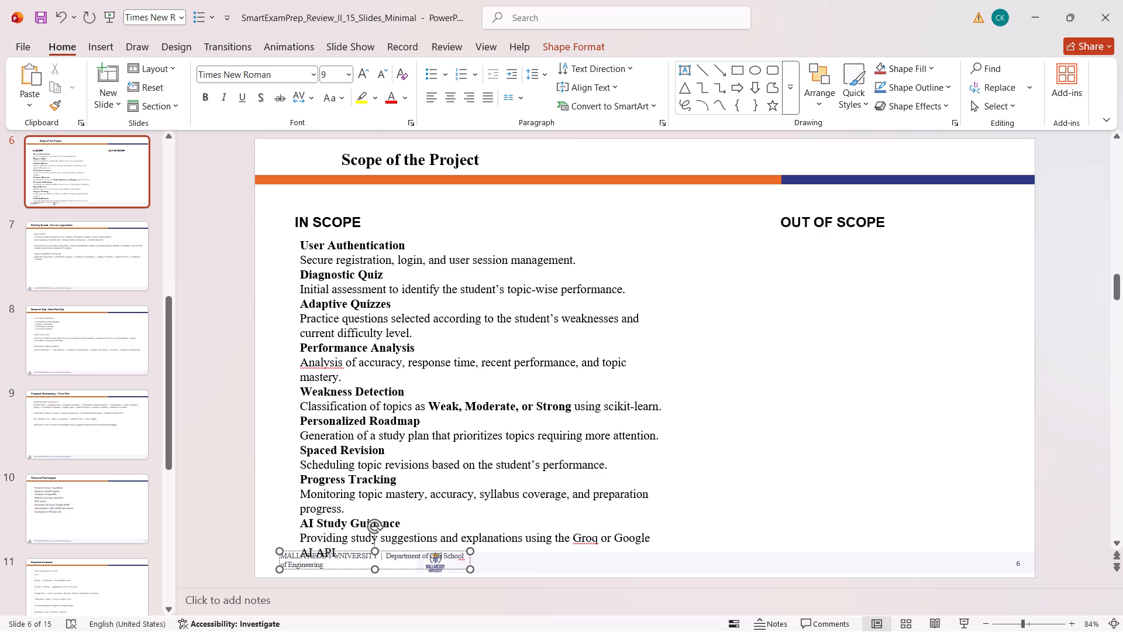
click(239, 432)
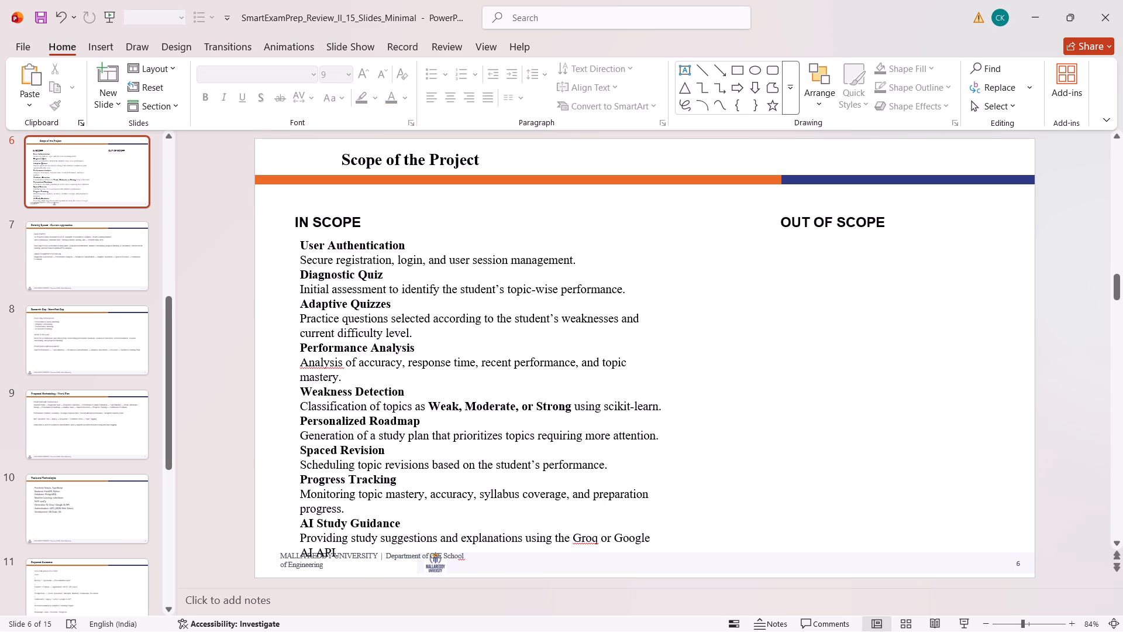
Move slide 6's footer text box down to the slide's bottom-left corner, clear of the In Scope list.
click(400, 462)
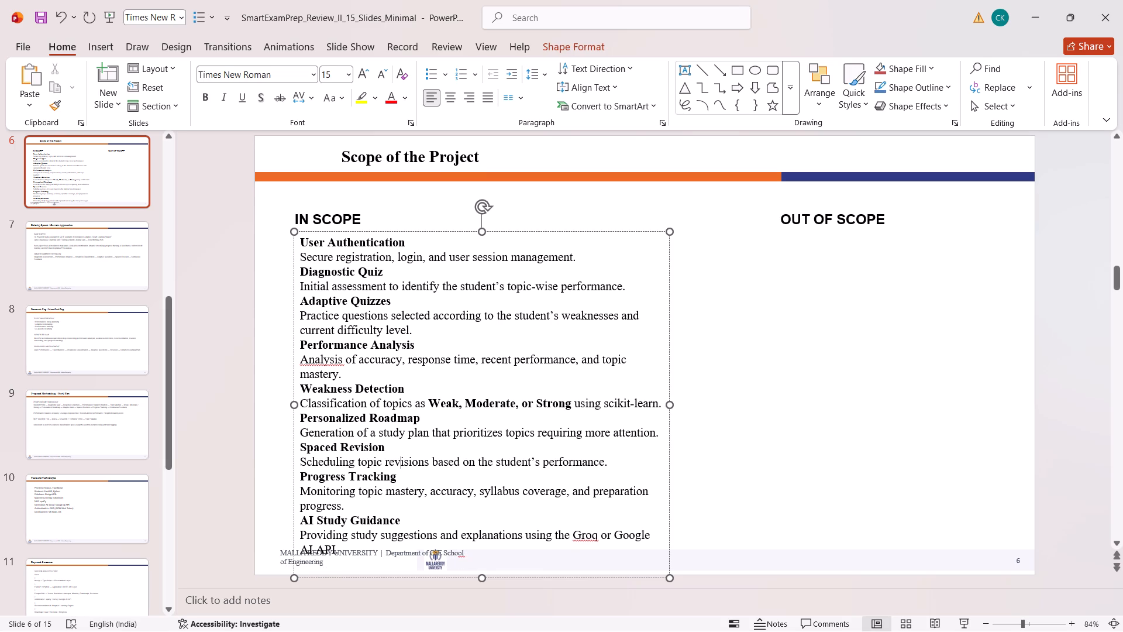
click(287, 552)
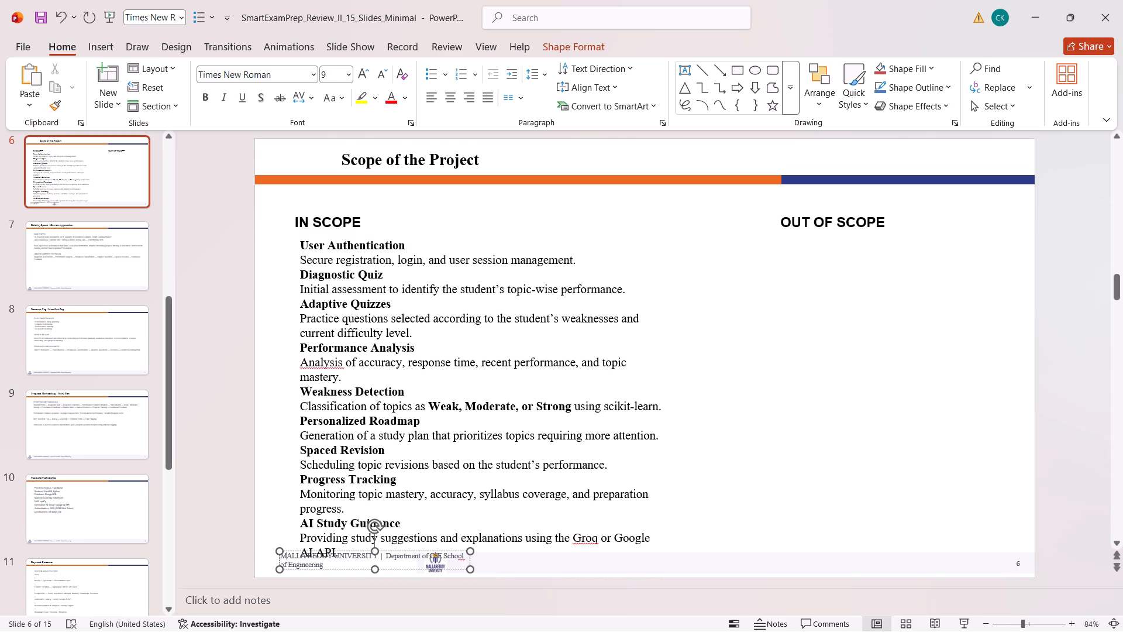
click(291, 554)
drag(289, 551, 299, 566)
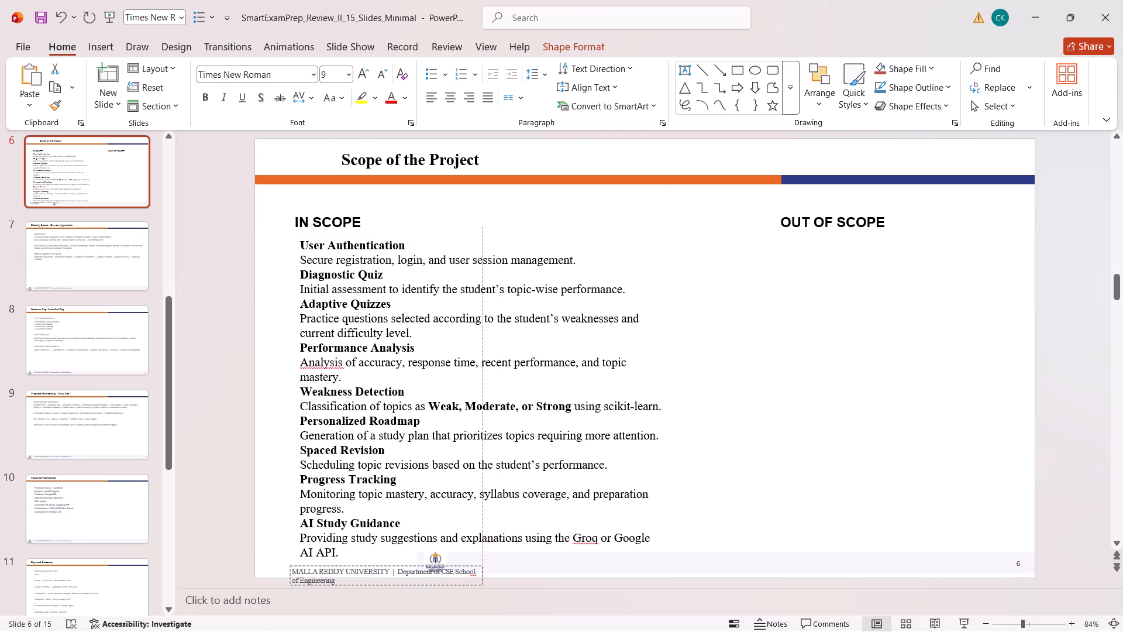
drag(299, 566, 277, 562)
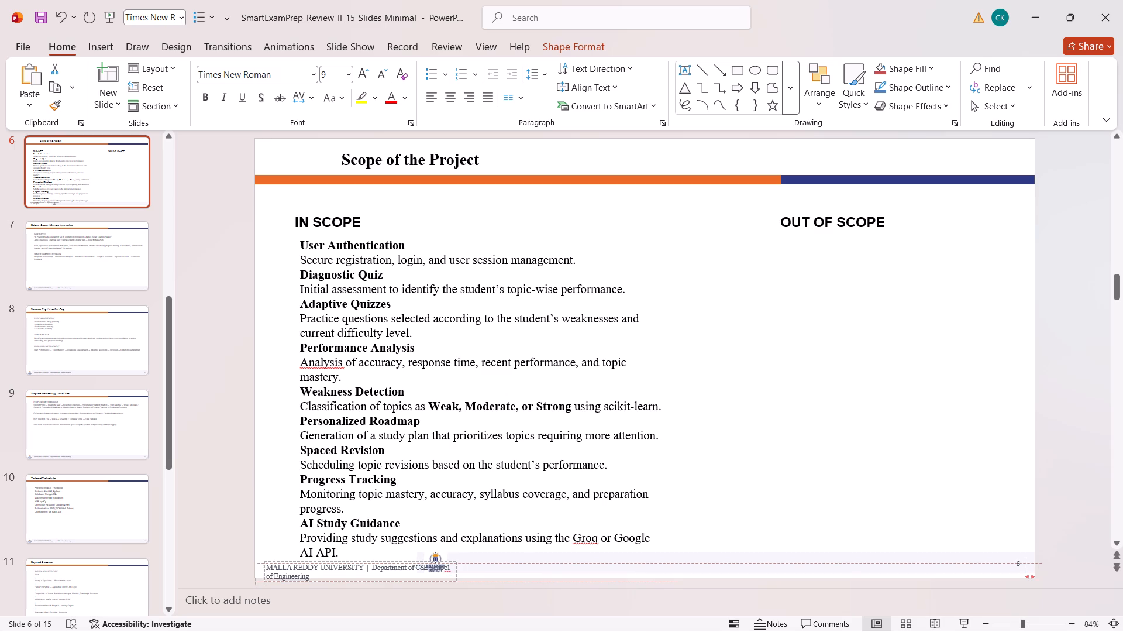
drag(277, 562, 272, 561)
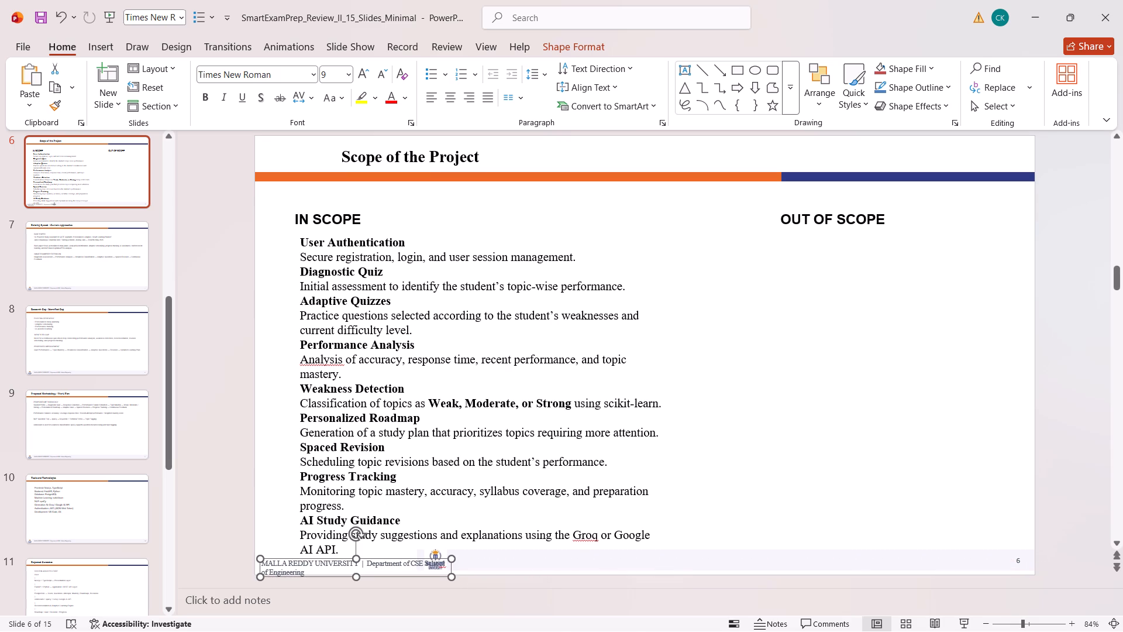
Widen slide 6's footer text box so the university and department text fits on one line.
drag(453, 556, 490, 559)
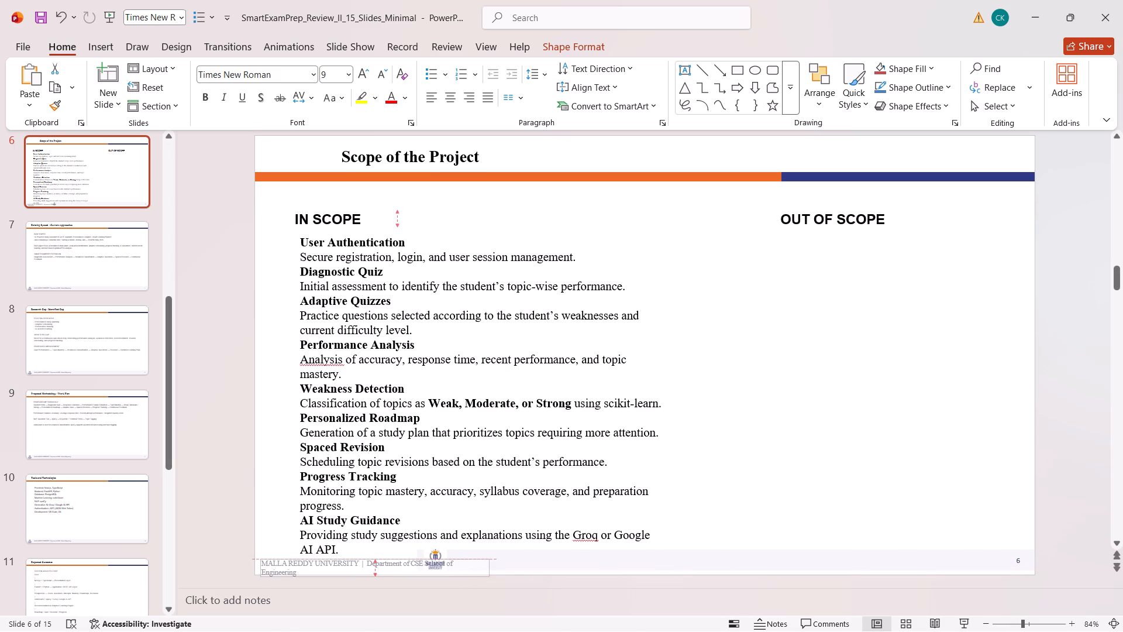
drag(490, 559, 497, 558)
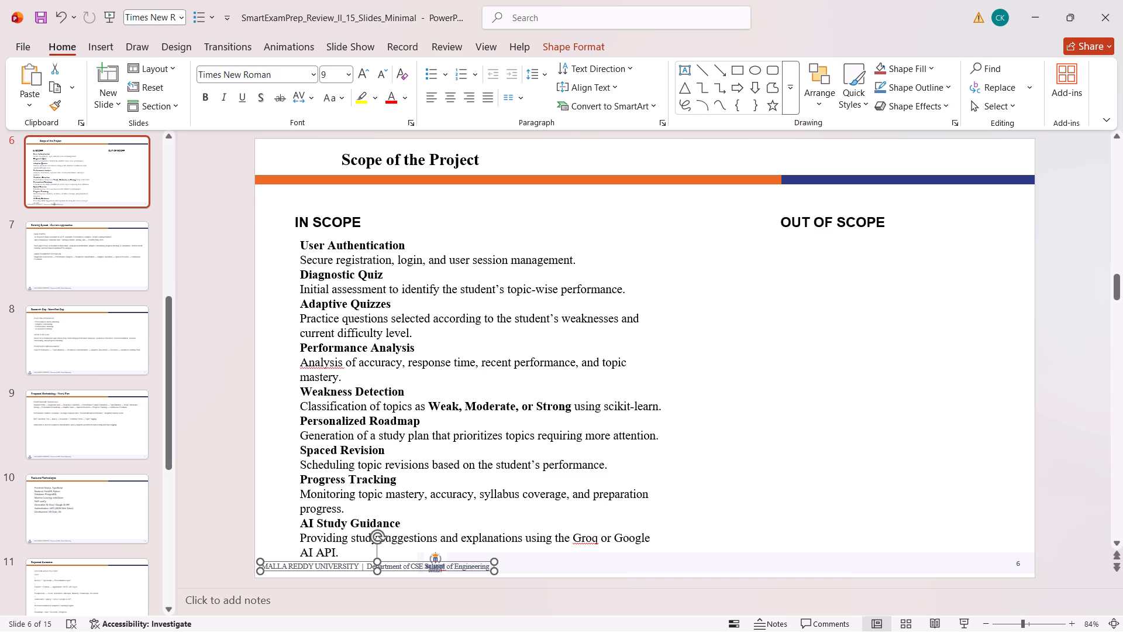
On slide 7, change the department in the footer text from AIML to CSE, keeping the comma before School of Engineering.
click(123, 245)
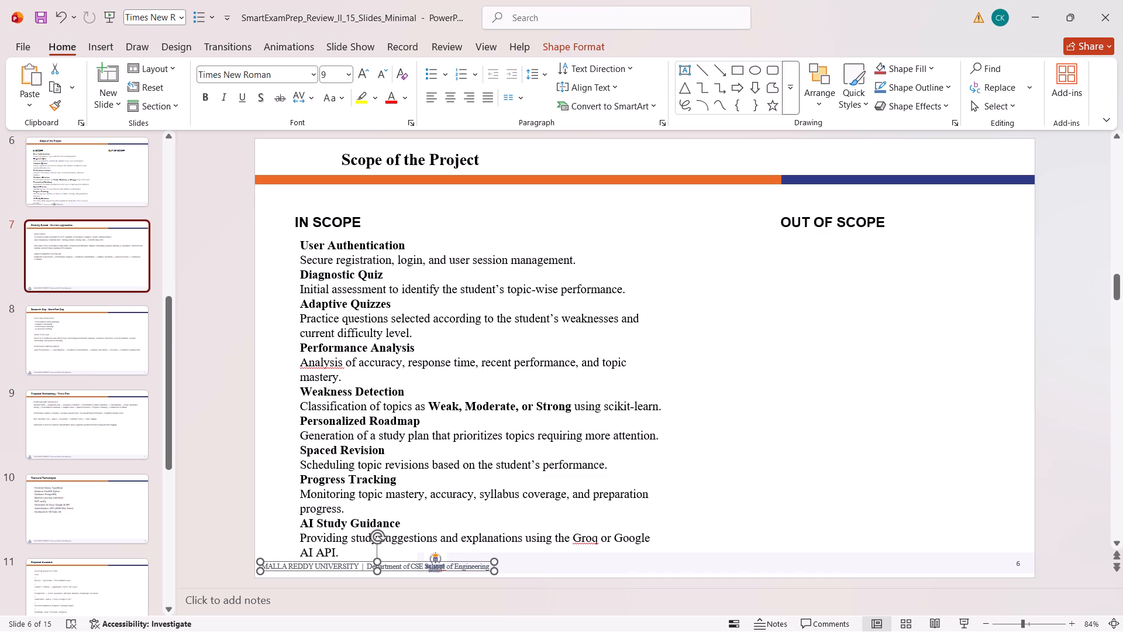
click(459, 558)
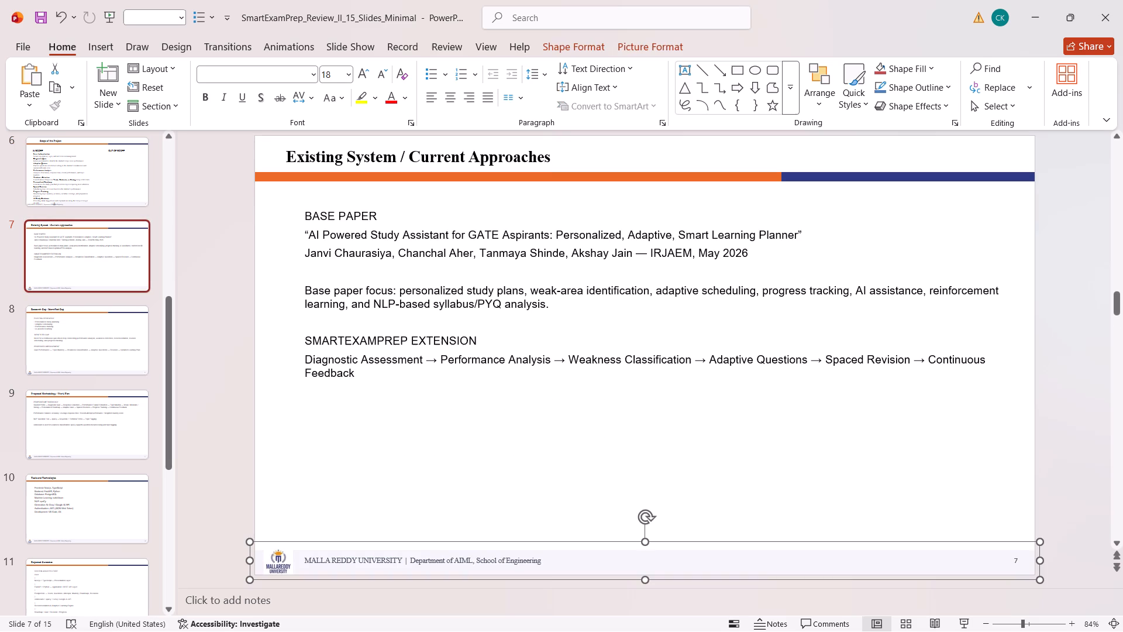
double_click(494, 568)
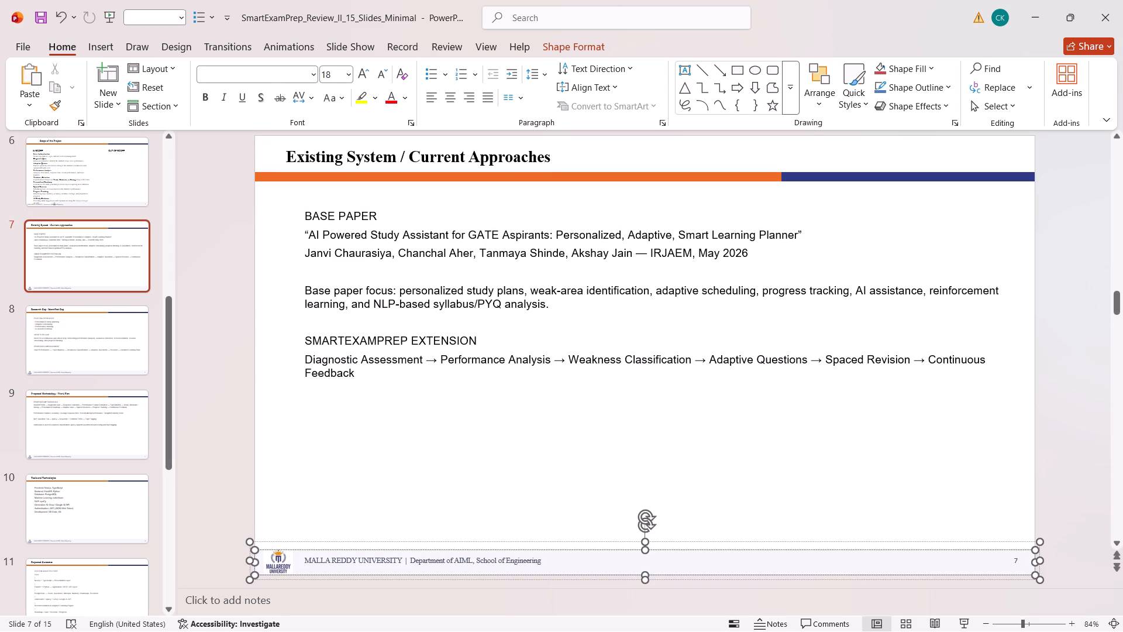
double_click(478, 561)
key(Left)
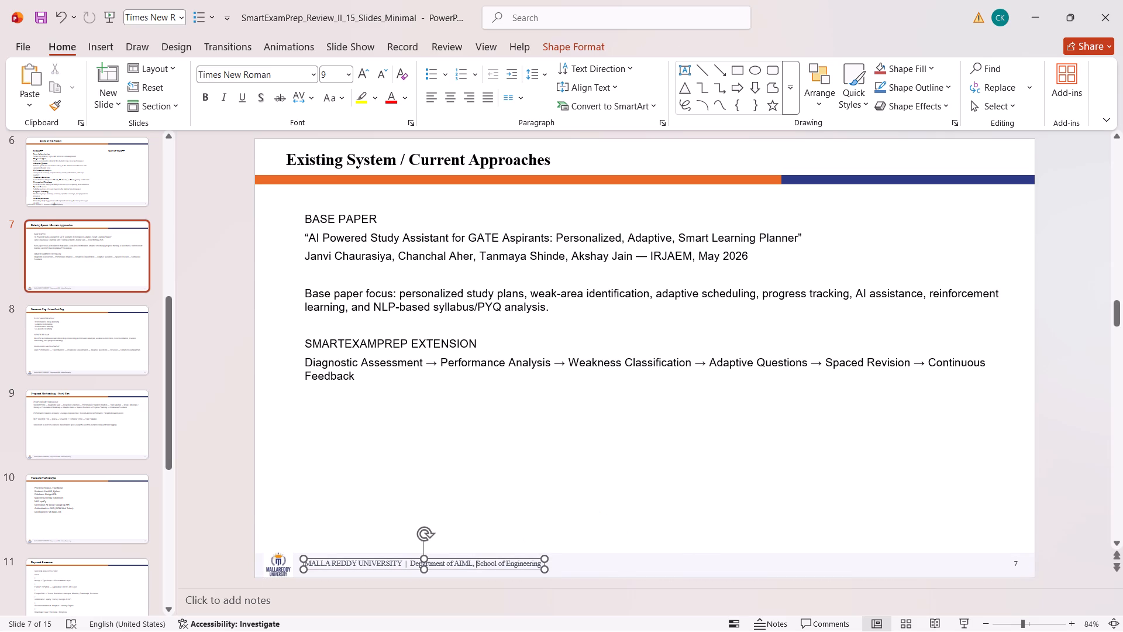
key(Left)
key(Left)
key(BackSpace)
key(BackSpace)
key(BackSpace)
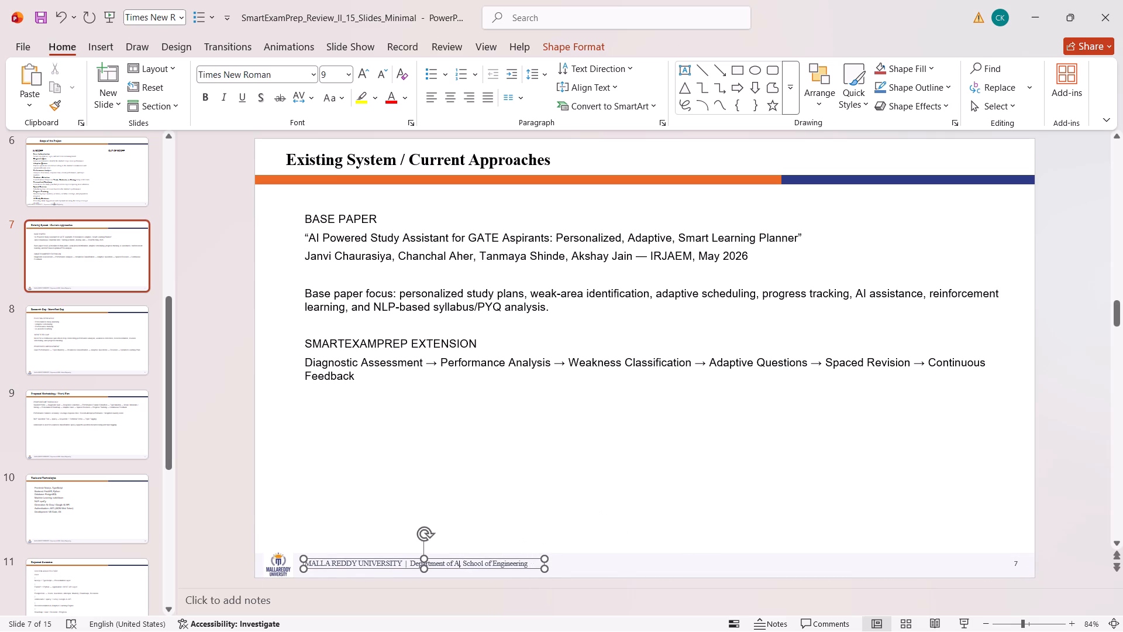
key(BackSpace)
text(CSE)
Compare slide 6's footer with slide 7's, and move slide 6's footer text just to the right of the university logo.
click(117, 197)
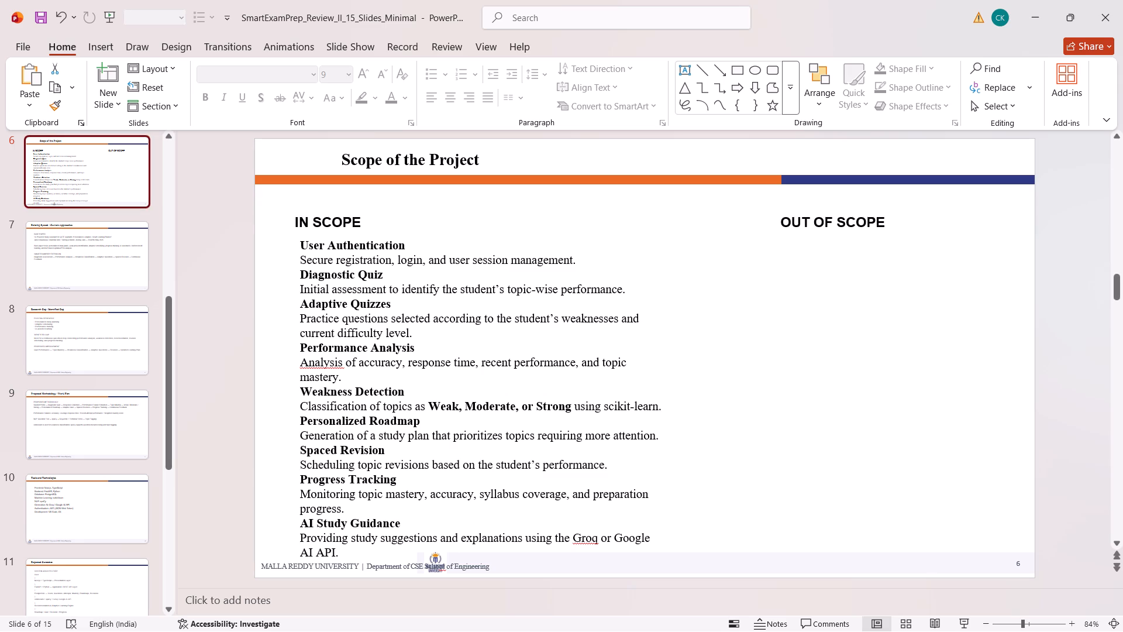
key(Down)
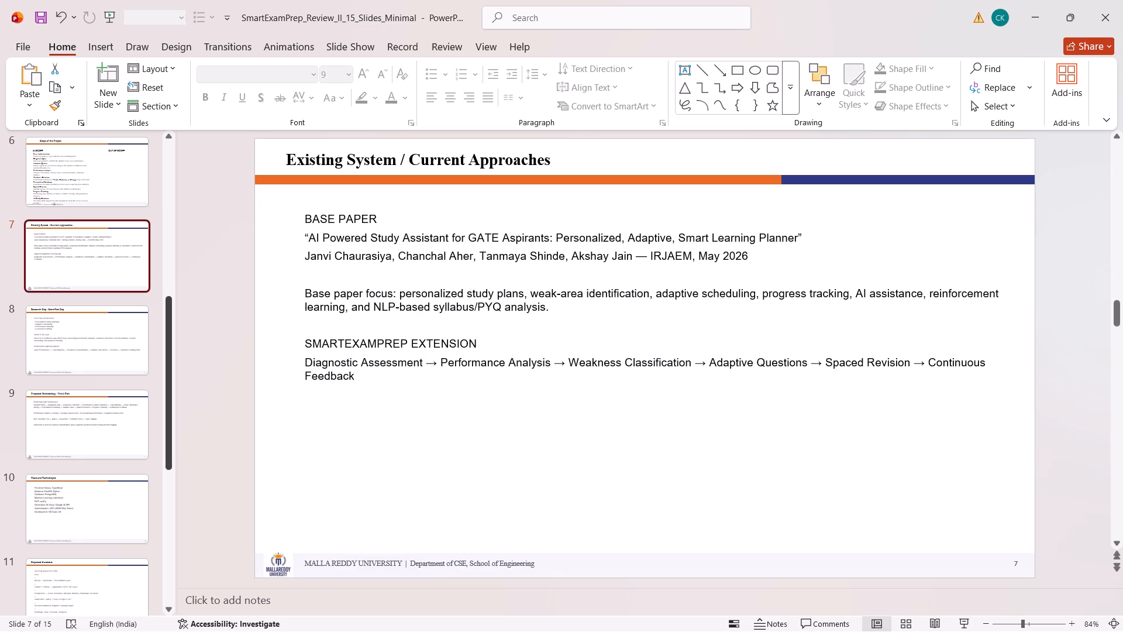
key(Up)
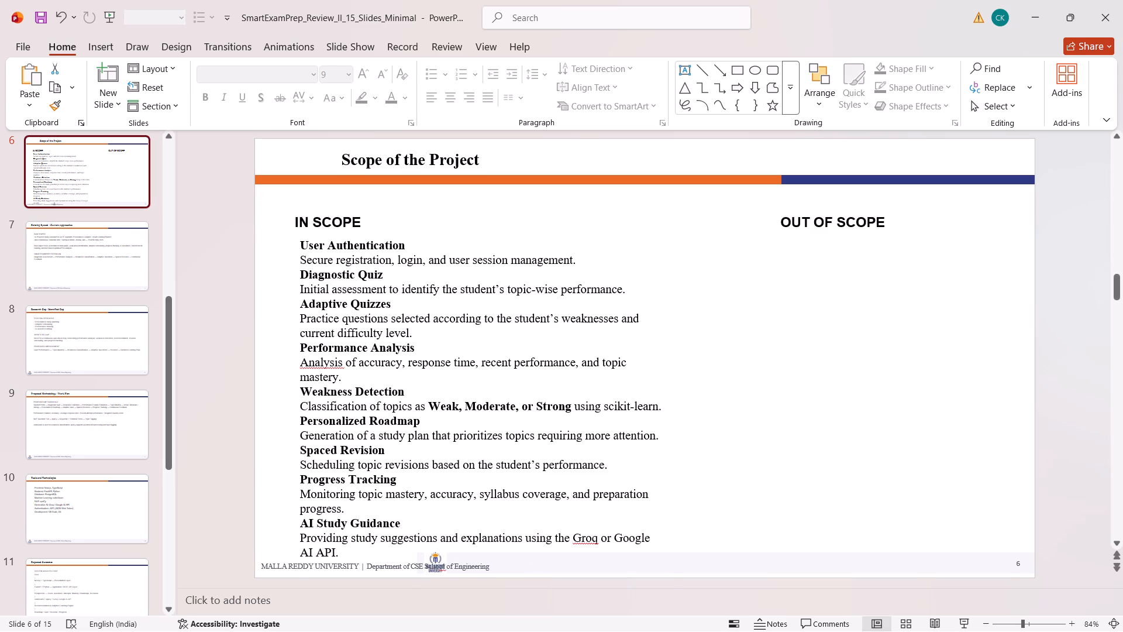
click(312, 569)
click(273, 562)
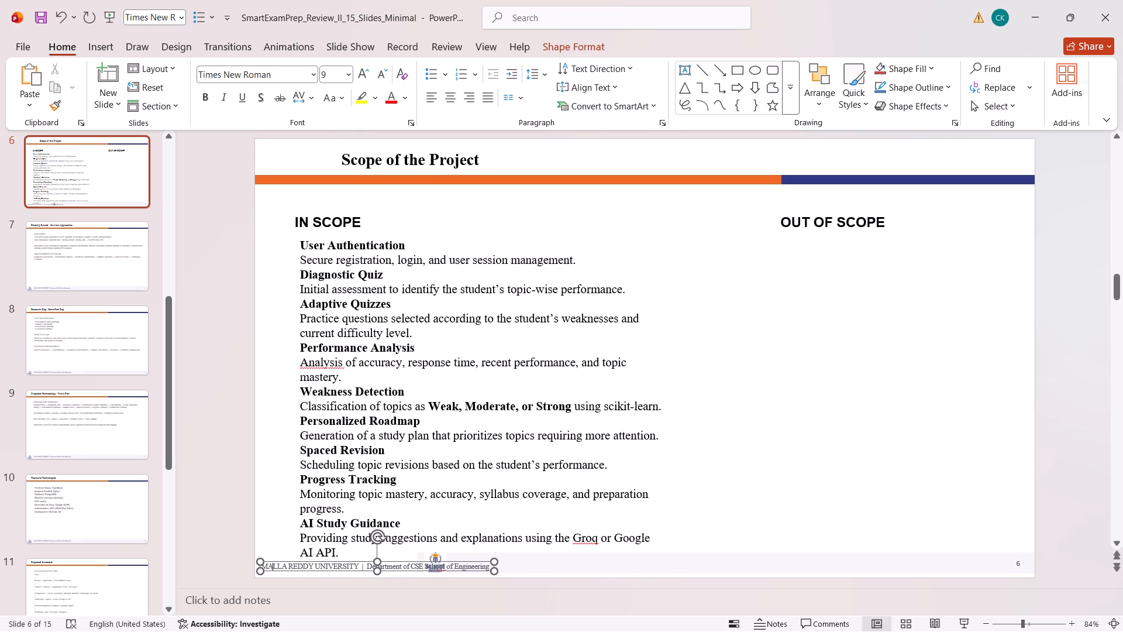
drag(273, 562, 479, 559)
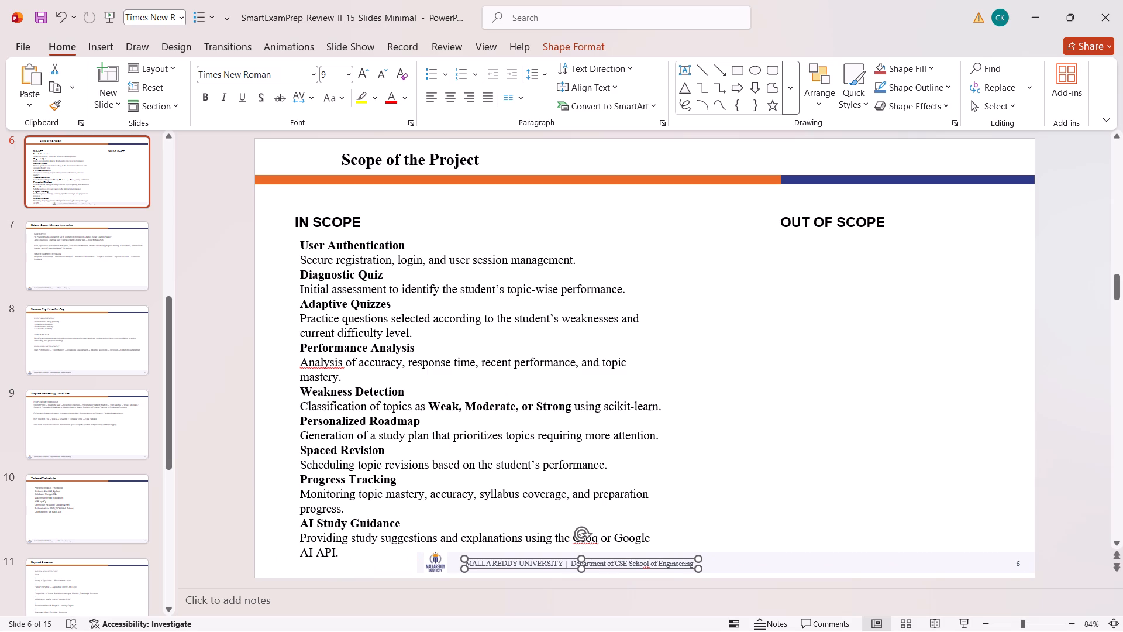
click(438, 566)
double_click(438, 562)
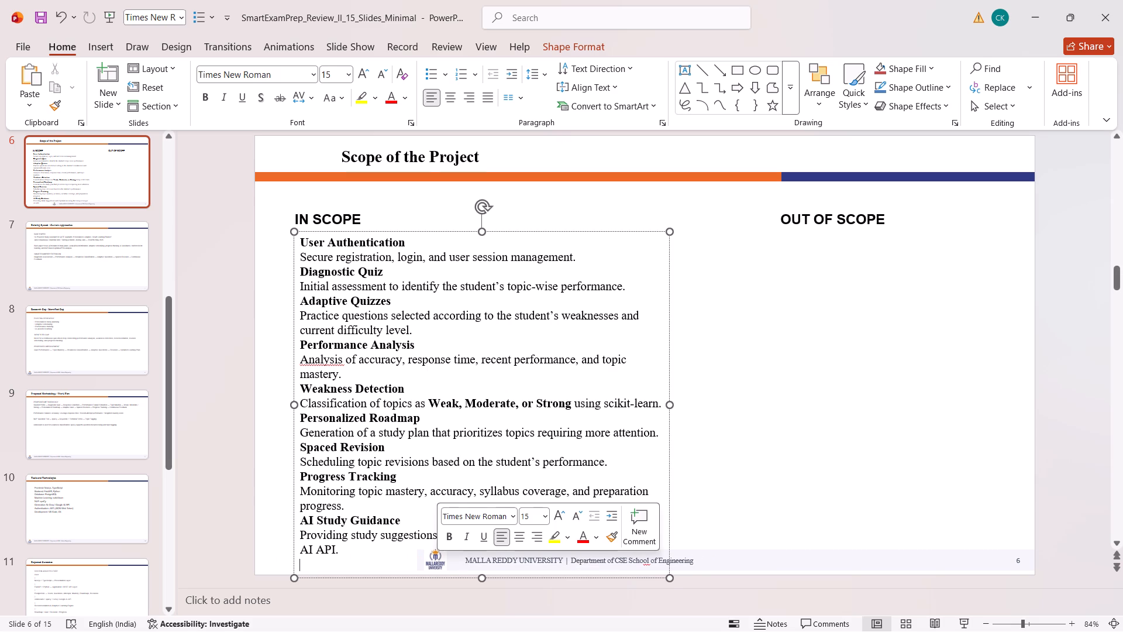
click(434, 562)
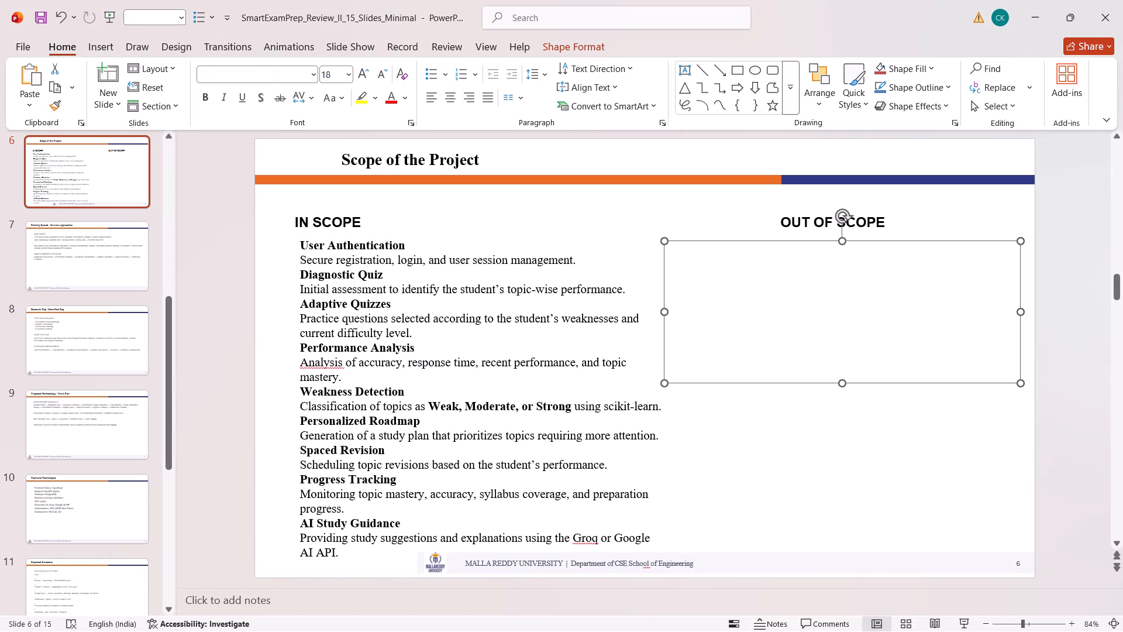
click(802, 265)
key(ctrl+v)
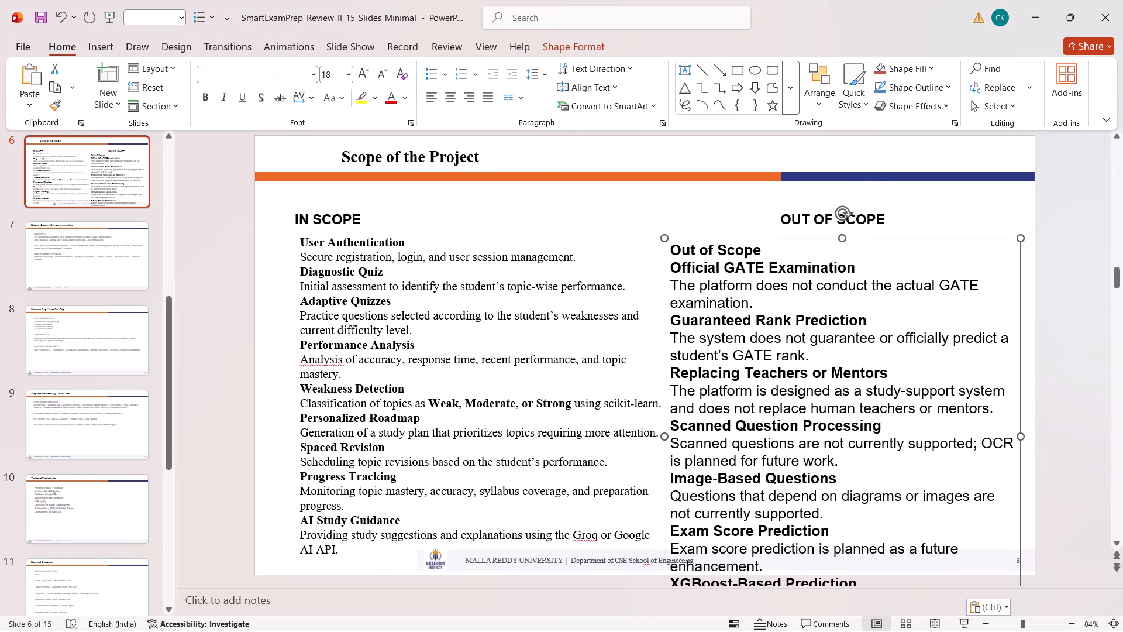
Set all the pasted Out of Scope text to Times New Roman at size 15.
key(ctrl+a)
click(871, 389)
key(ctrl+a)
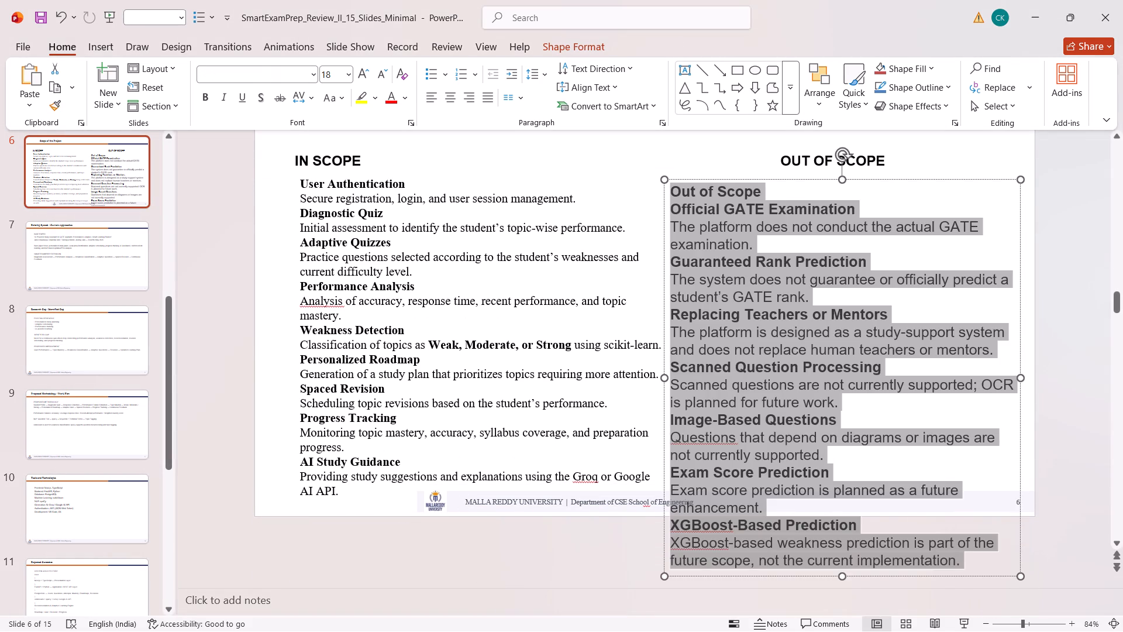
click(264, 74)
text(time)
key(Return)
click(330, 70)
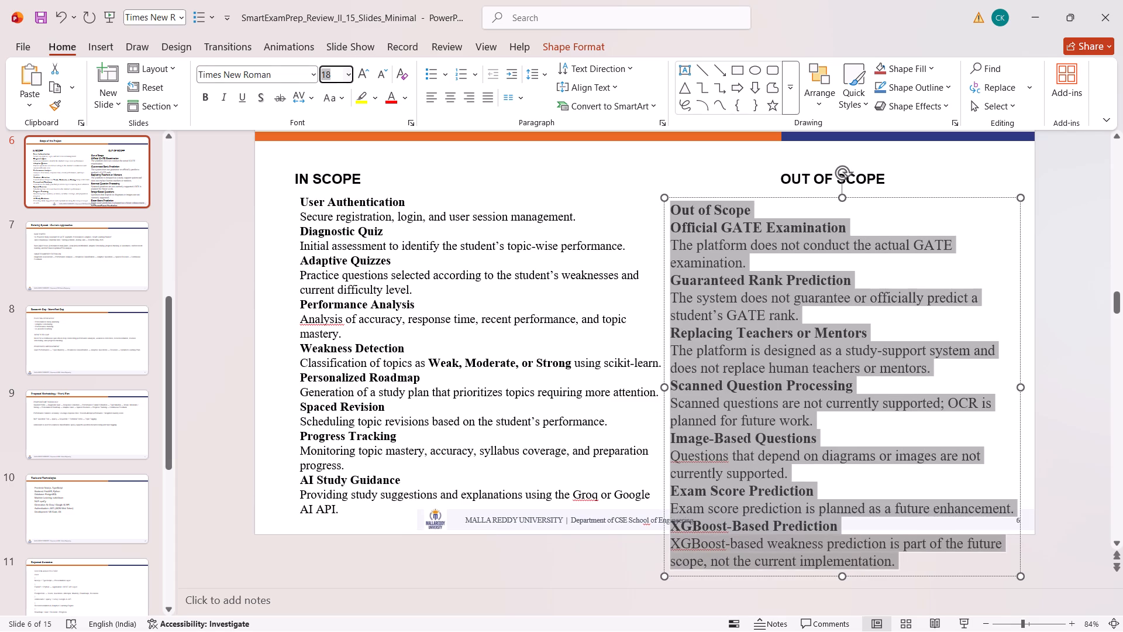
key(BackSpace)
text(15)
key(Return)
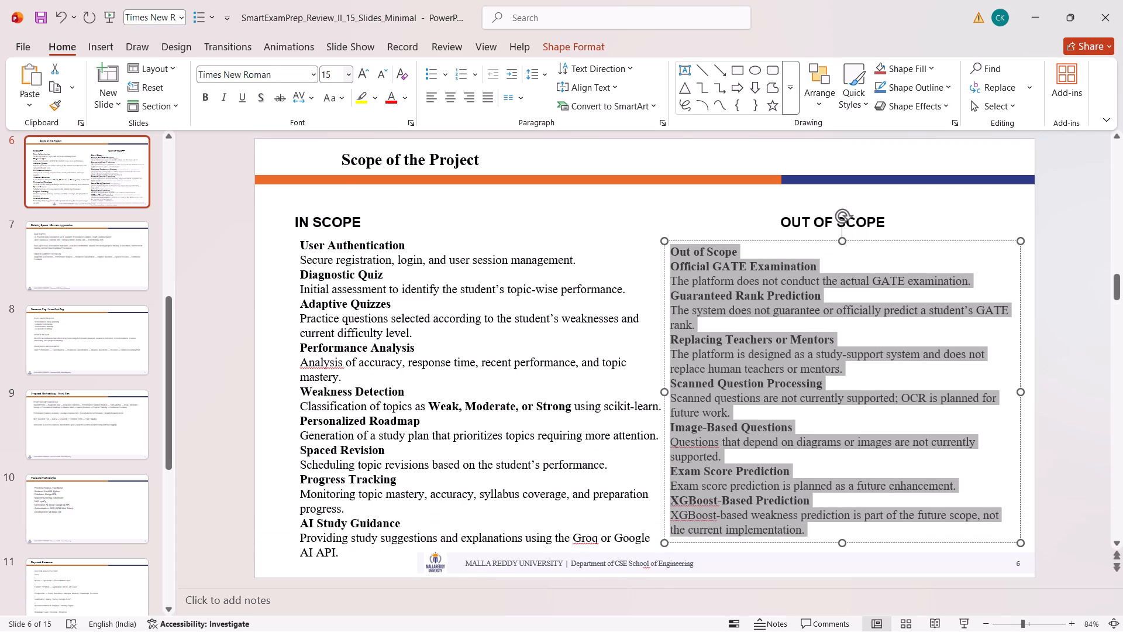
click(638, 190)
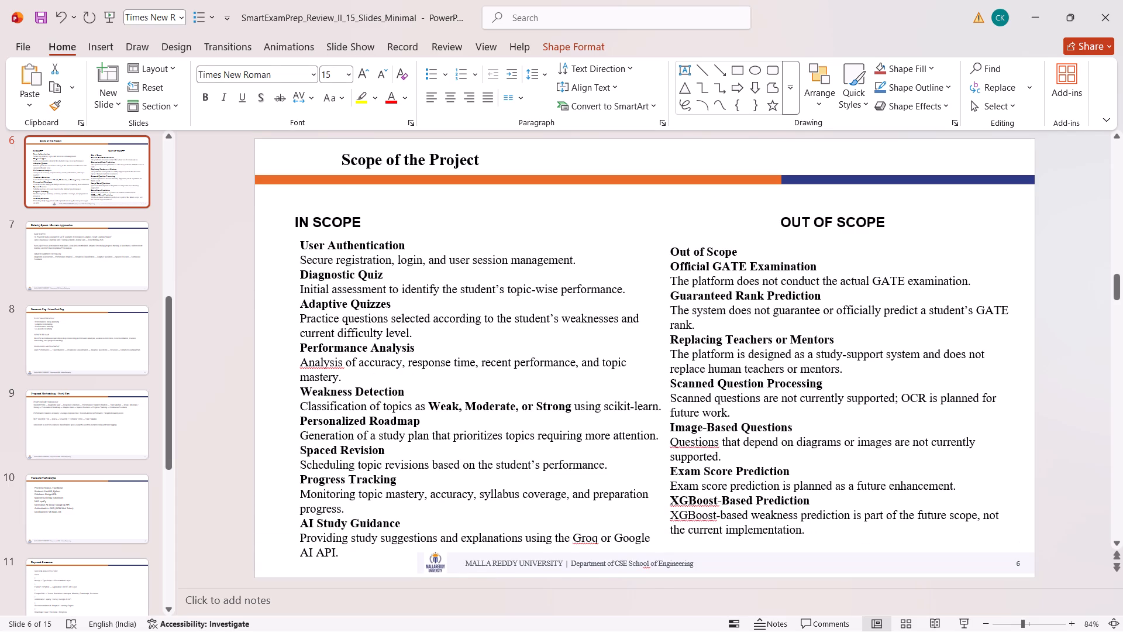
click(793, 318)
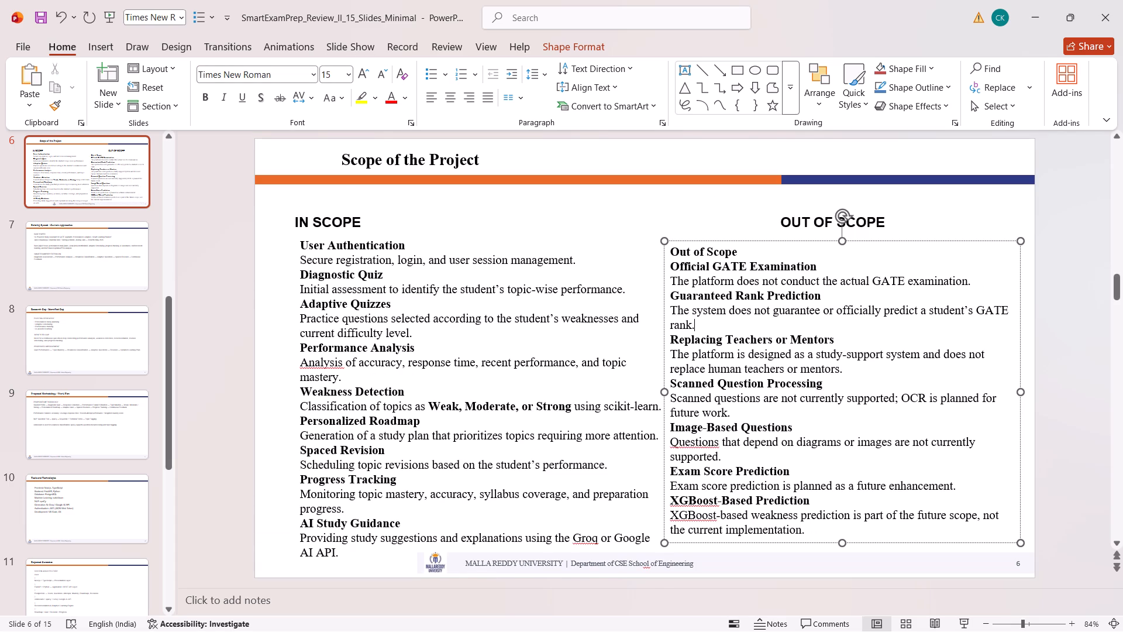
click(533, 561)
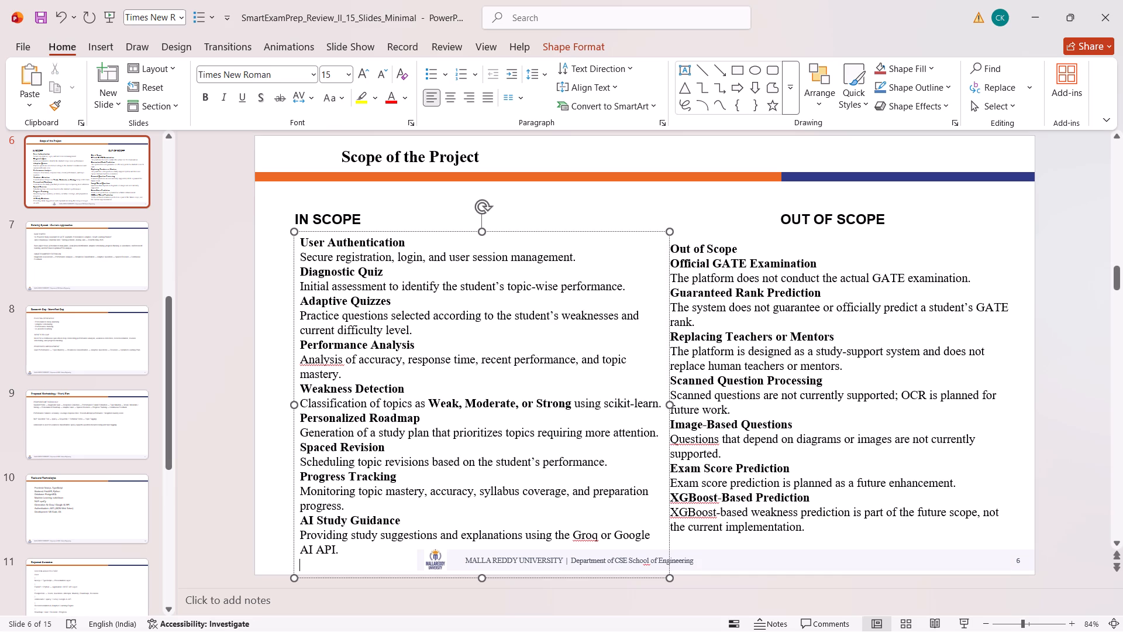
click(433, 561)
Move slide 6's IN SCOPE heading and its list up below the coloured bar and closer to the slide's left edge.
click(339, 215)
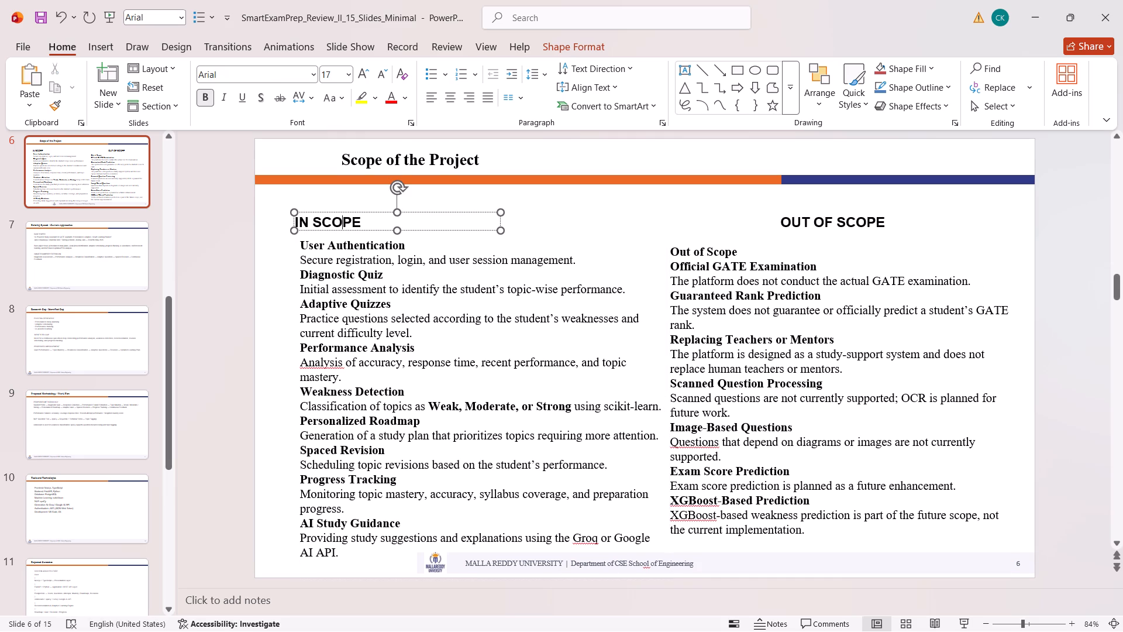
drag(322, 211, 323, 188)
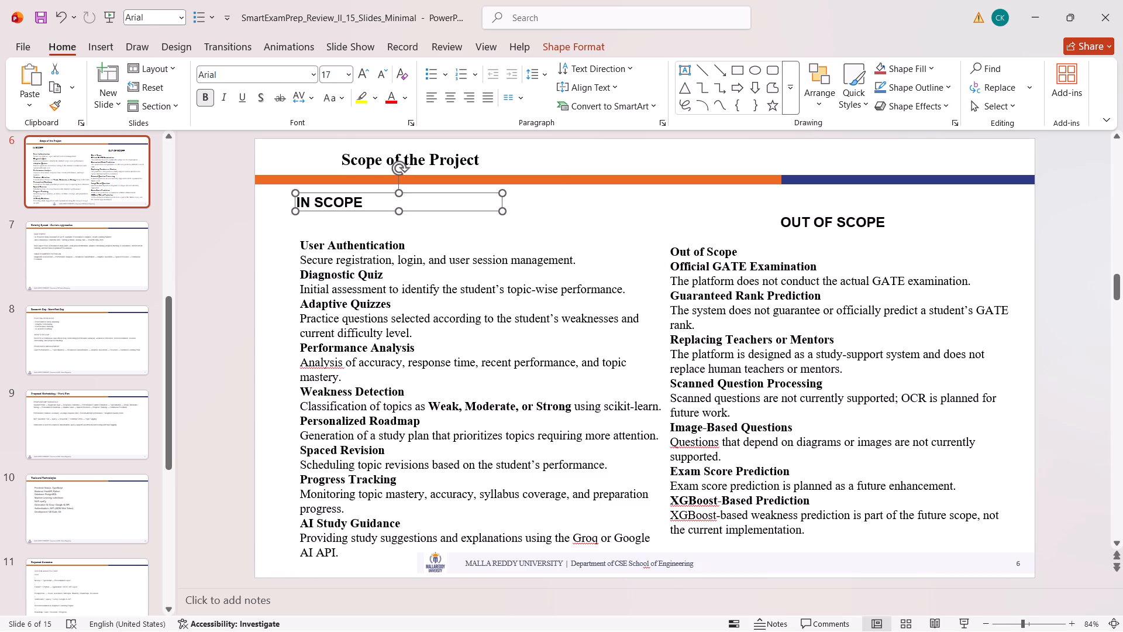
click(326, 279)
drag(339, 231, 335, 217)
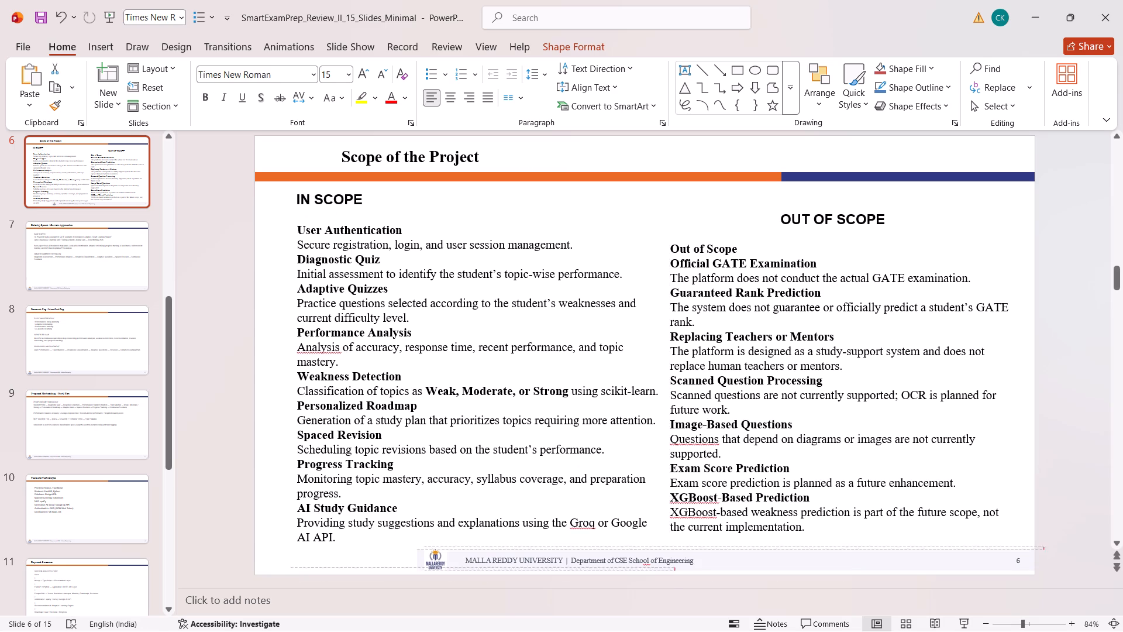
drag(335, 217, 306, 209)
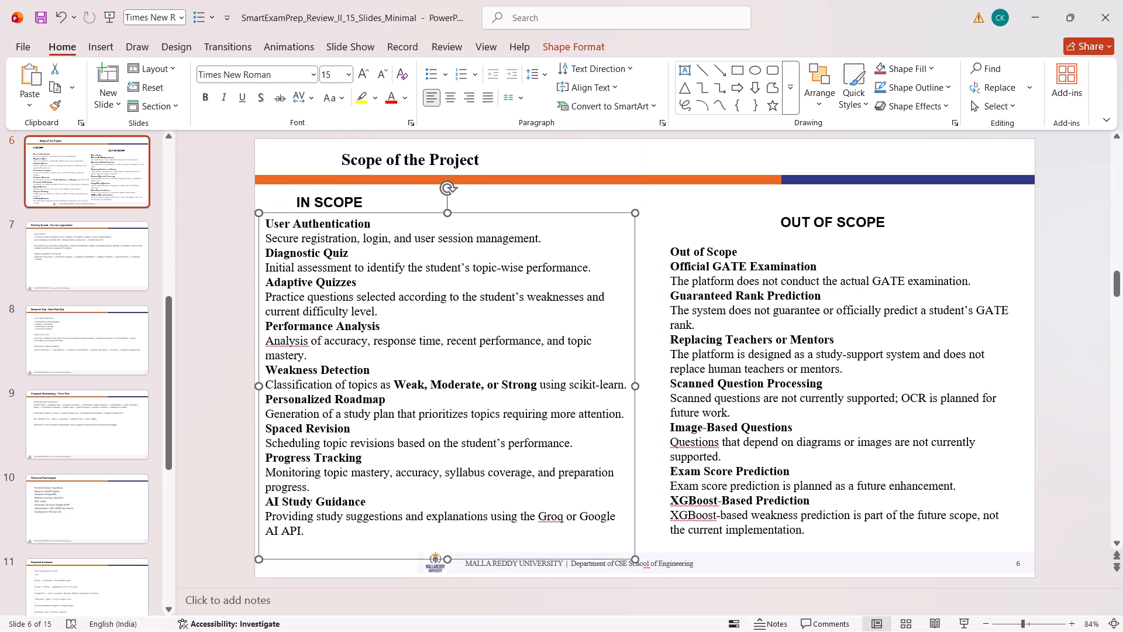
click(316, 200)
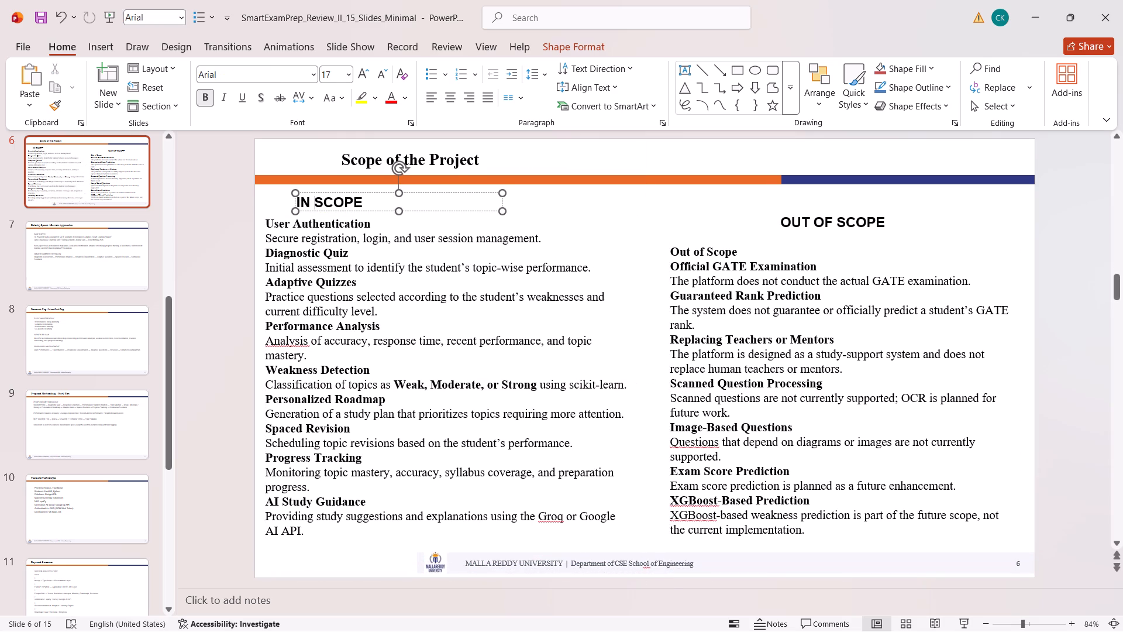
drag(304, 190, 280, 186)
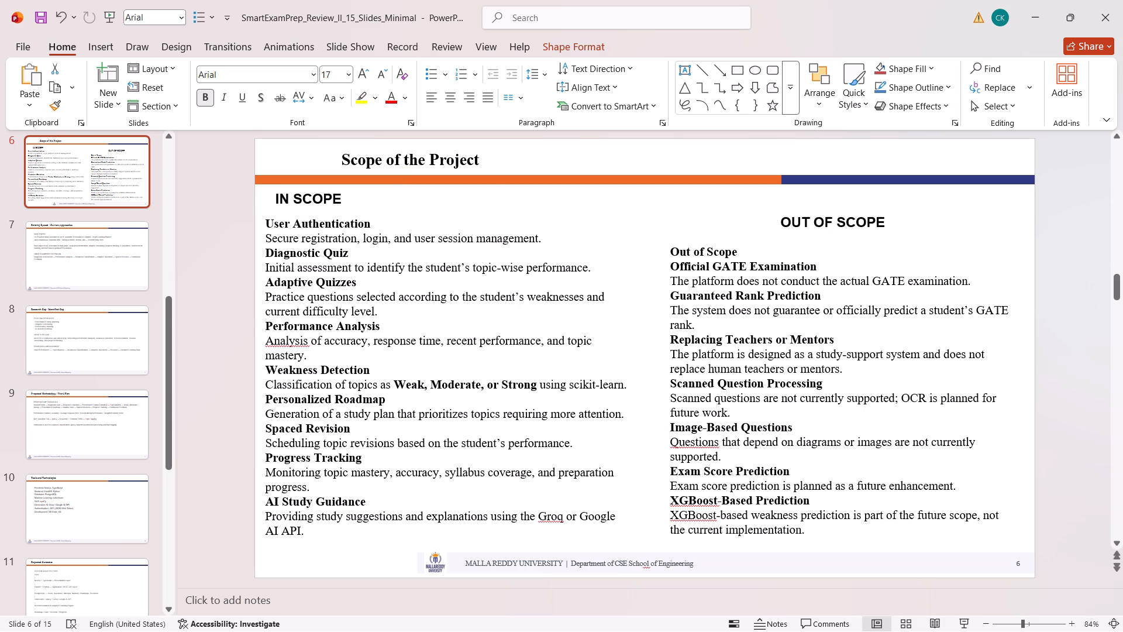
drag(280, 186, 275, 188)
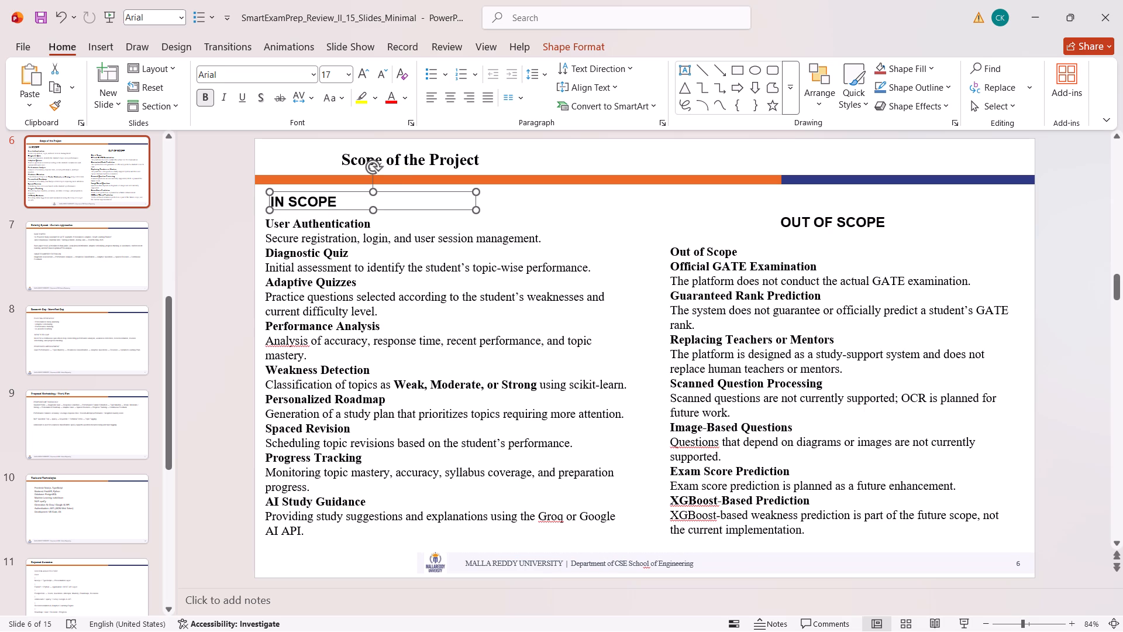
Move the OUT OF SCOPE heading up level with the IN SCOPE heading and left above the start of its list.
click(800, 217)
drag(790, 211, 731, 191)
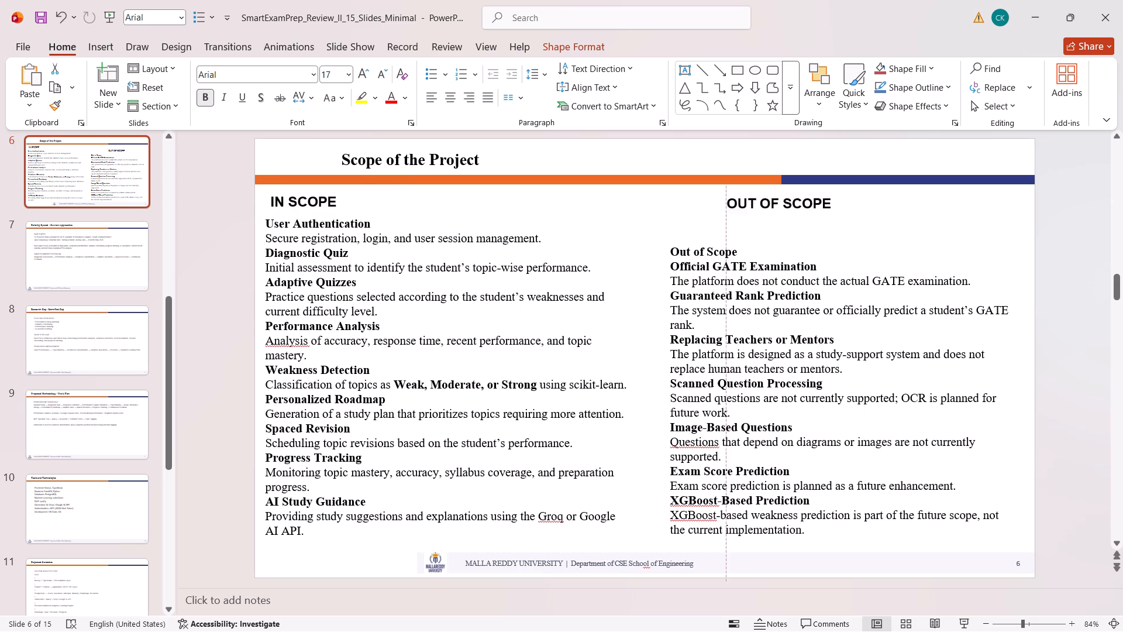
drag(731, 191, 675, 186)
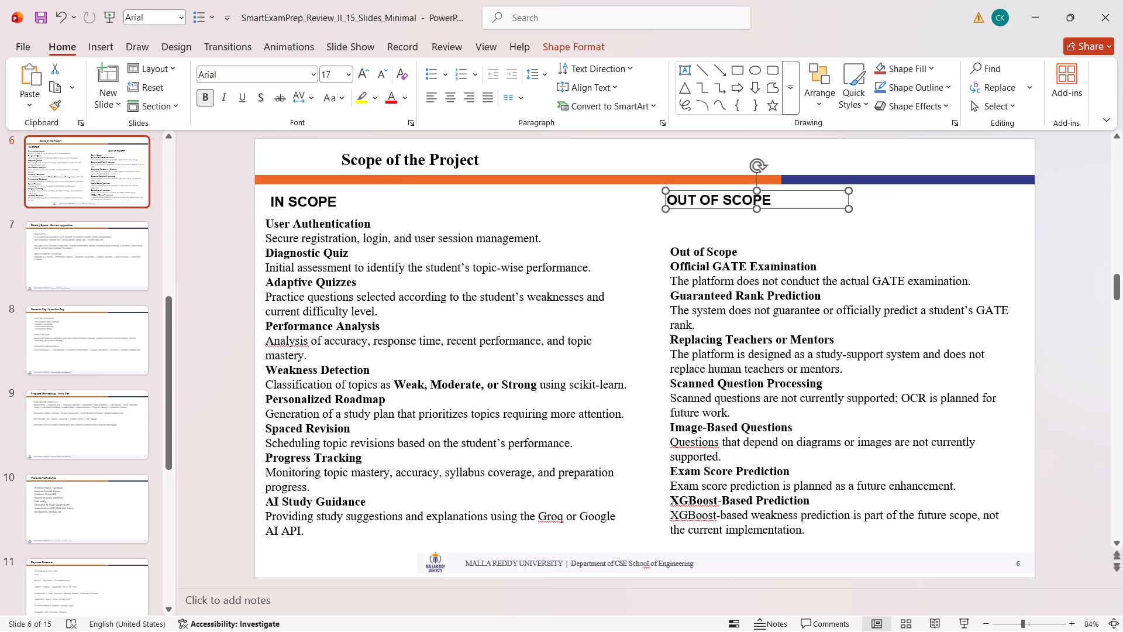
Delete the duplicate "Out of Scope" title text from the first line of the Out of Scope list.
click(720, 293)
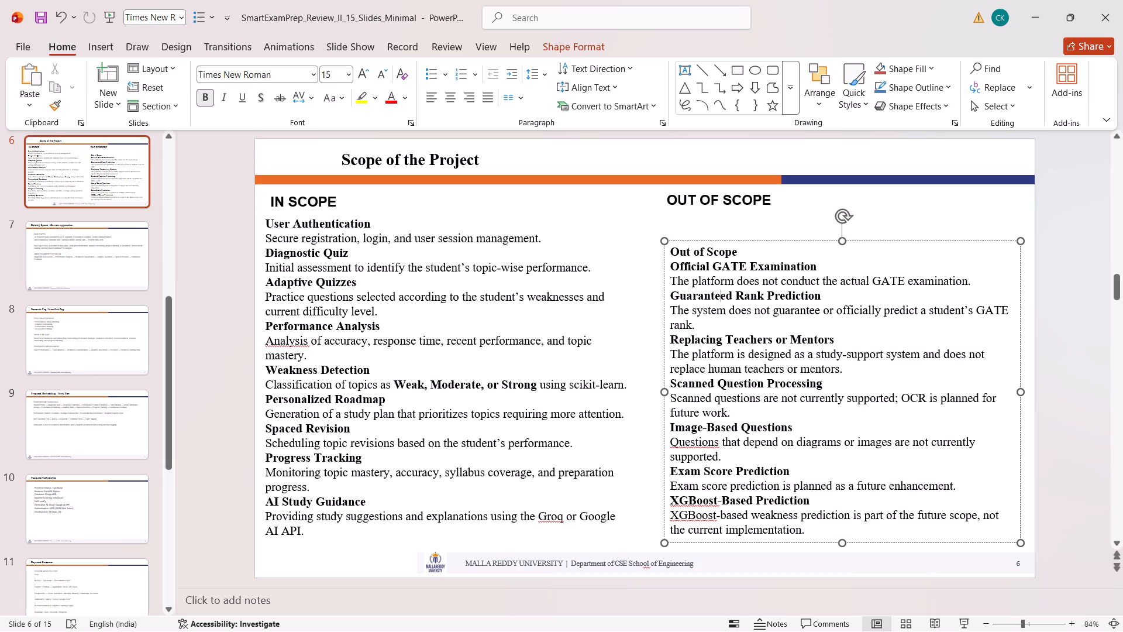
click(748, 252)
key(BackSpace)
key(BackSpace)
key(BackSpace)
key(BackSpace)
key(BackSpace)
key(BackSpace)
key(BackSpace)
key(BackSpace)
key(BackSpace)
key(BackSpace)
key(BackSpace)
key(BackSpace)
Move the Out of Scope list up so its first item sits just below the OUT OF SCOPE heading.
drag(678, 240, 669, 191)
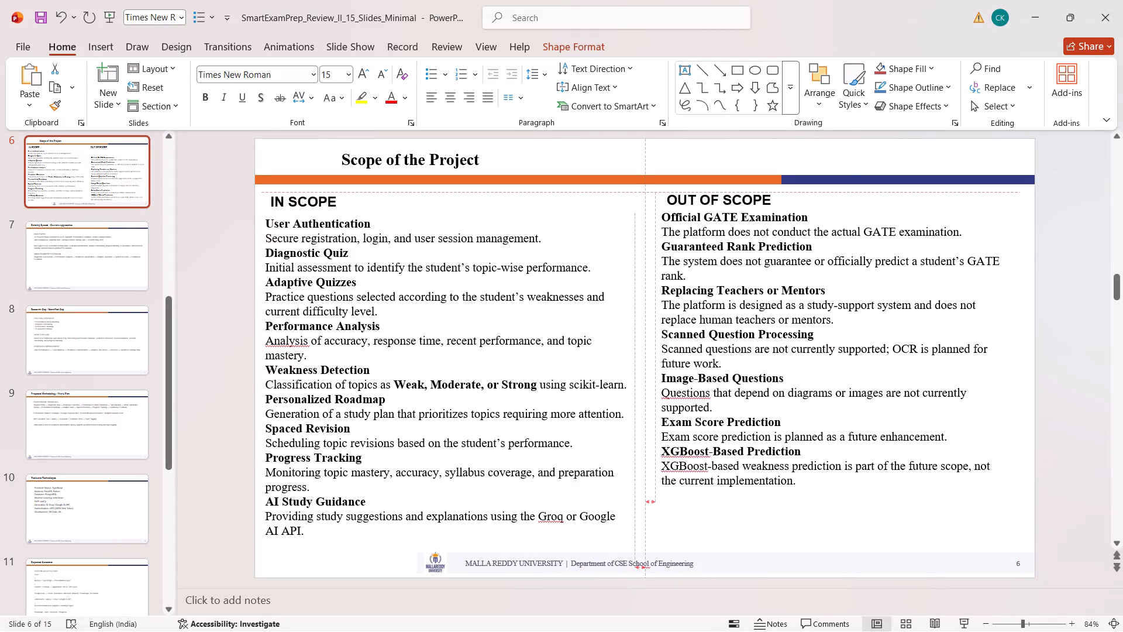
drag(669, 191, 669, 202)
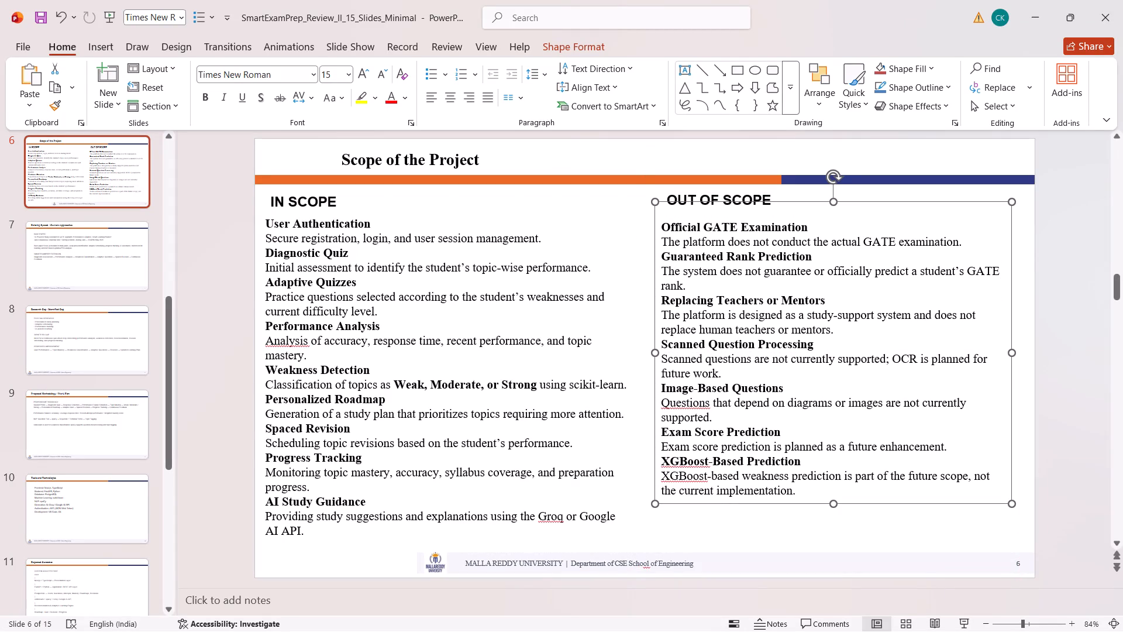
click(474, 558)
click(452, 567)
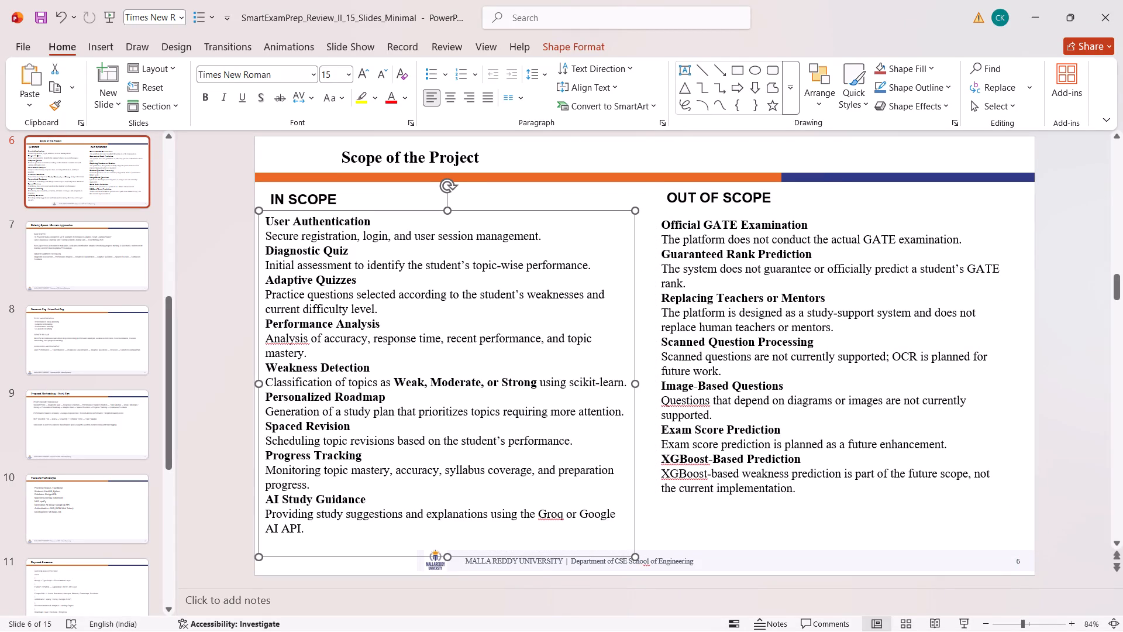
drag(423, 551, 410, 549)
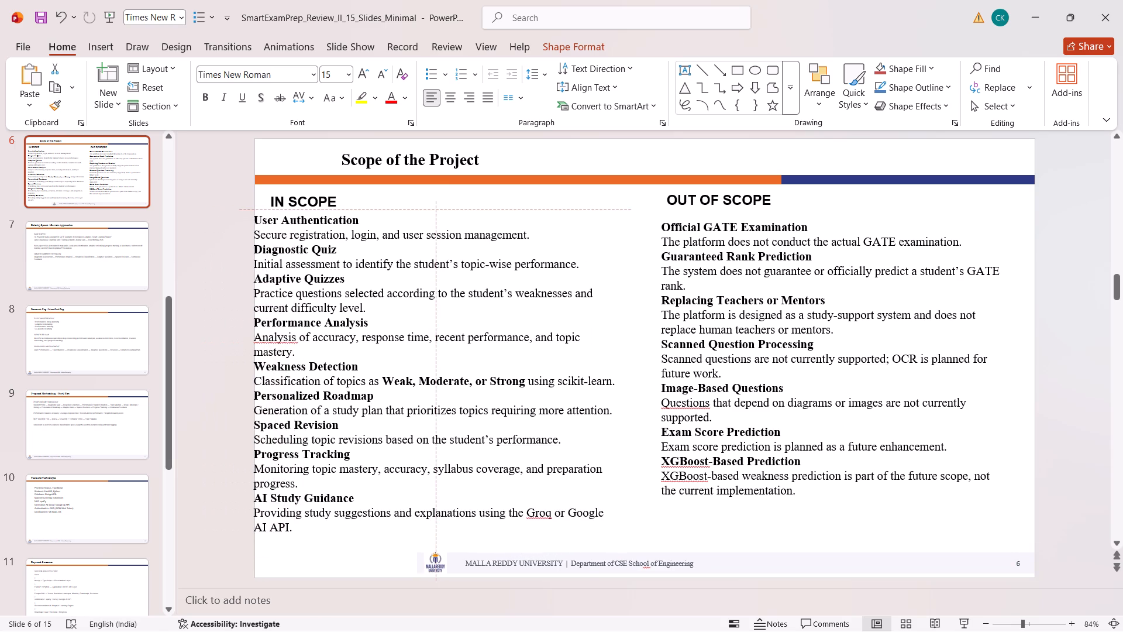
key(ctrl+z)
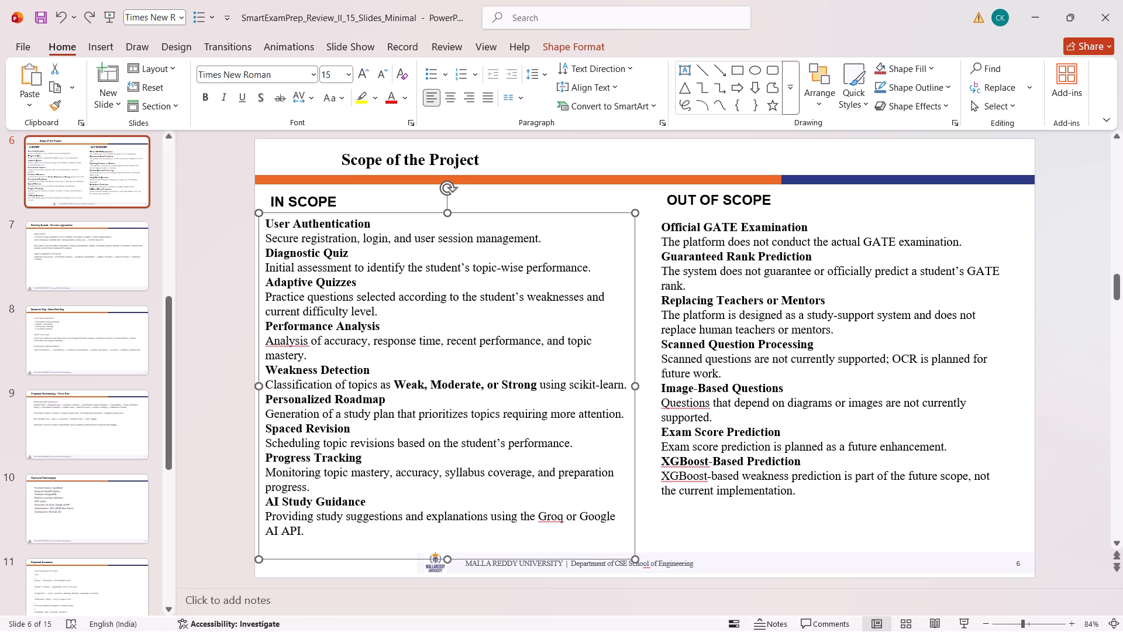
Move slide 6's university logo with its footer band to the slide's bottom-left corner.
click(442, 571)
drag(442, 559, 421, 559)
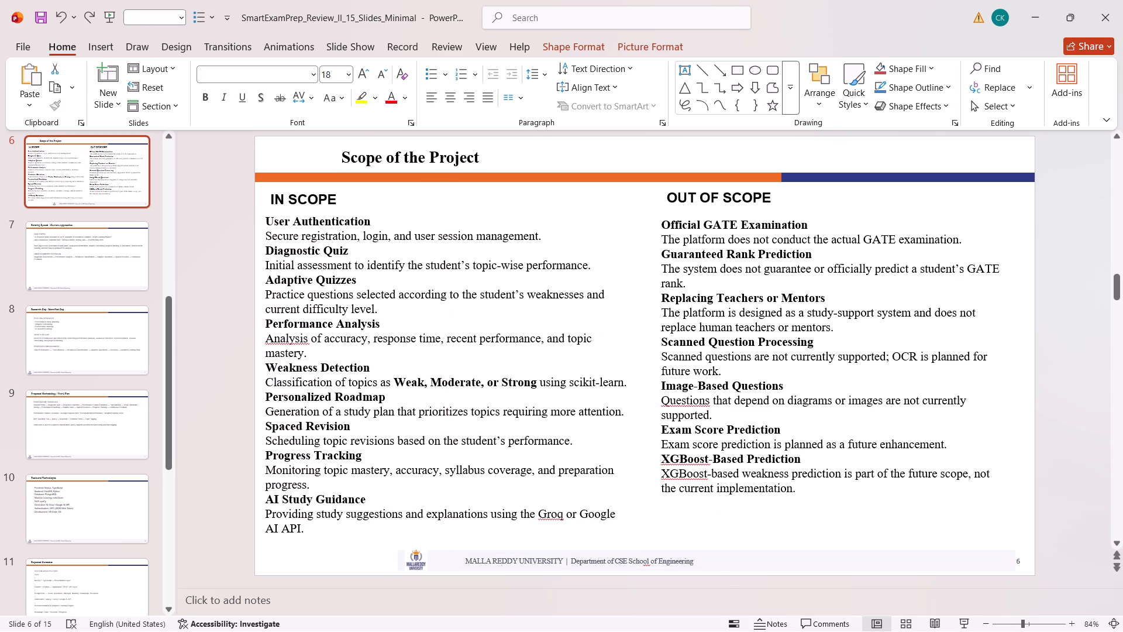
drag(421, 559, 290, 557)
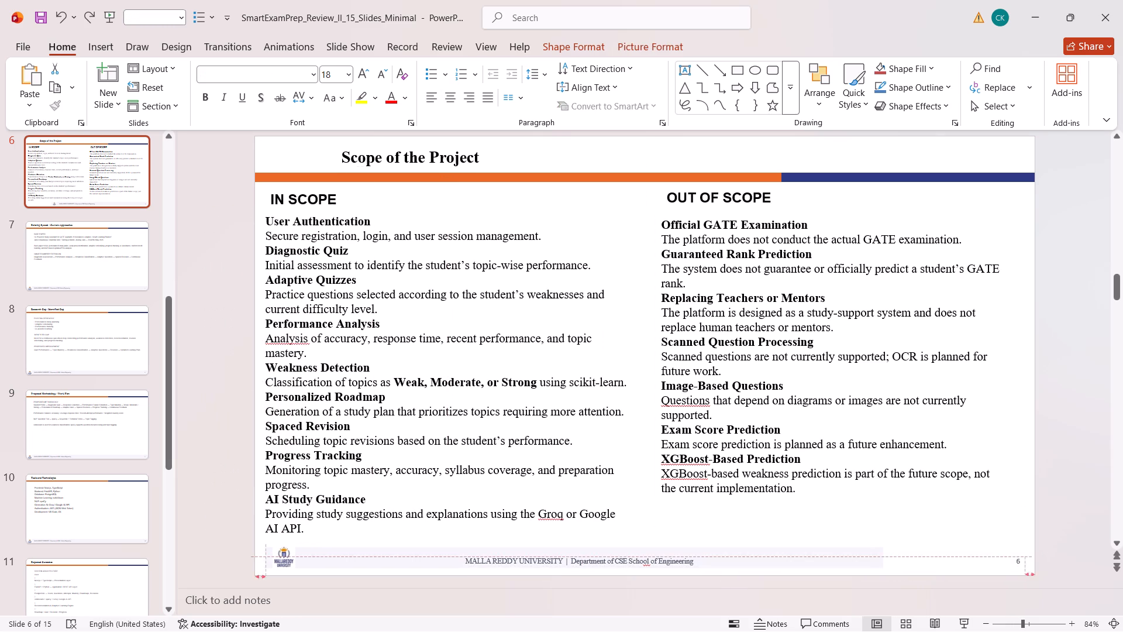
drag(290, 557, 283, 554)
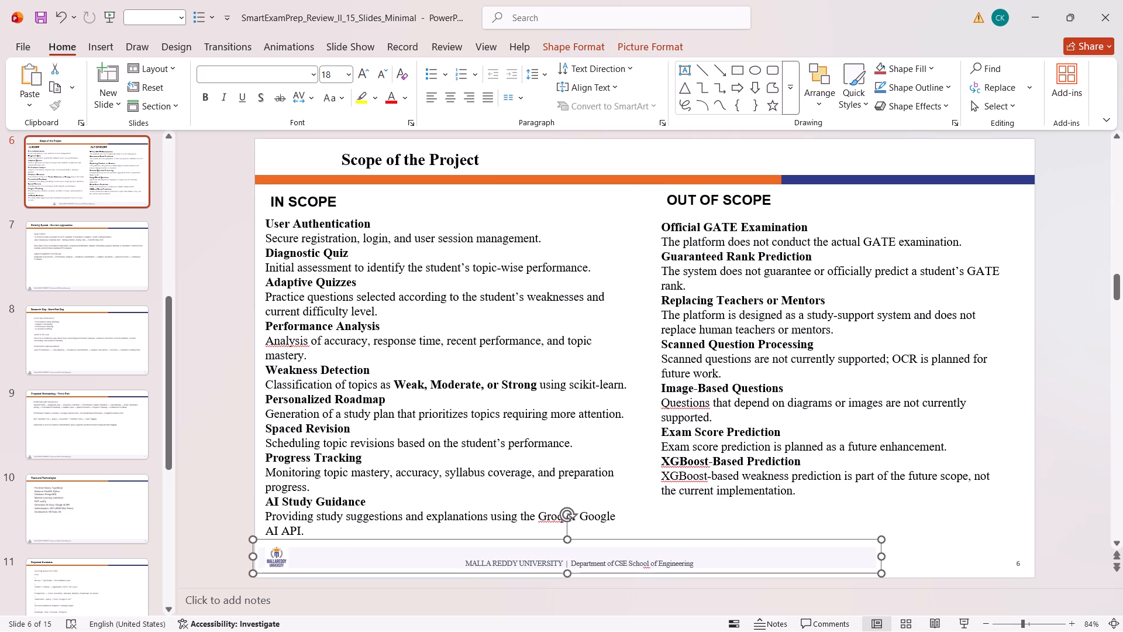
Move slide 6's MALLA REDDY UNIVERSITY footer text left until it sits just beside the university logo.
click(490, 562)
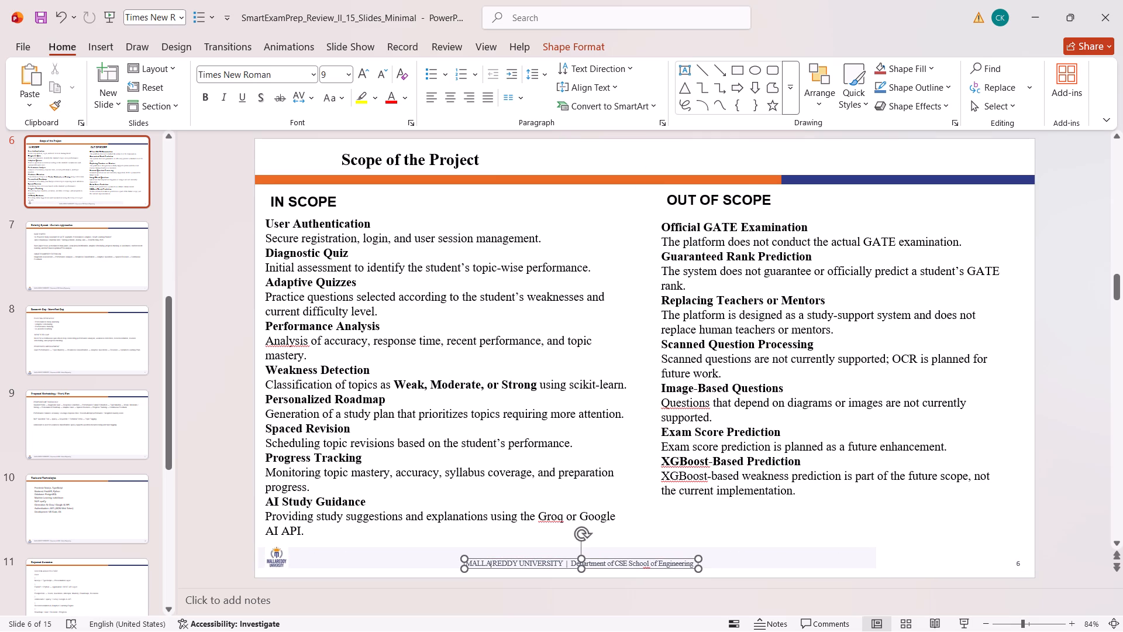
drag(473, 558, 323, 553)
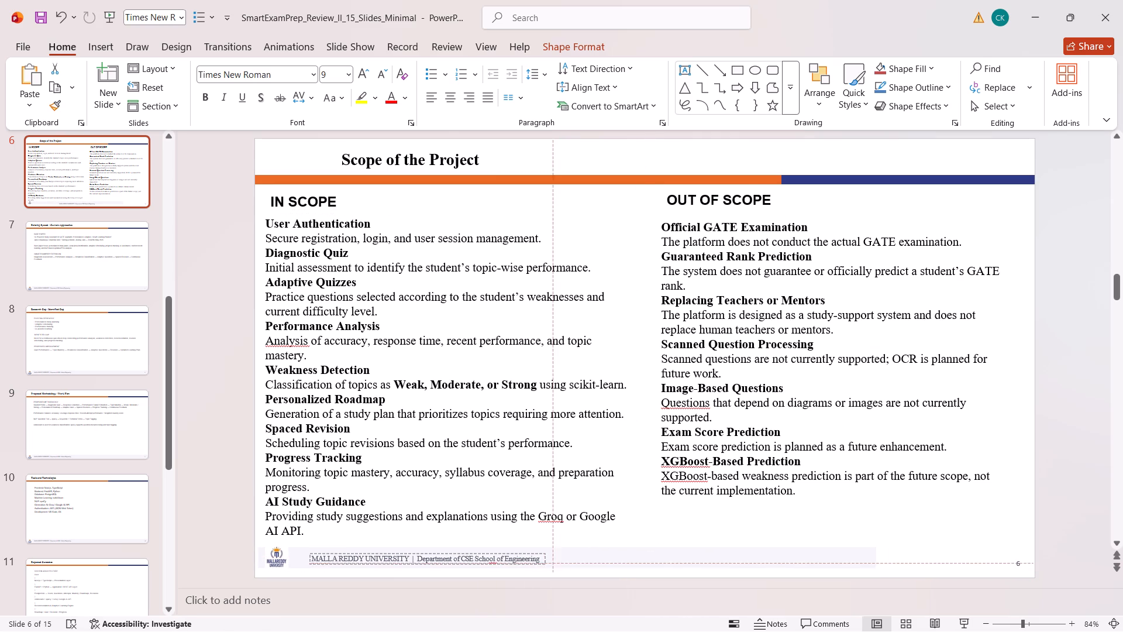
drag(323, 553, 301, 552)
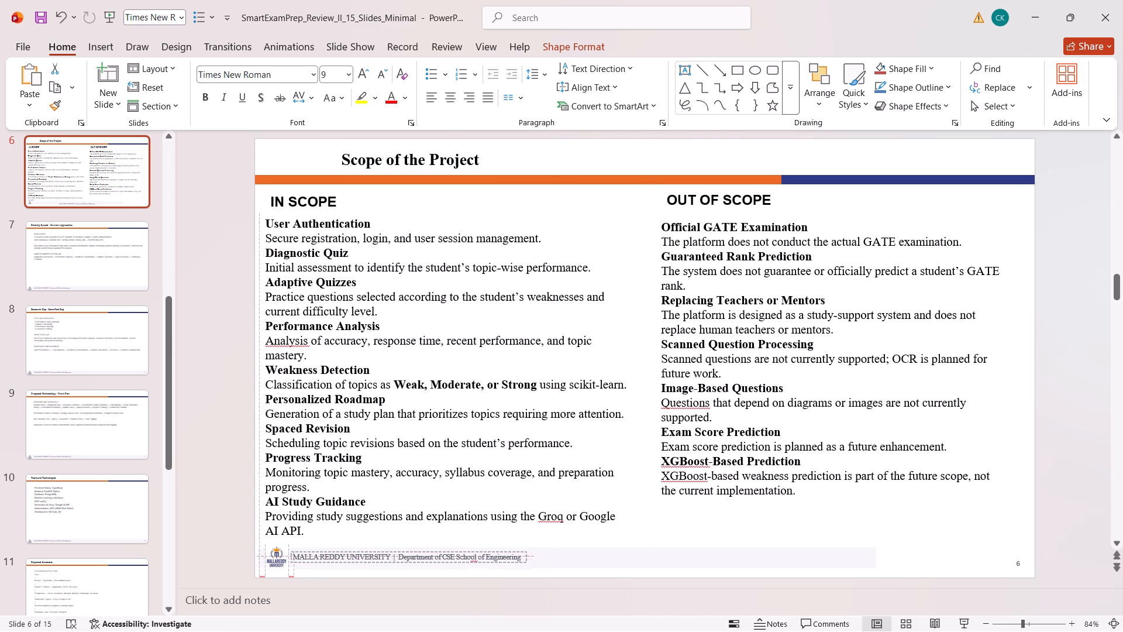
drag(301, 552, 302, 549)
double_click(302, 549)
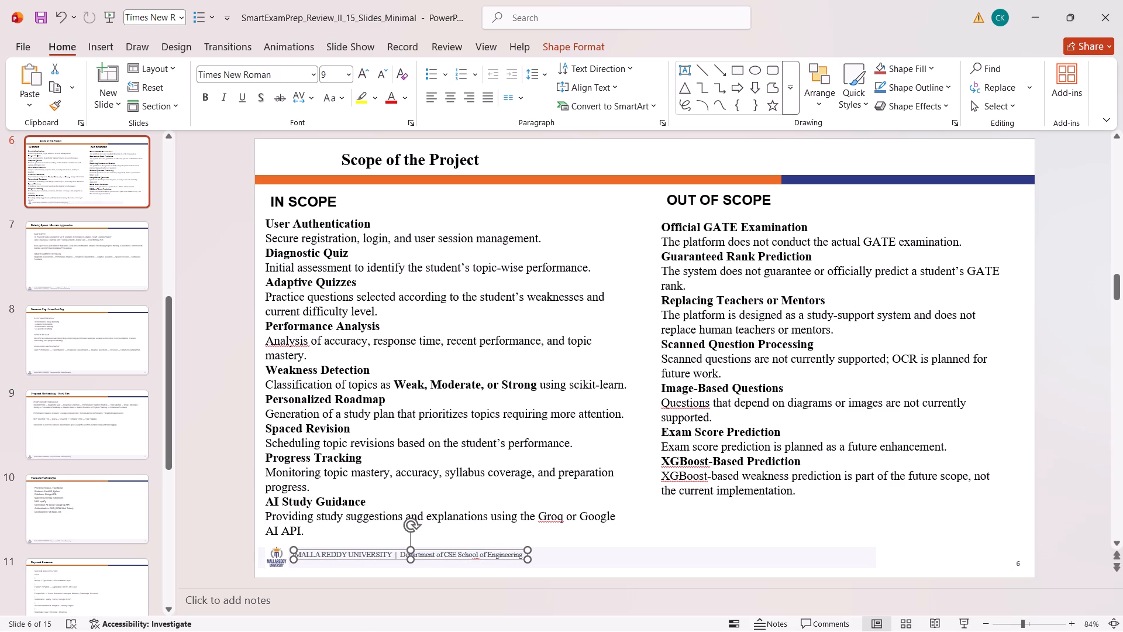
click(230, 537)
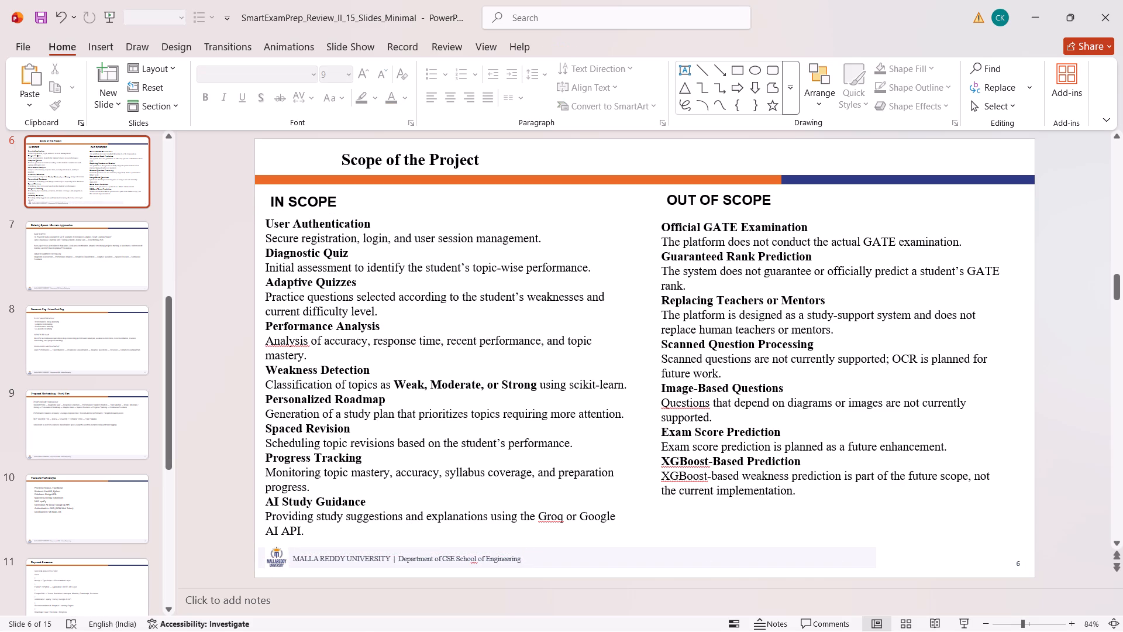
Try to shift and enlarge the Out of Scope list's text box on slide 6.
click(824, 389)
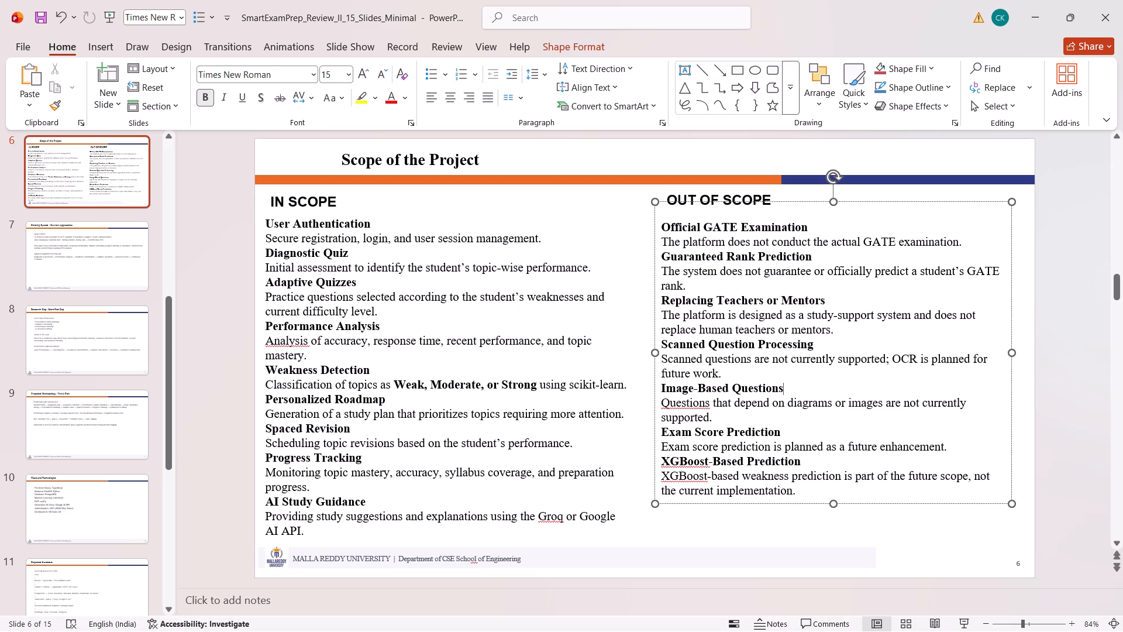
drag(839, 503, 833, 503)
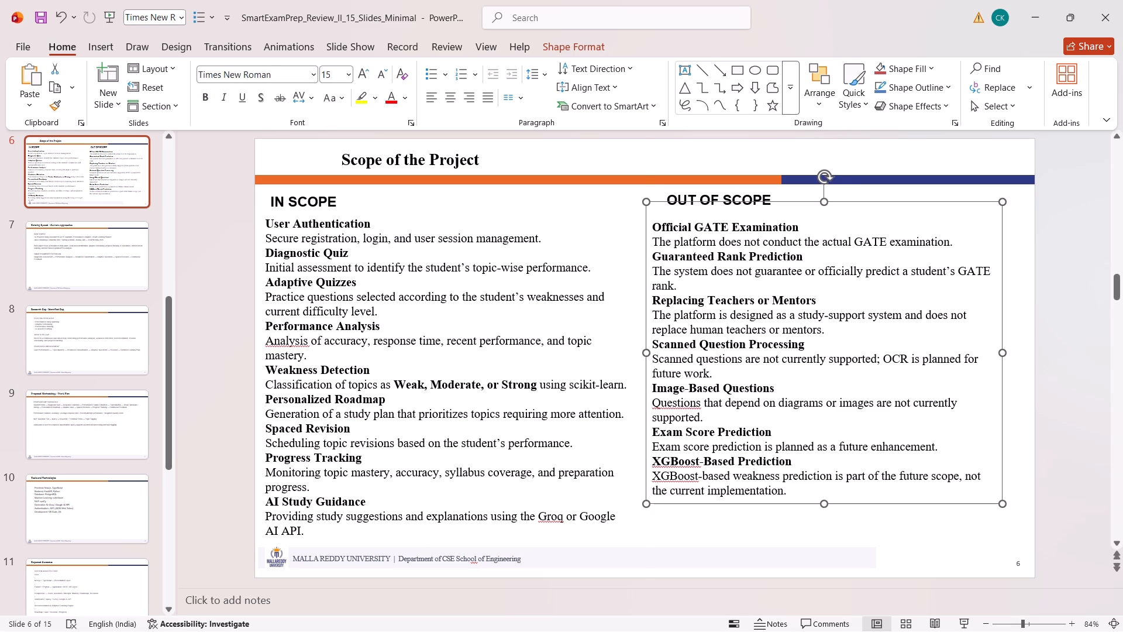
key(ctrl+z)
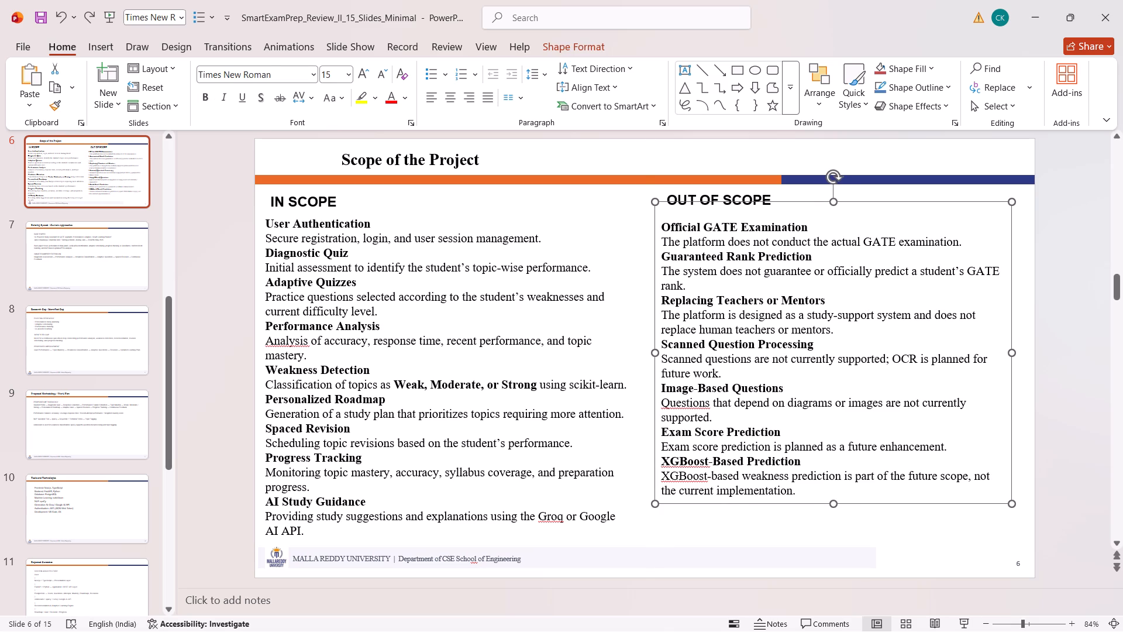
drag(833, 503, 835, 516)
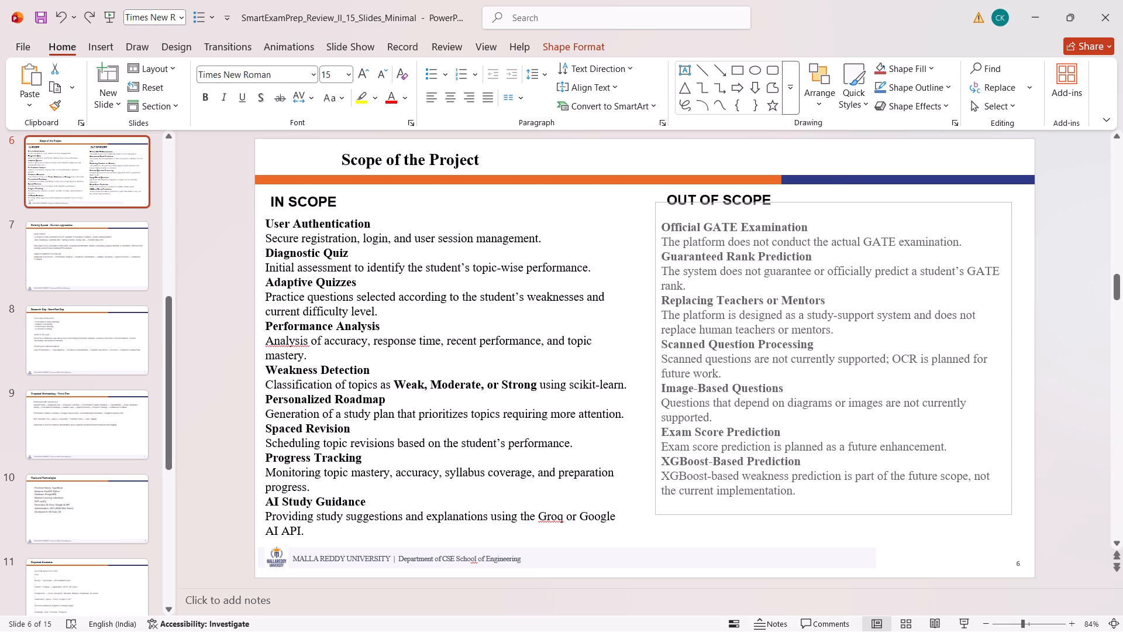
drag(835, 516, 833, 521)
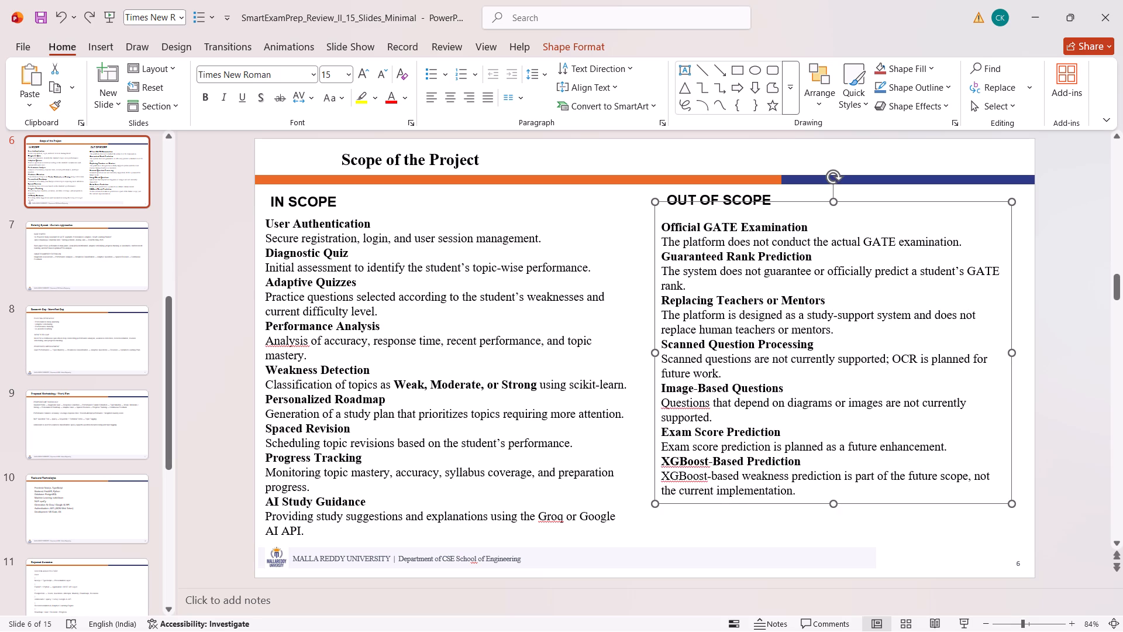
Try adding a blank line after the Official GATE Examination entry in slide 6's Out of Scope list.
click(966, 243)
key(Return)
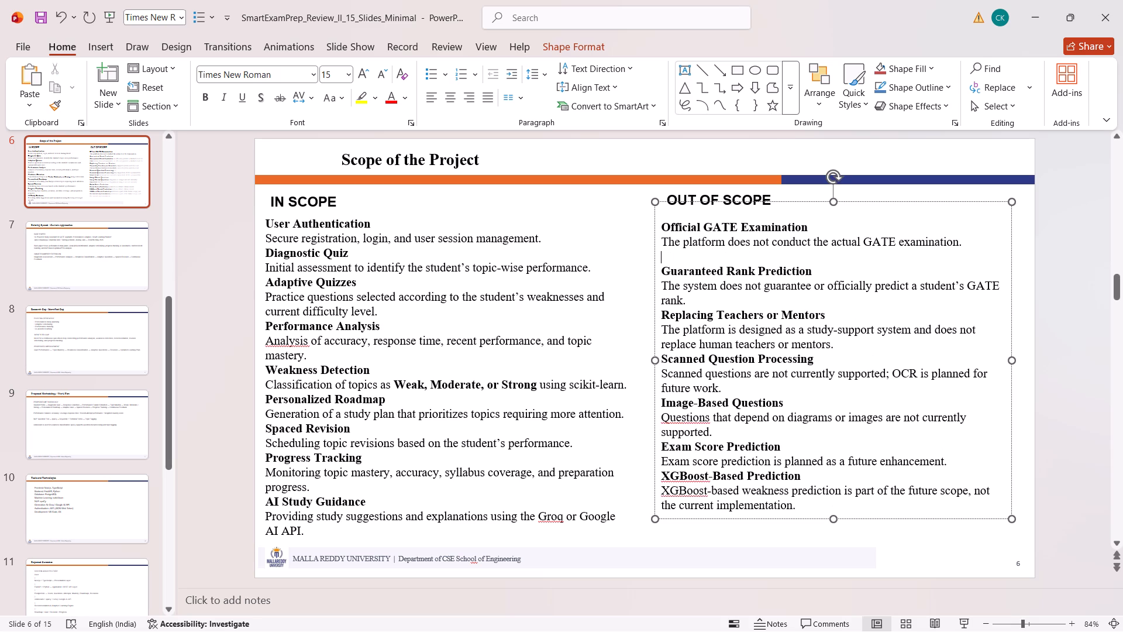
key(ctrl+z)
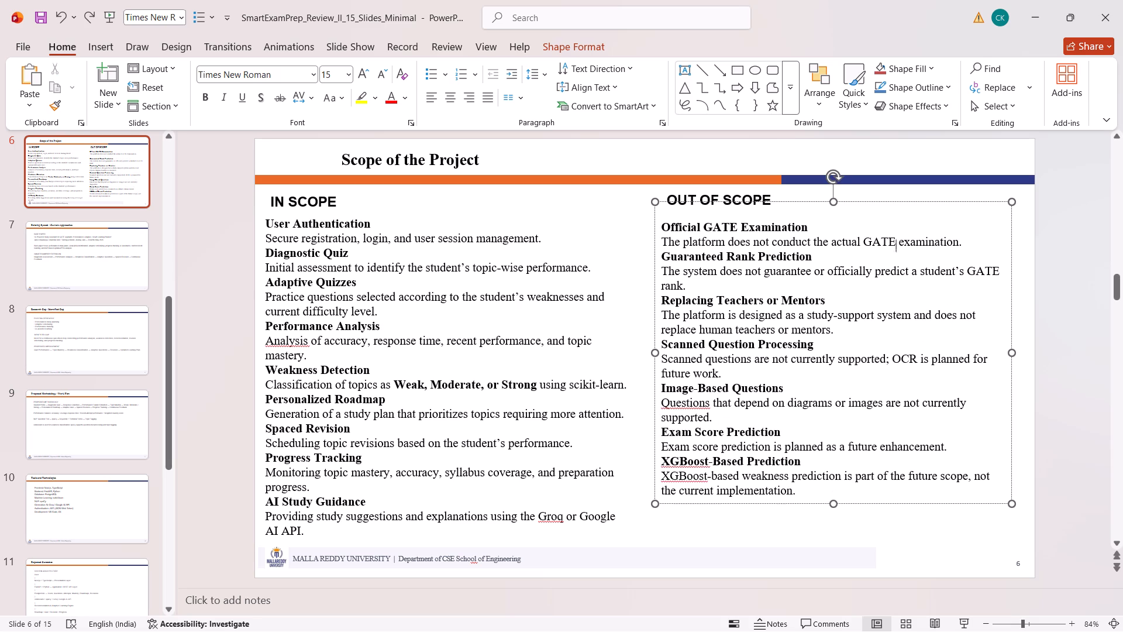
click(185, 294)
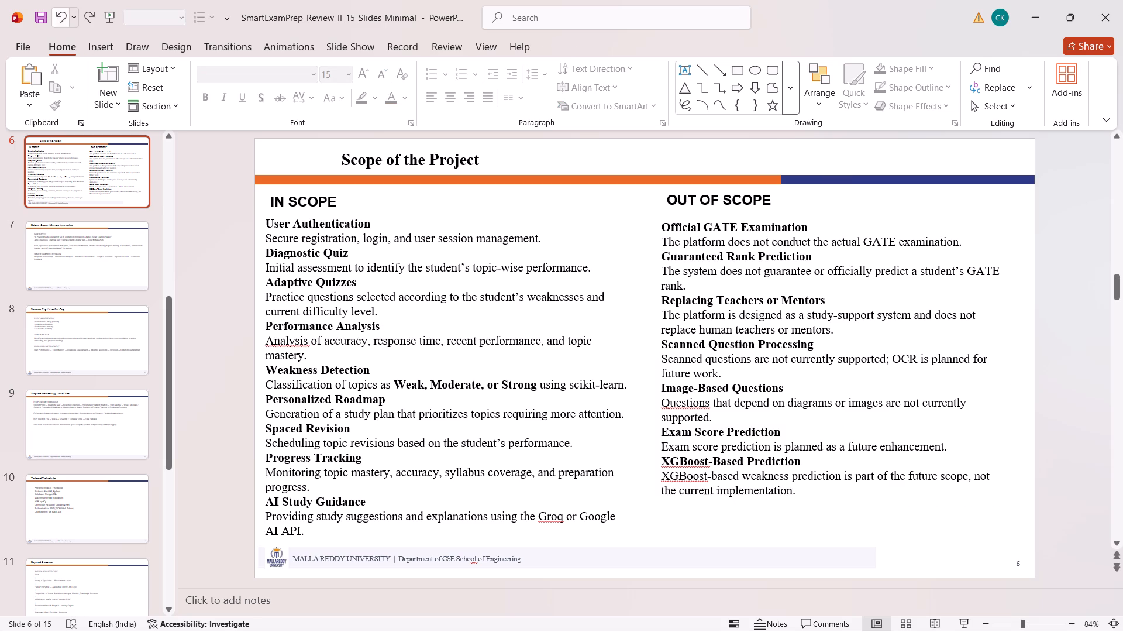
Run the slide show from the beginning to check how slide 6, Scope of the Project, looks at full screen.
click(101, 19)
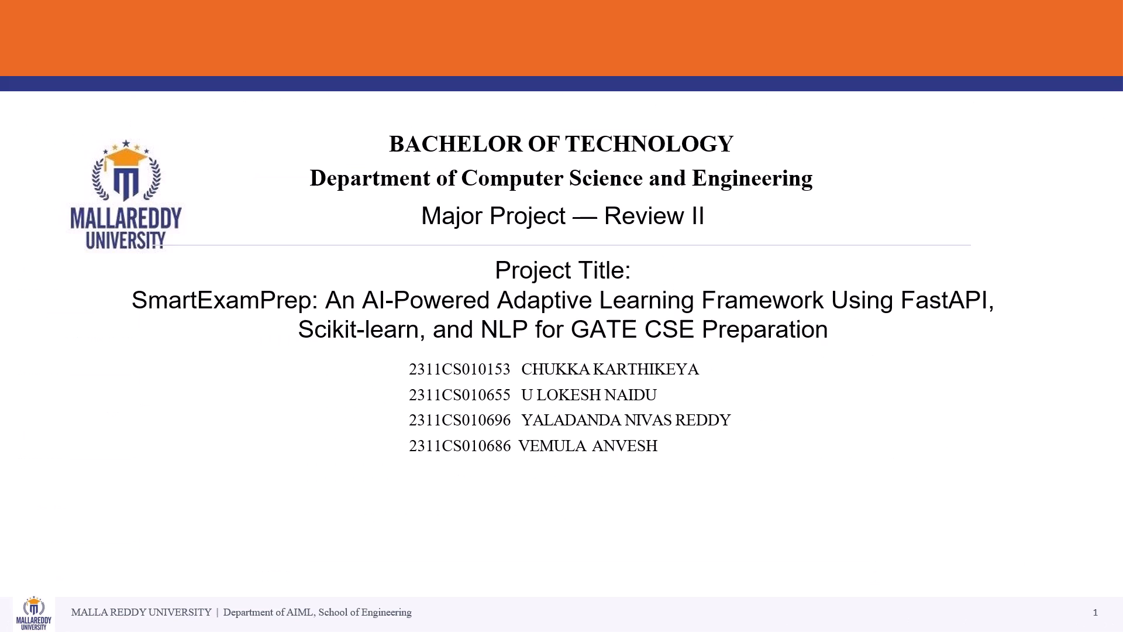
key(Right)
key(Right)
key(Right)
key(Right)
key(Right)
key(Right)
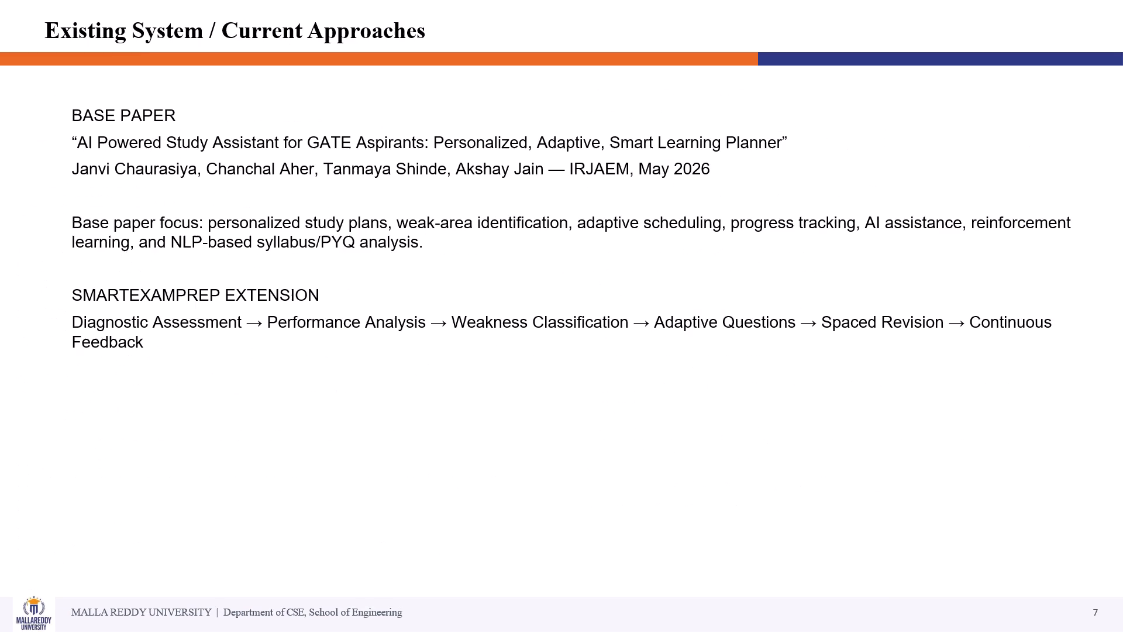
key(Left)
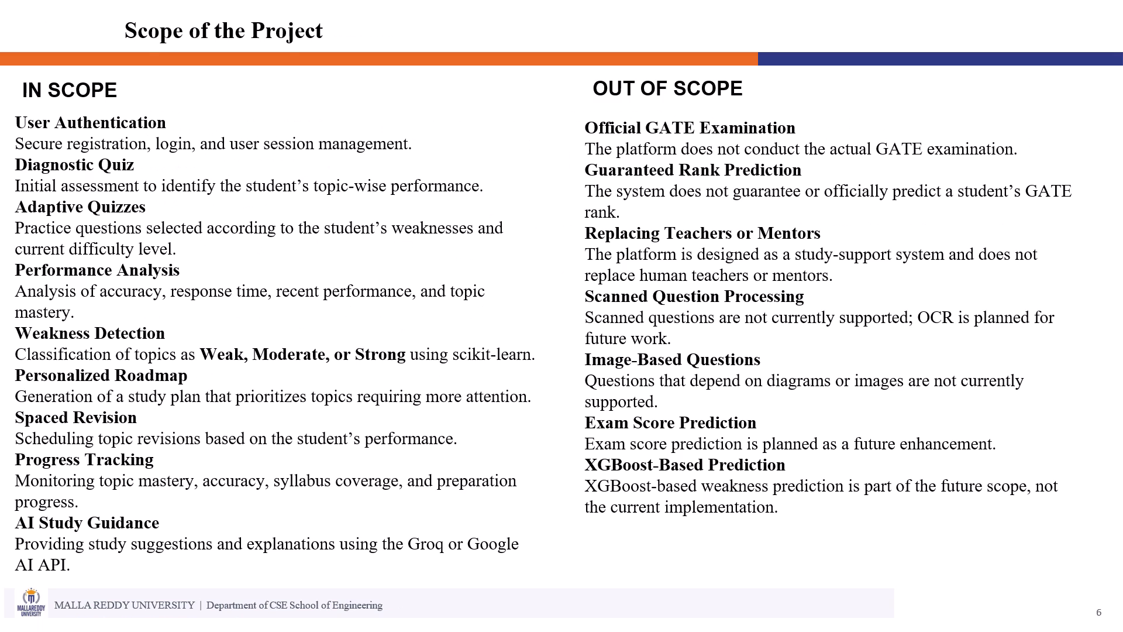
key(Right)
key(Escape)
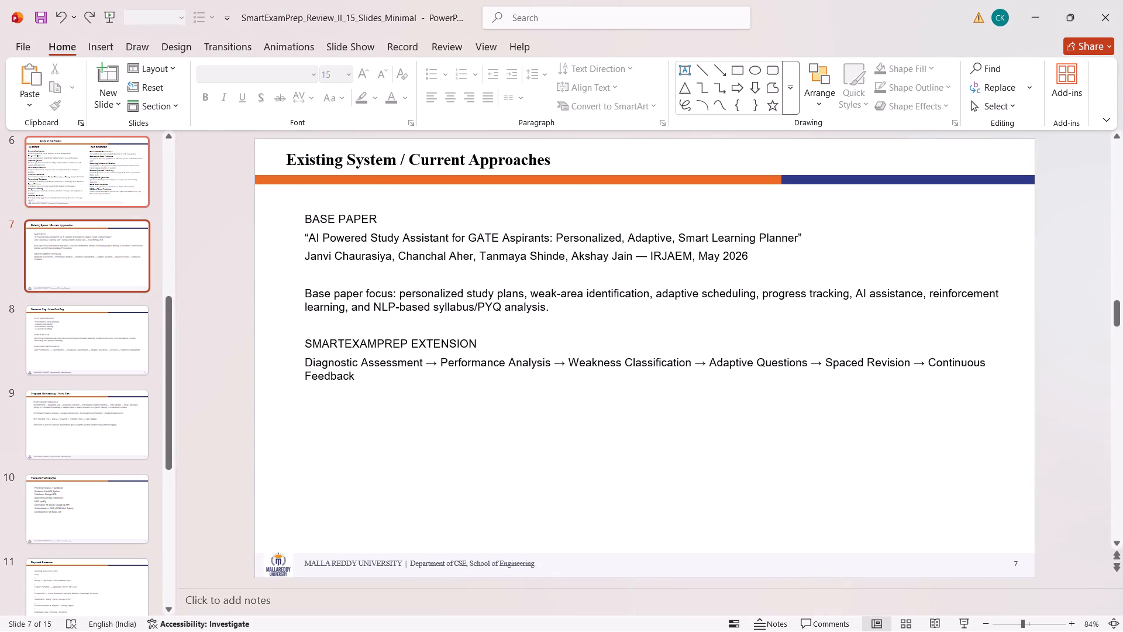
Change the font of slide 1's Major Project — Review II and Project Title text to Times New Roman.
click(44, 152)
key(Up)
key(Up)
key(Up)
key(Up)
key(Up)
key(Up)
key(Up)
key(Up)
key(Up)
key(Up)
key(Up)
key(Up)
key(Up)
key(Up)
key(Up)
key(Up)
key(Up)
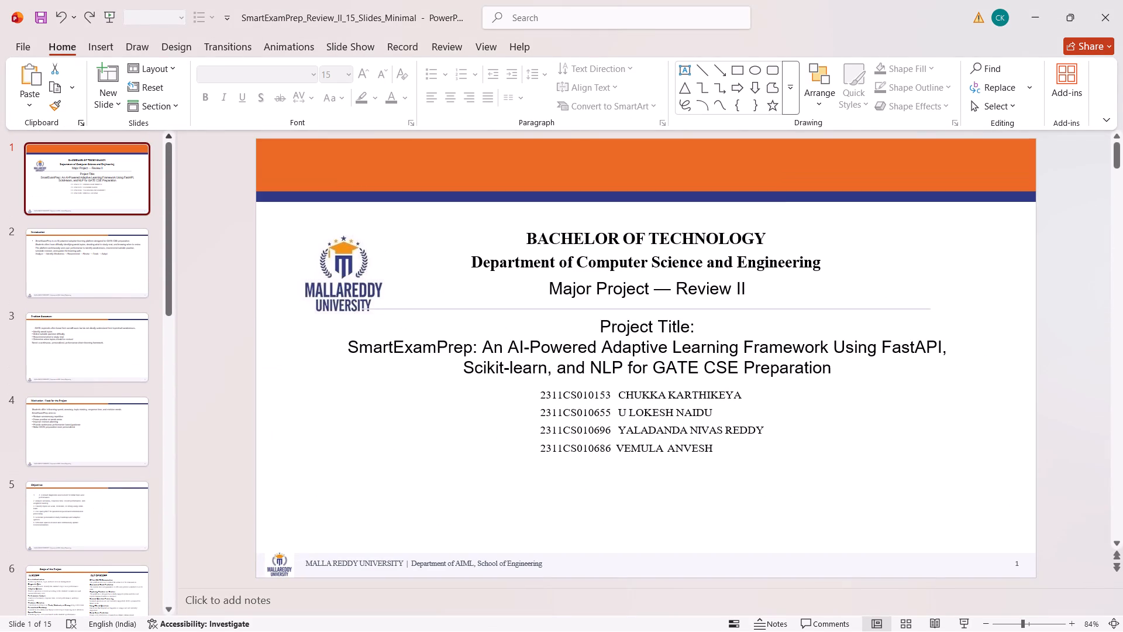
click(565, 353)
key(ctrl+a)
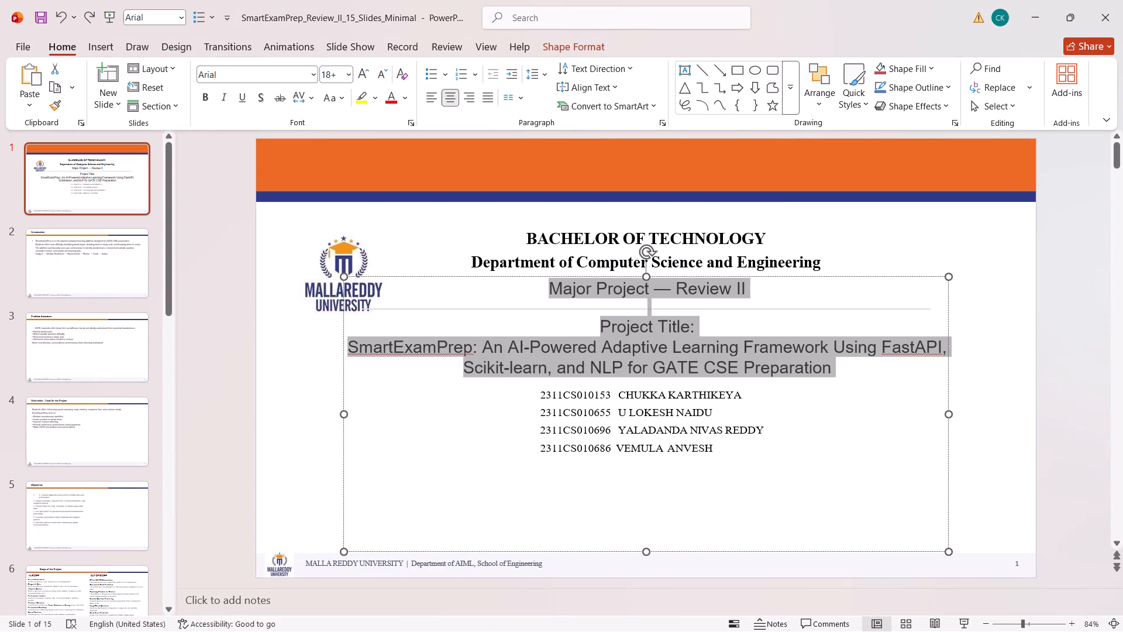
click(240, 76)
key(BackSpace)
text(time)
key(Return)
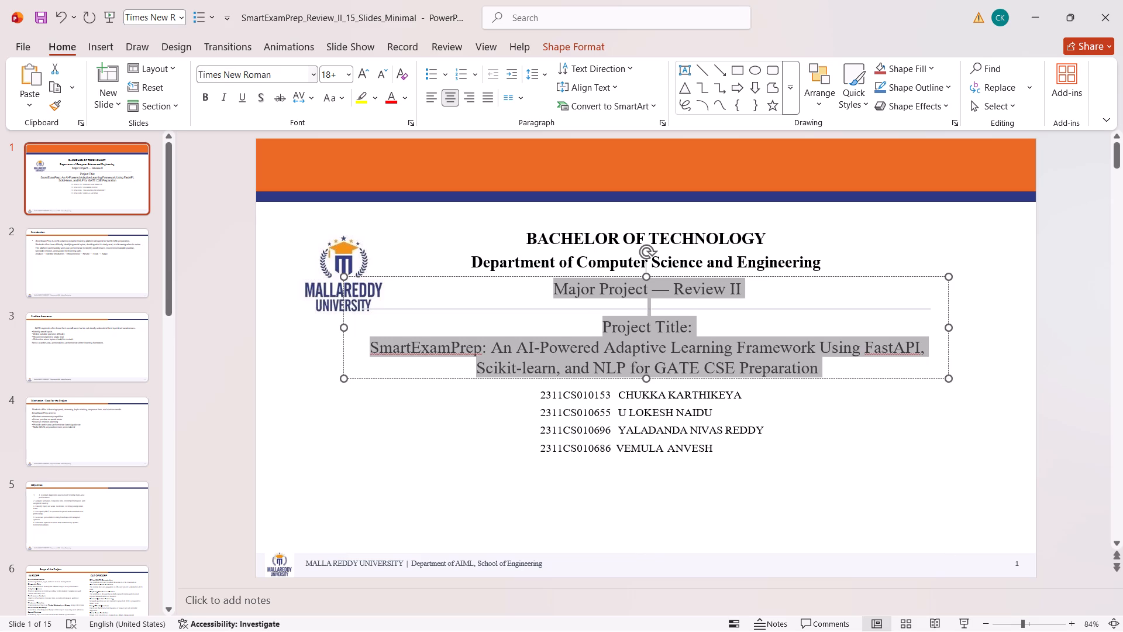
Switch to the SmartExamPrep_Fixed_20pt (1) presentation and examine its title slide for comparison.
click(635, 426)
key(ctrl+a)
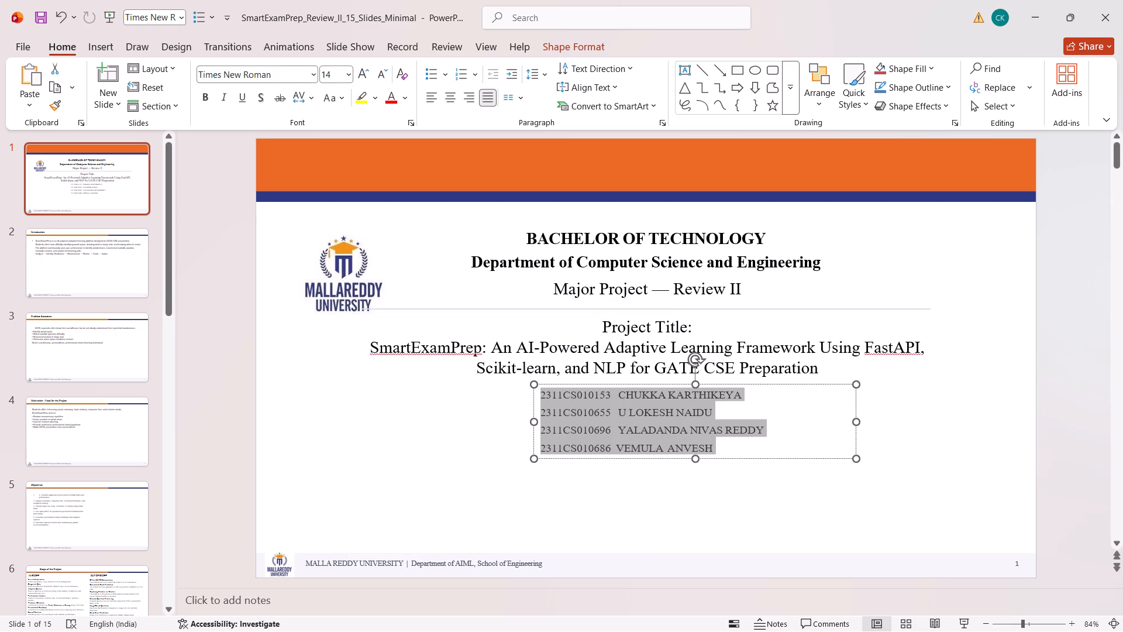
key(alt+Tab)
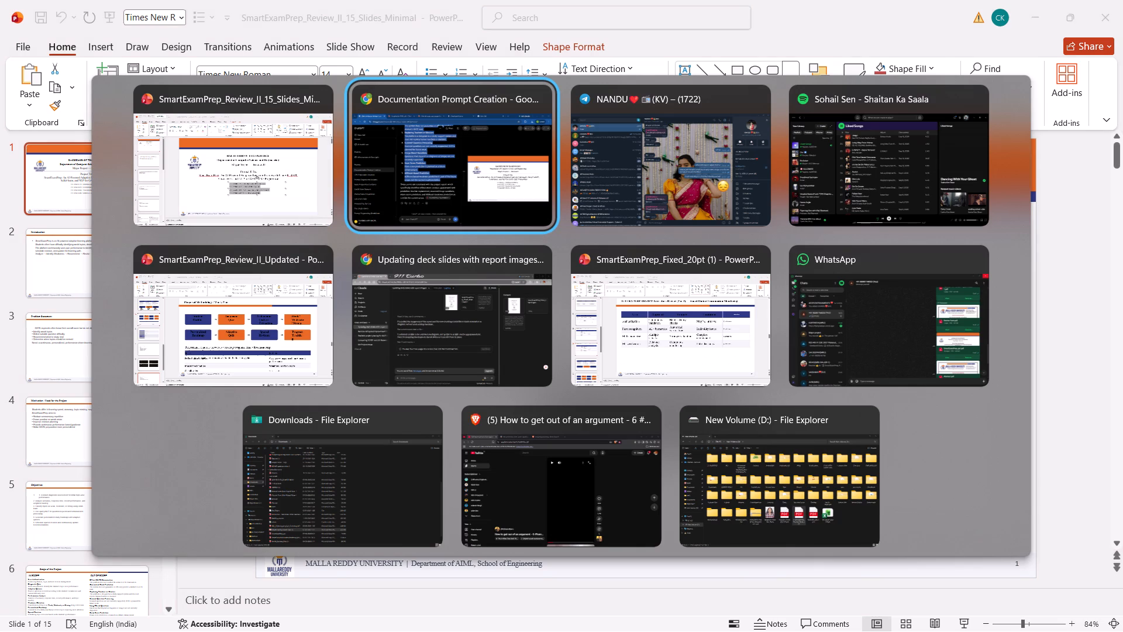
key(alt+Tab)
key(alt+Tab)
key(alt+Tab)
key(alt+Tab)
key(alt+Tab)
key(Up)
key(Up)
key(Up)
key(Up)
key(Up)
key(Up)
key(Up)
key(Up)
key(Up)
key(Up)
key(Up)
key(Up)
key(Up)
key(Up)
key(Up)
key(Up)
key(Up)
key(Up)
key(Up)
key(Up)
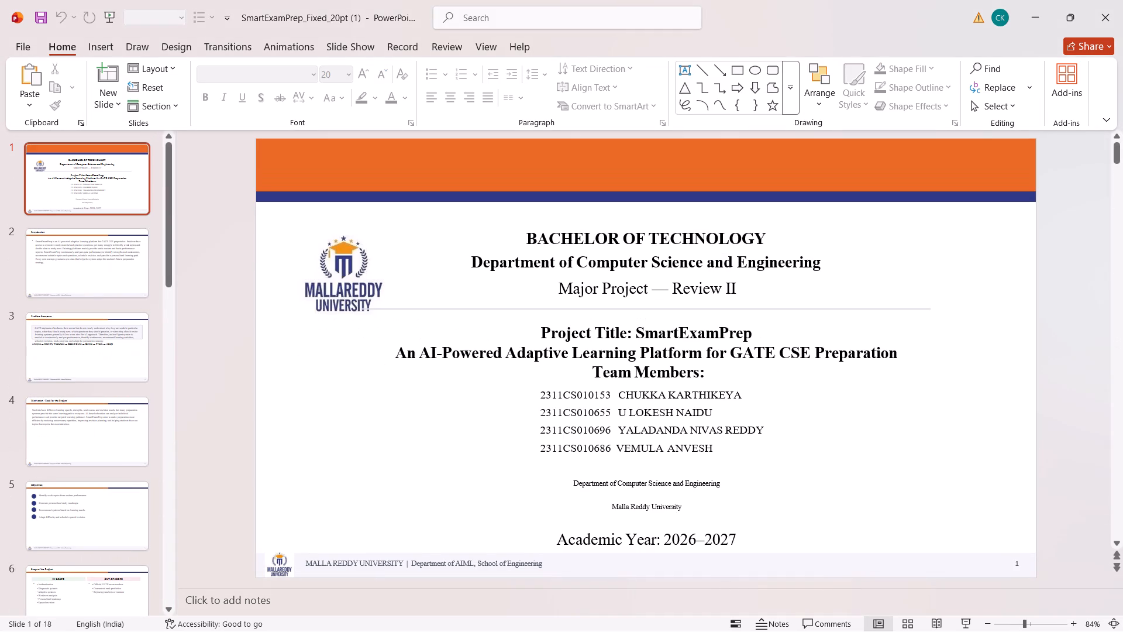
click(210, 305)
Copy the department, university and Academic Year: 2026–2027 lines from the SmartExamPrep_Fixed_20pt (1) title slide onto slide 1 of the minimal deck.
key(alt+Tab)
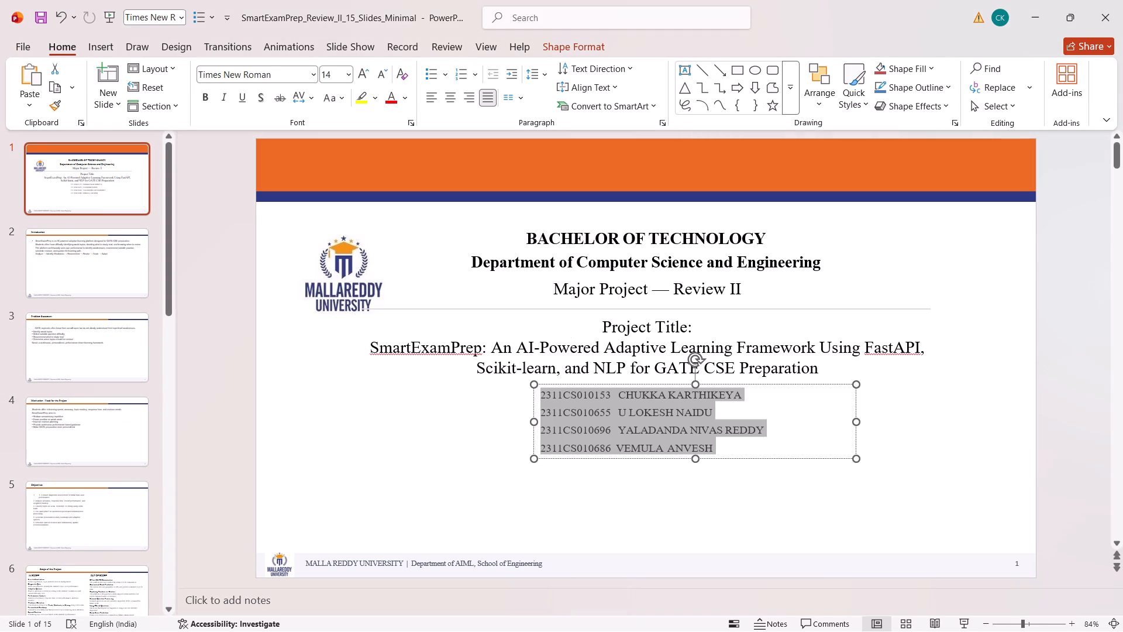
key(alt+Tab)
key(alt+Tab)
key(alt+Tab)
key(alt+Tab)
key(alt+Tab)
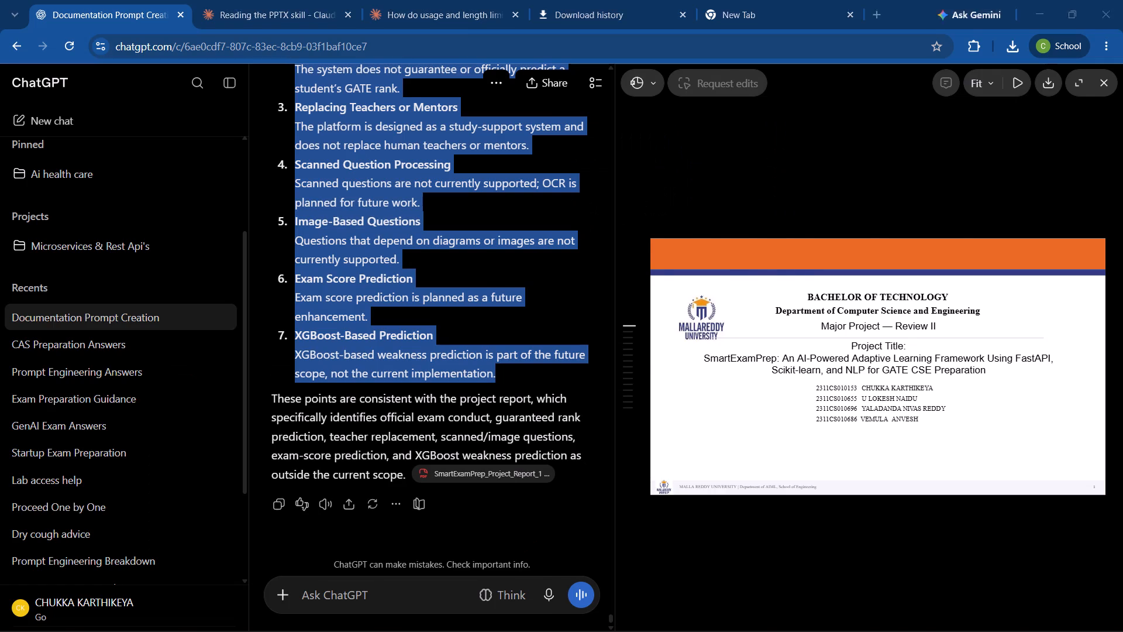
key(alt+Tab)
key(alt+Tab)
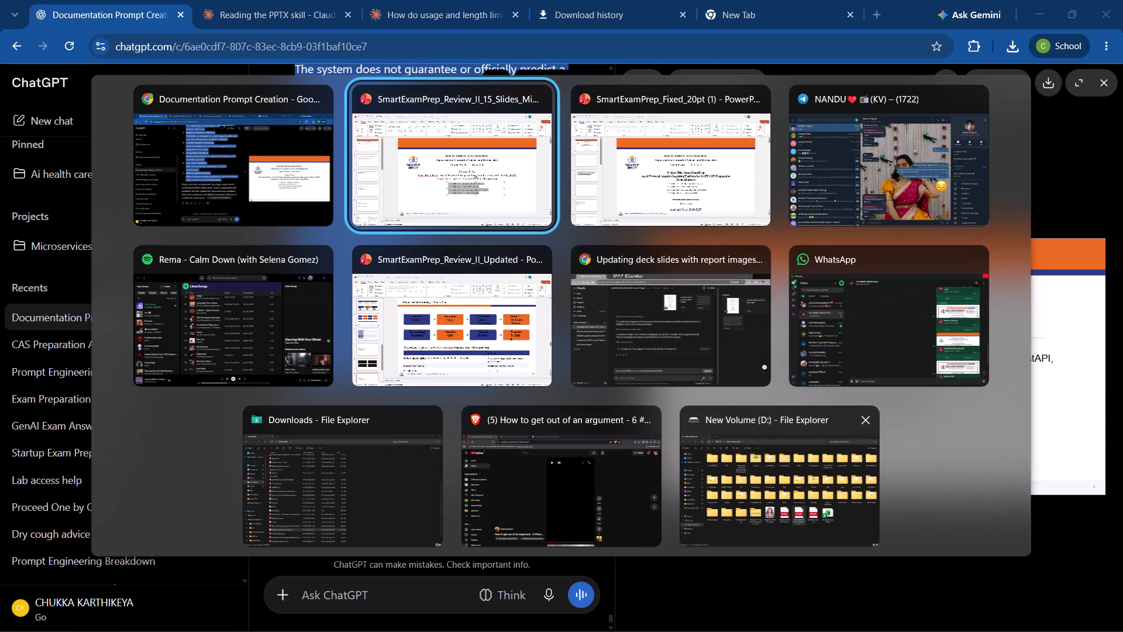
key(alt+Tab)
drag(574, 479, 698, 523)
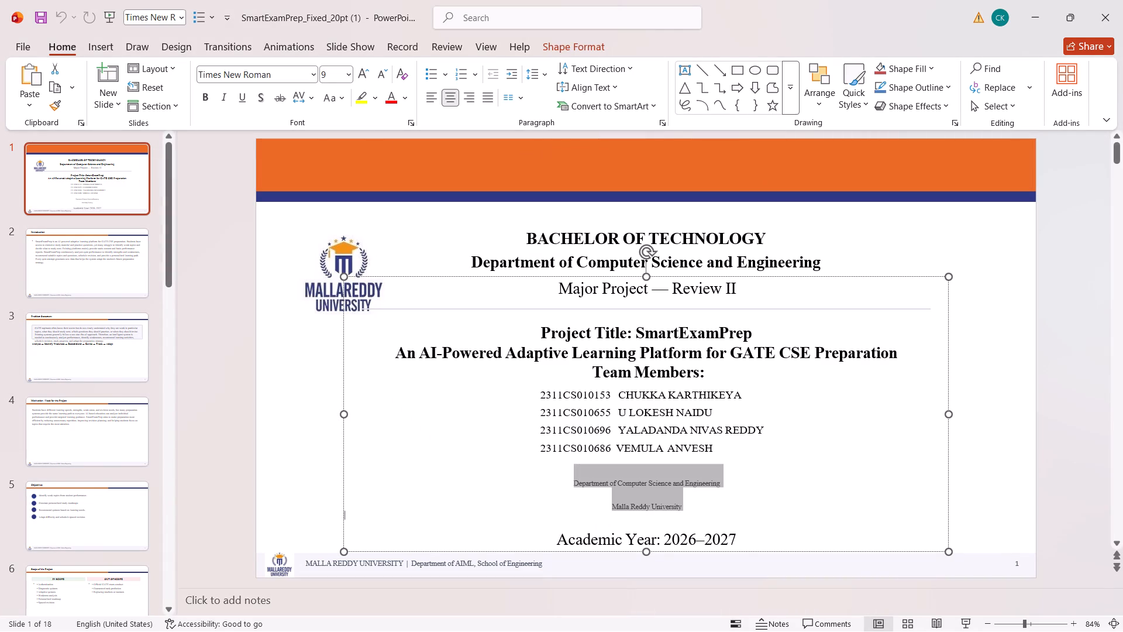
drag(698, 523, 740, 535)
key(ctrl+c)
key(alt+Tab)
key(alt+Tab)
key(alt+Tab)
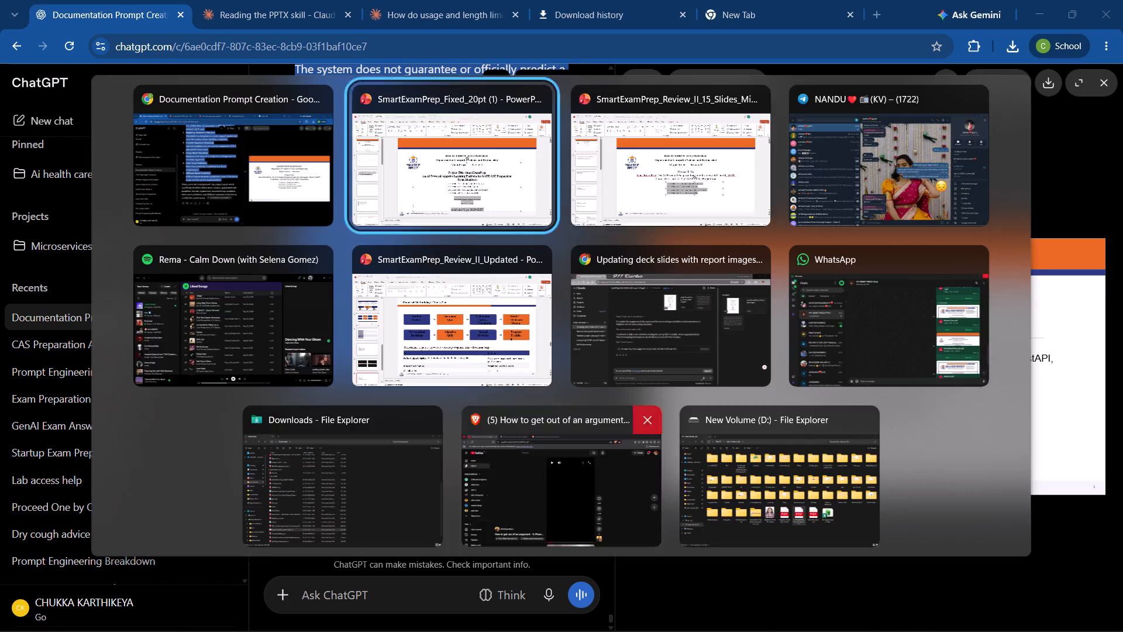
click(605, 480)
key(ctrl+v)
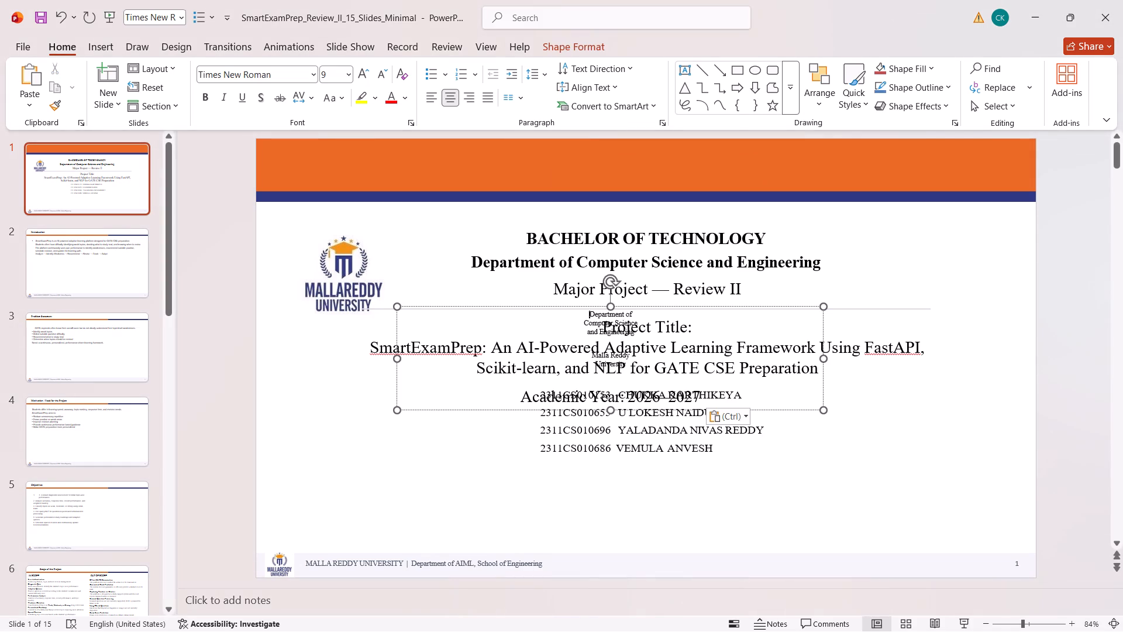
Place the pasted department and academic year text box centred below the team members, widened so each line fits on one row.
drag(408, 308, 454, 394)
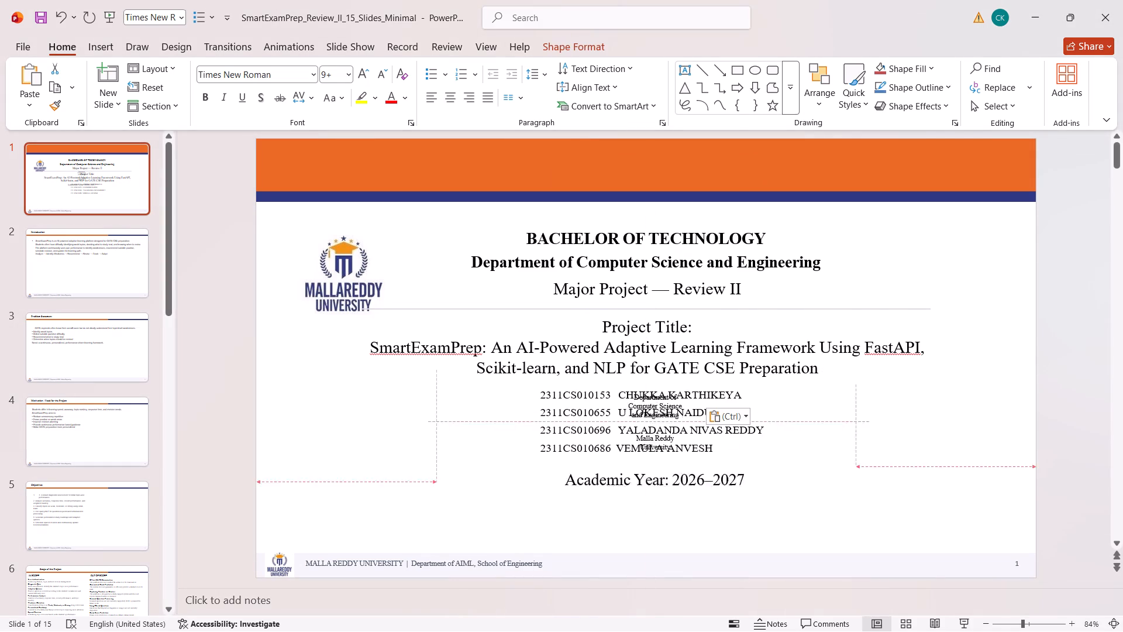
drag(454, 394, 425, 455)
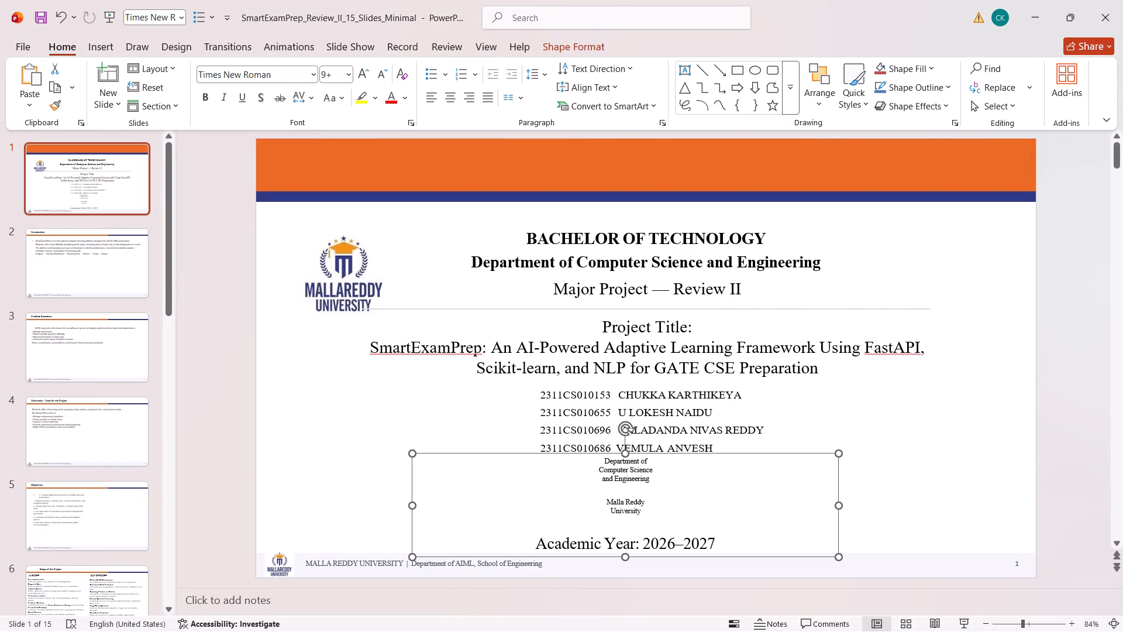
drag(414, 507, 467, 528)
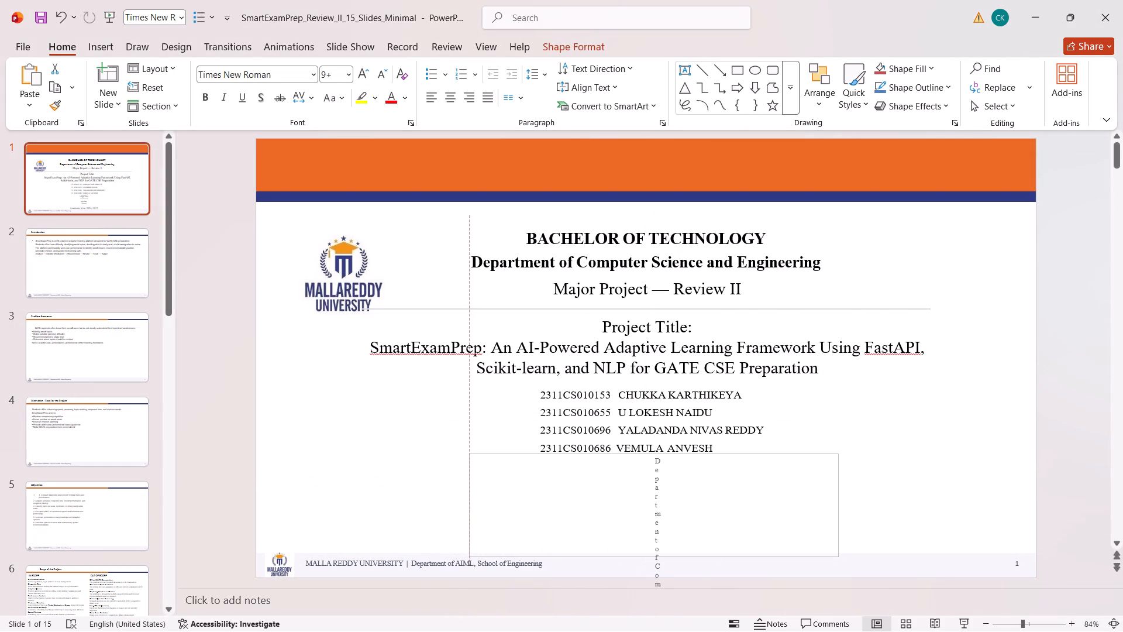
drag(467, 528, 285, 478)
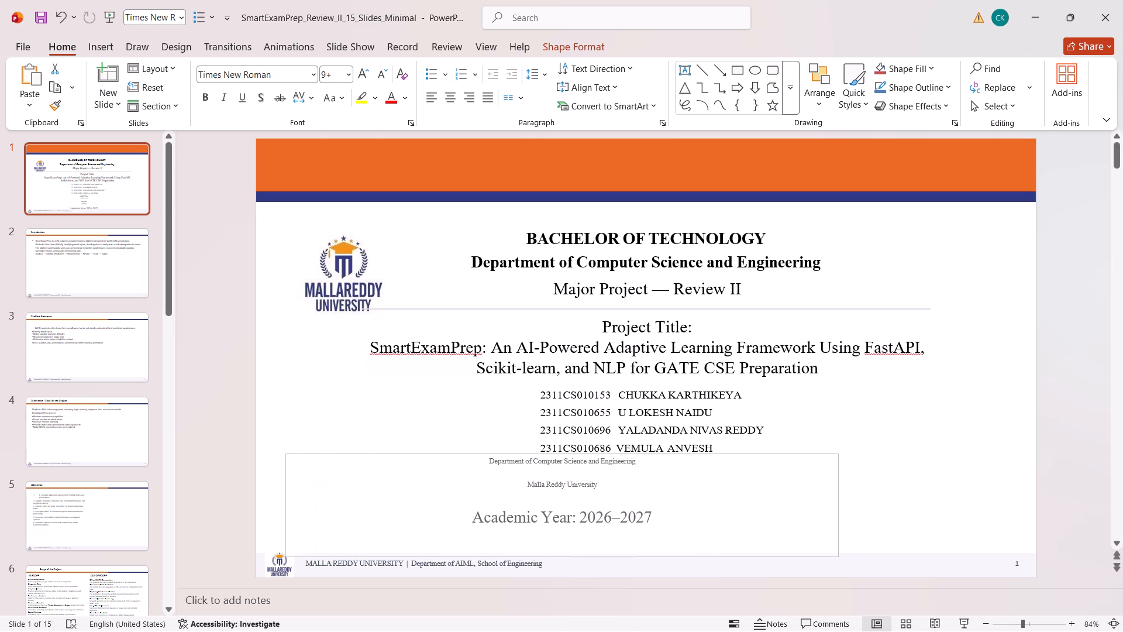
drag(285, 478, 279, 476)
drag(355, 452, 378, 452)
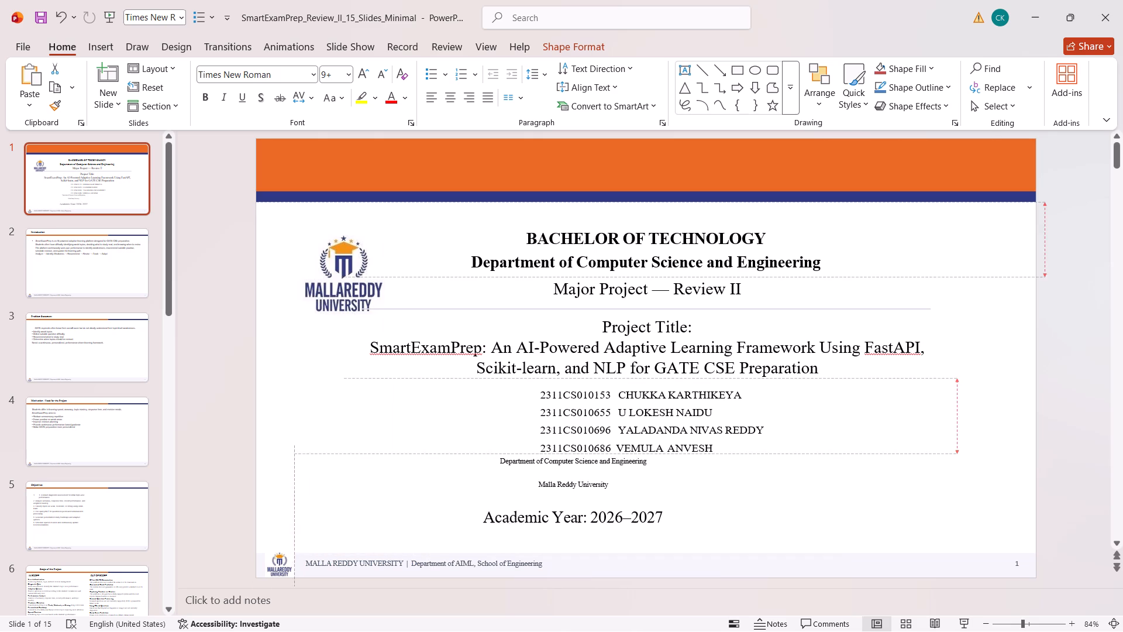
drag(378, 452, 428, 457)
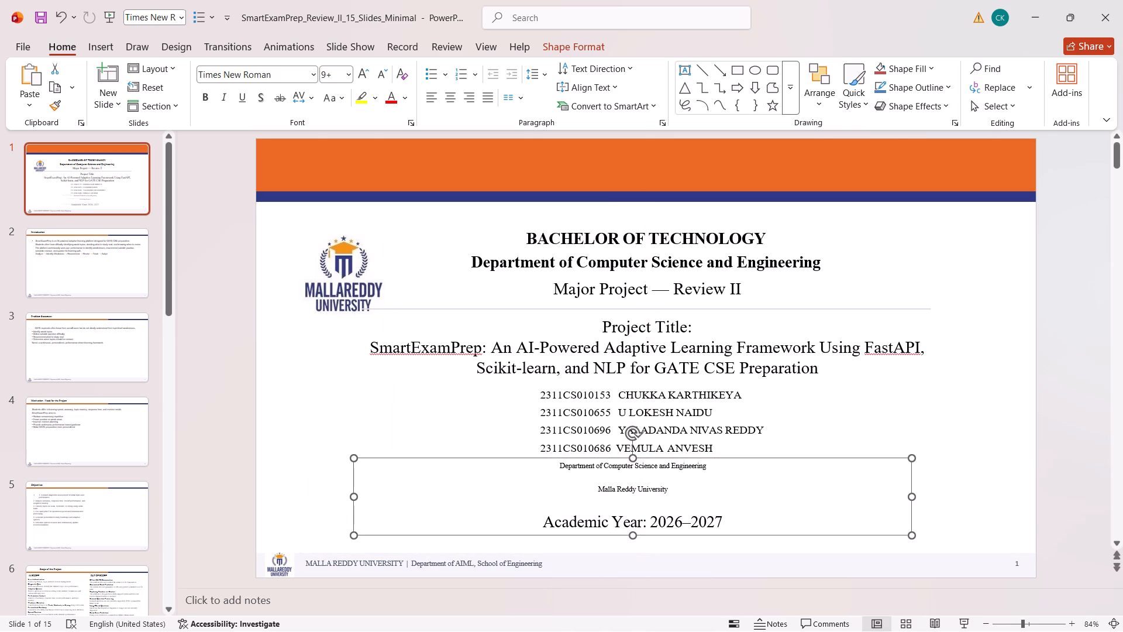
Set all of slide 1's Major Project — Review II and Project Title text to font size 15.
triple_click(564, 359)
click(564, 359)
click(564, 359)
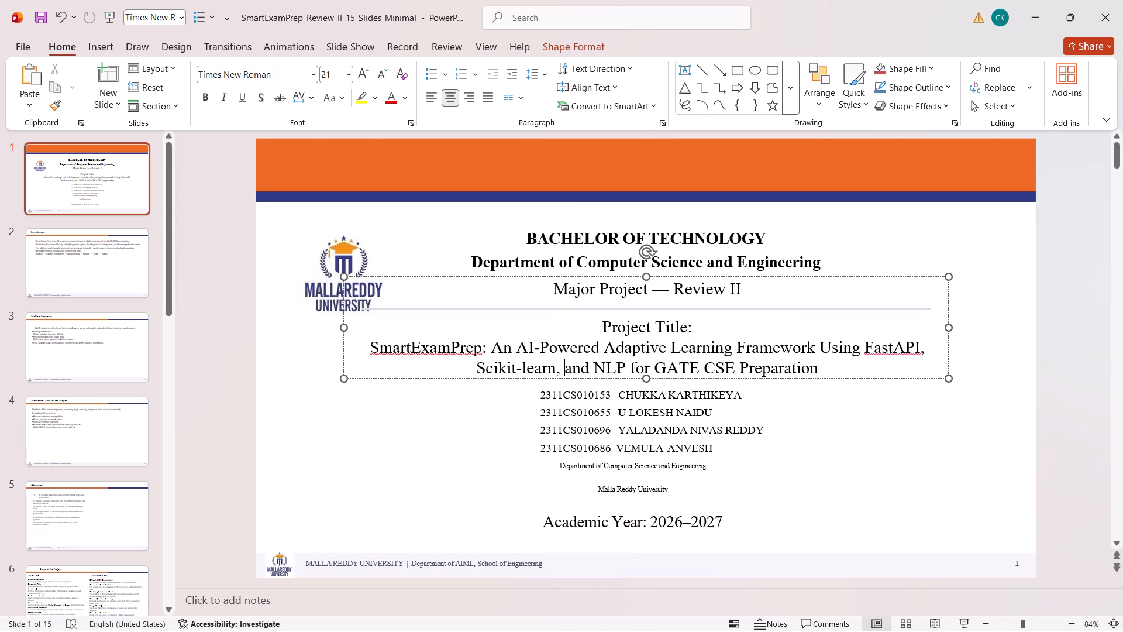
key(ctrl+a)
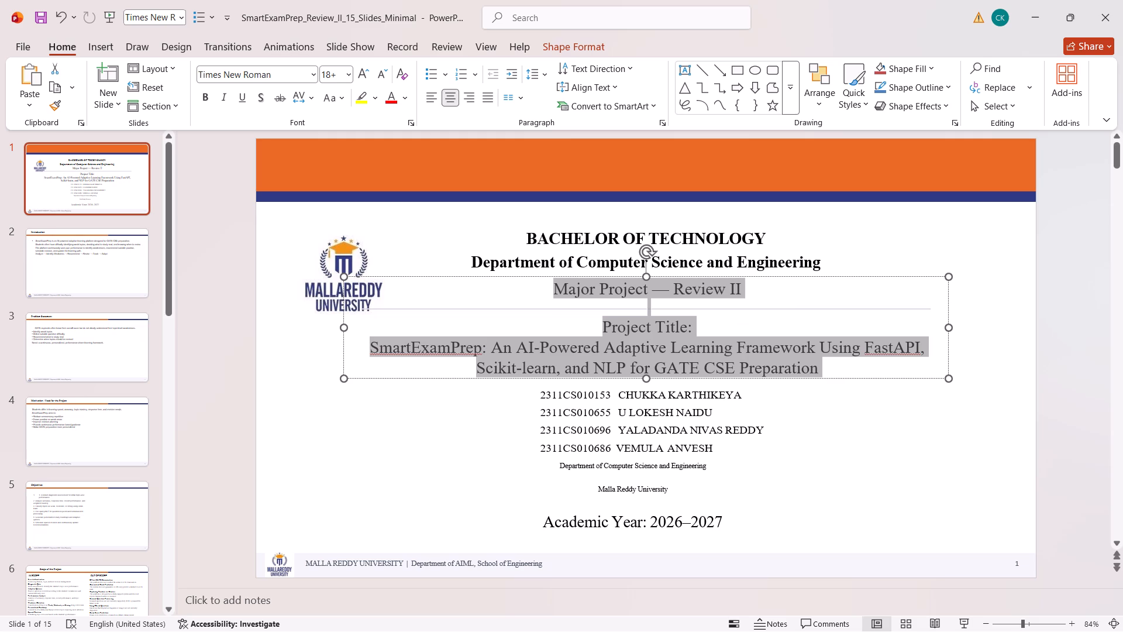
click(336, 71)
key(BackSpace)
text(15)
key(Return)
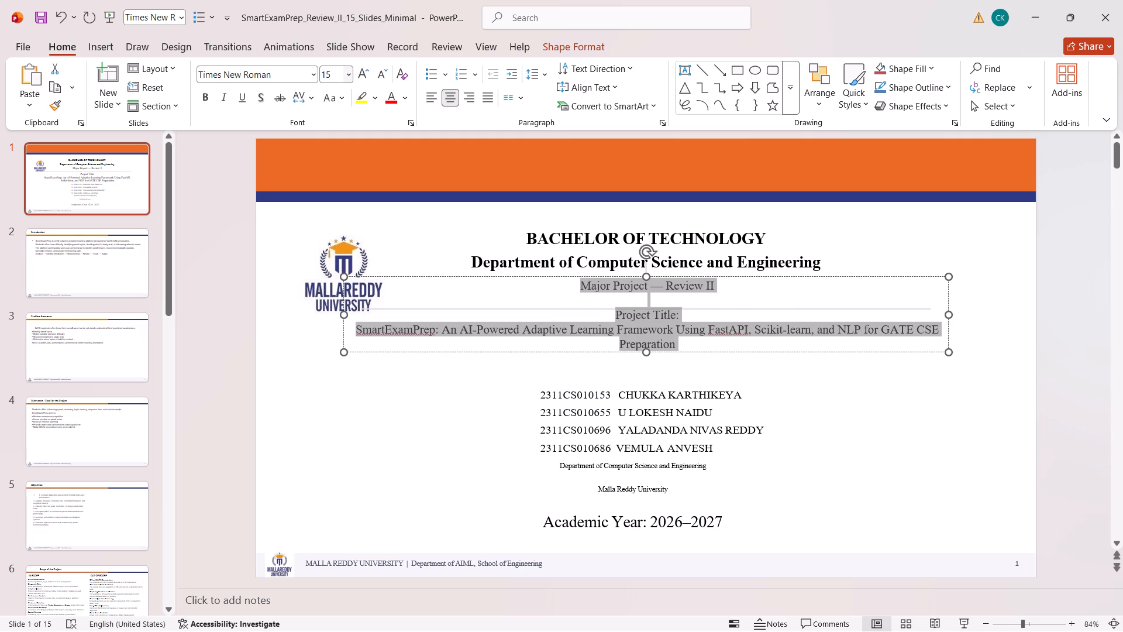
Replace slide 1's Major Project and project title text with the bold Project Title to Team Members lines from SmartExamPrep_Fixed_20pt (1).
click(811, 404)
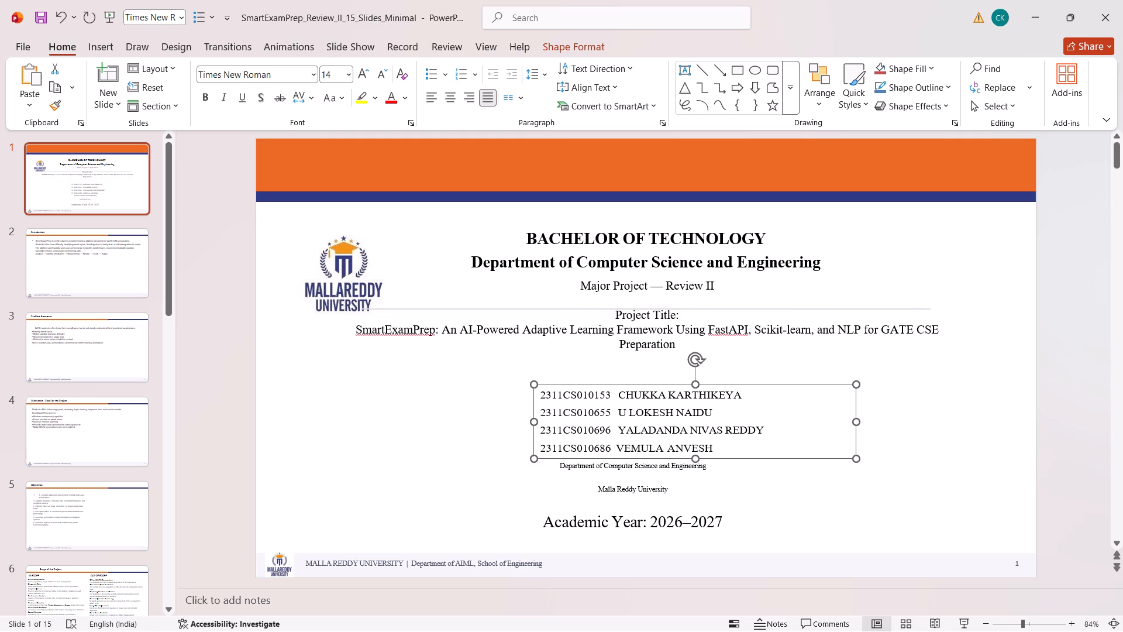
key(alt+Tab)
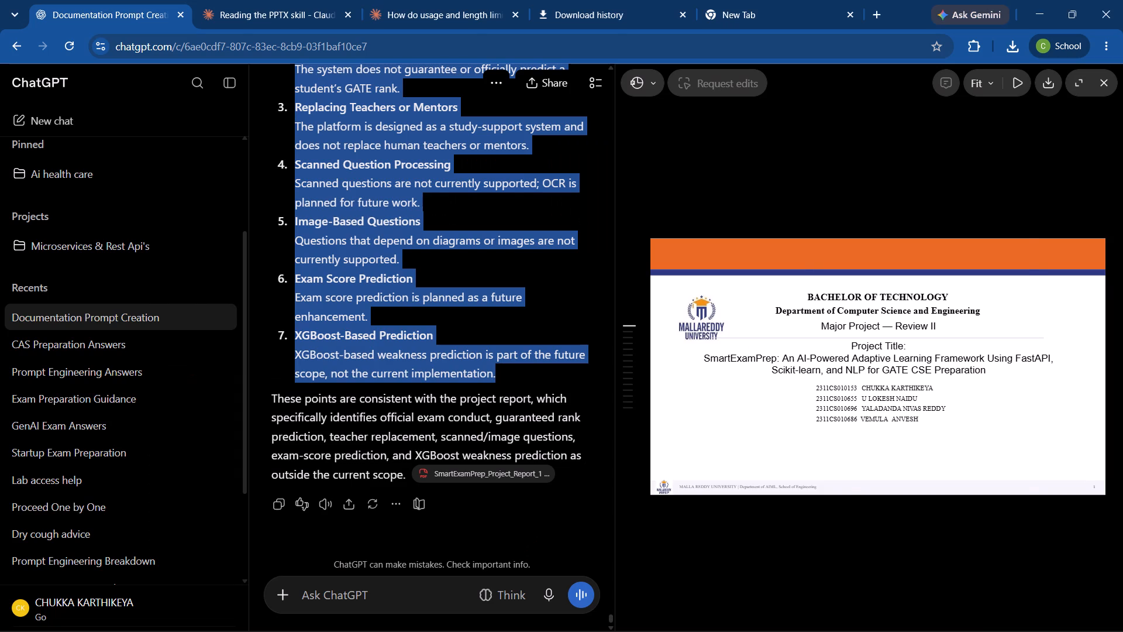
key(alt+Tab)
key(alt+Tab)
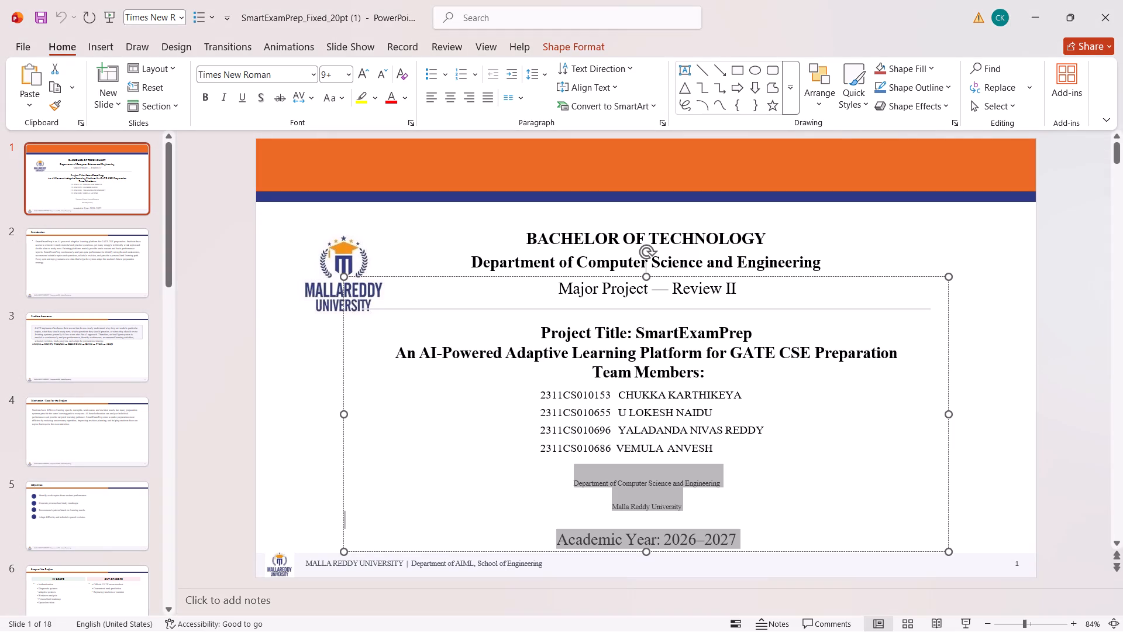
drag(711, 373, 533, 348)
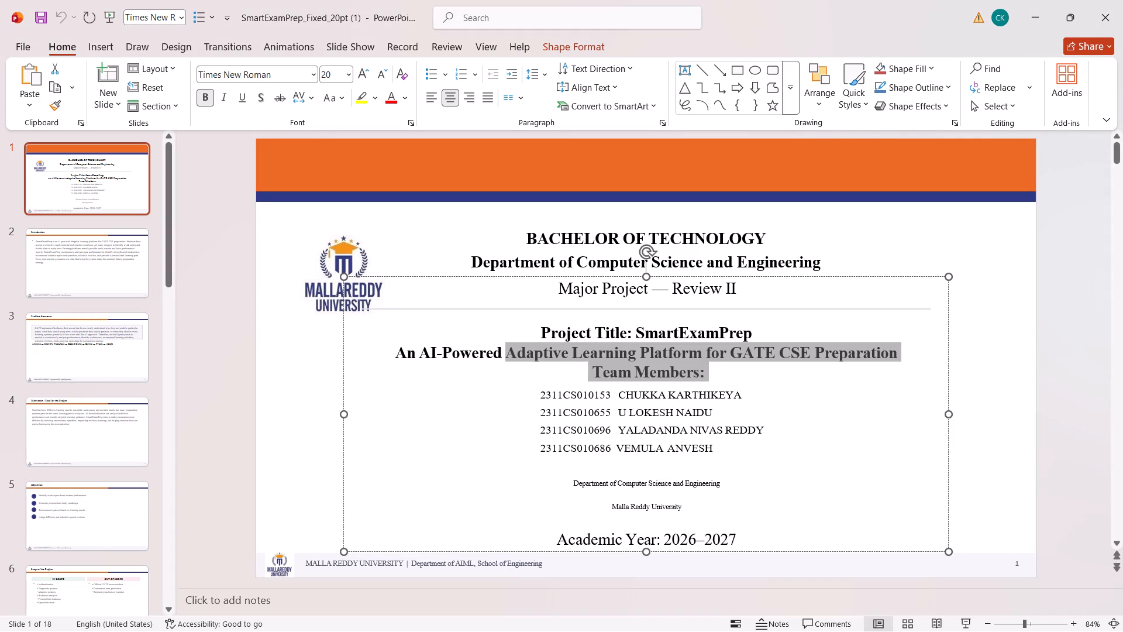
drag(533, 348, 533, 337)
key(ctrl+c)
key(alt+Tab)
key(alt+Tab)
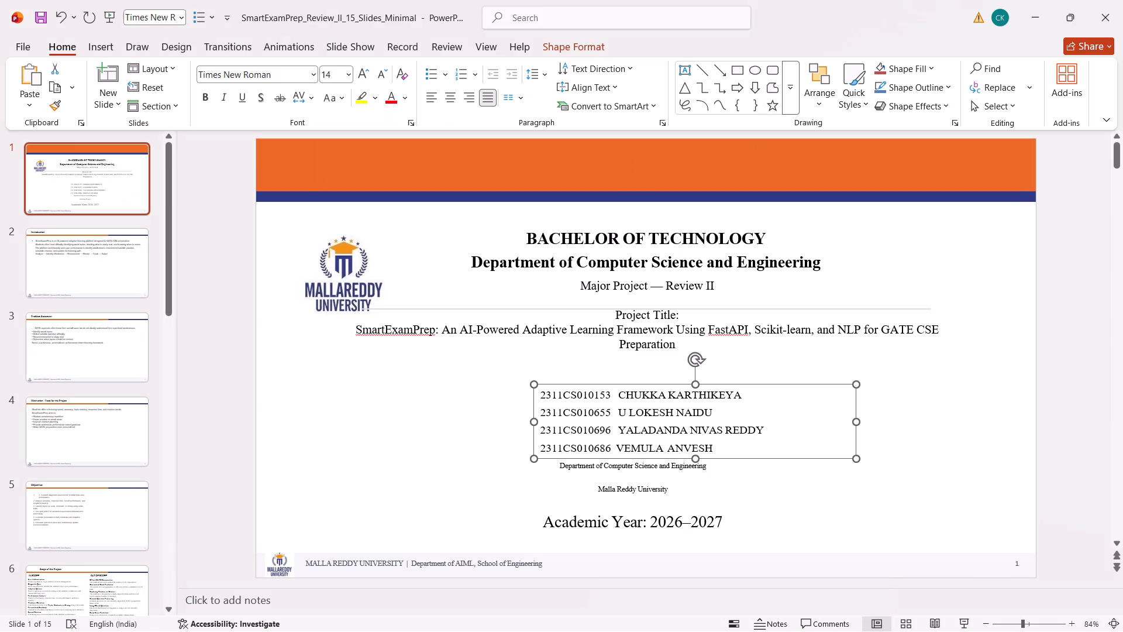
triple_click(600, 325)
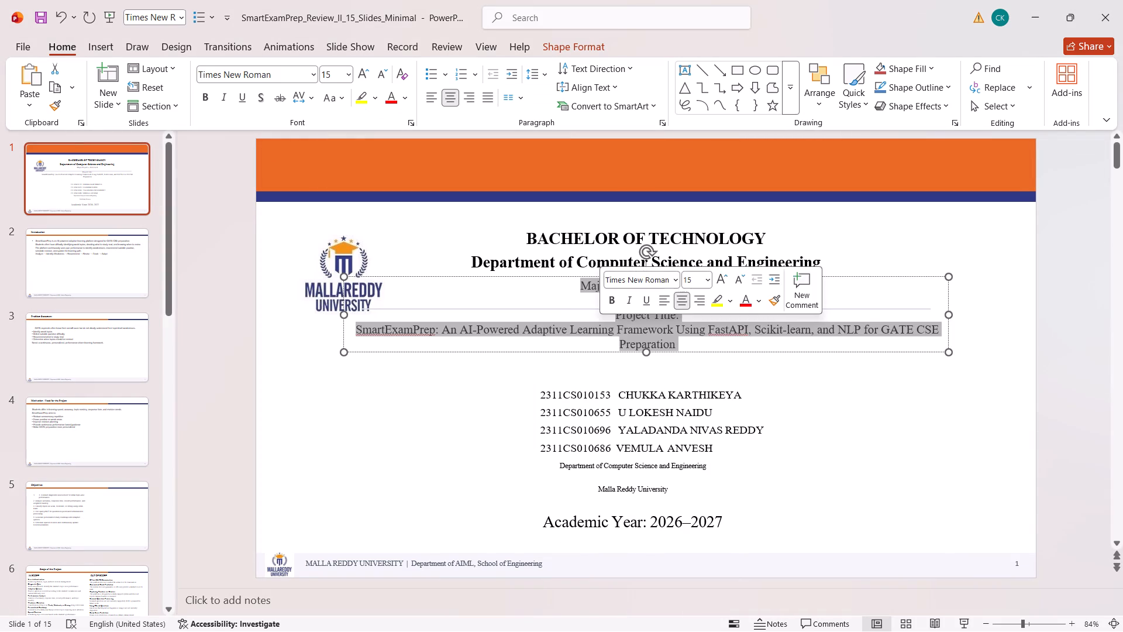
key(ctrl+v)
click(592, 360)
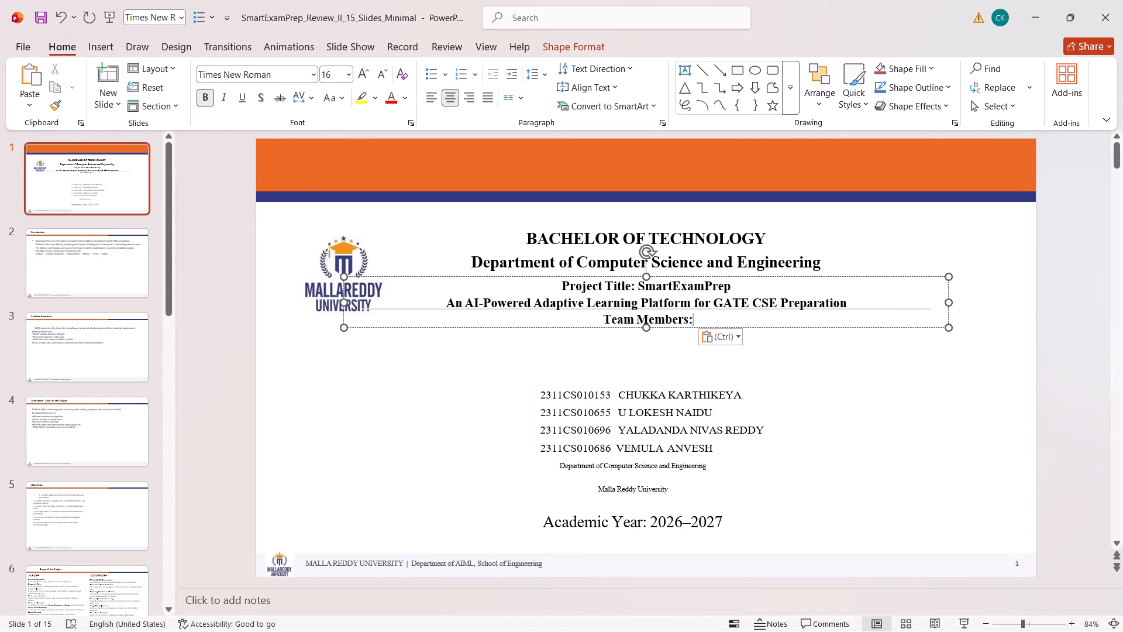
Insert a blank line above the Team Members: heading on slide 1.
click(698, 320)
click(605, 315)
key(Return)
Move the four-member roll number and name list up to just beneath the Team Members: heading.
click(554, 411)
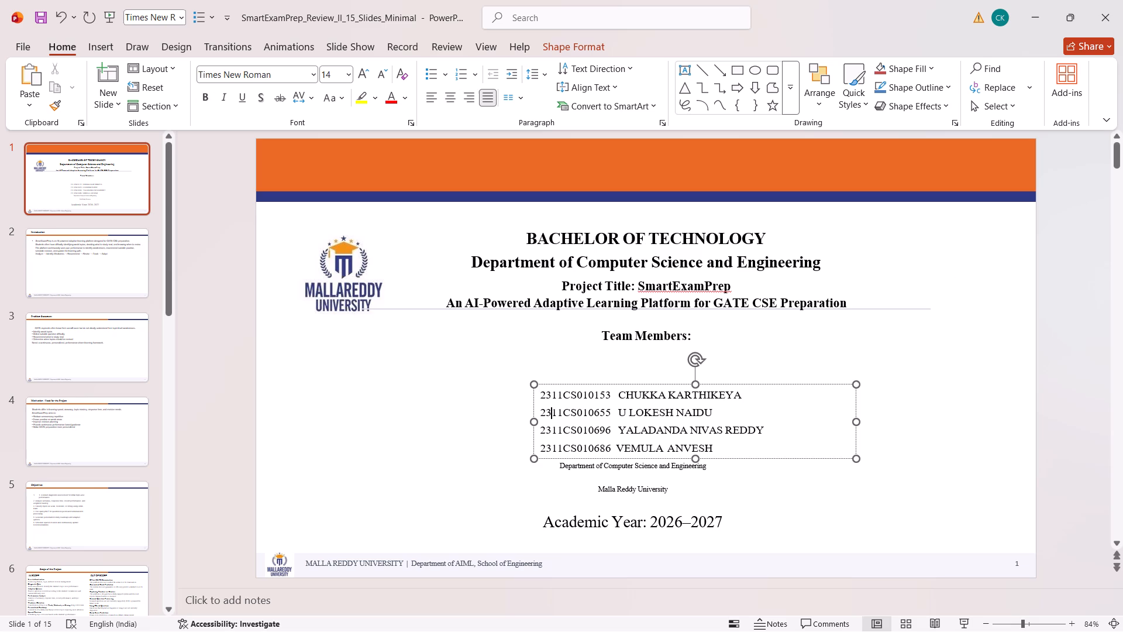
drag(556, 385, 559, 351)
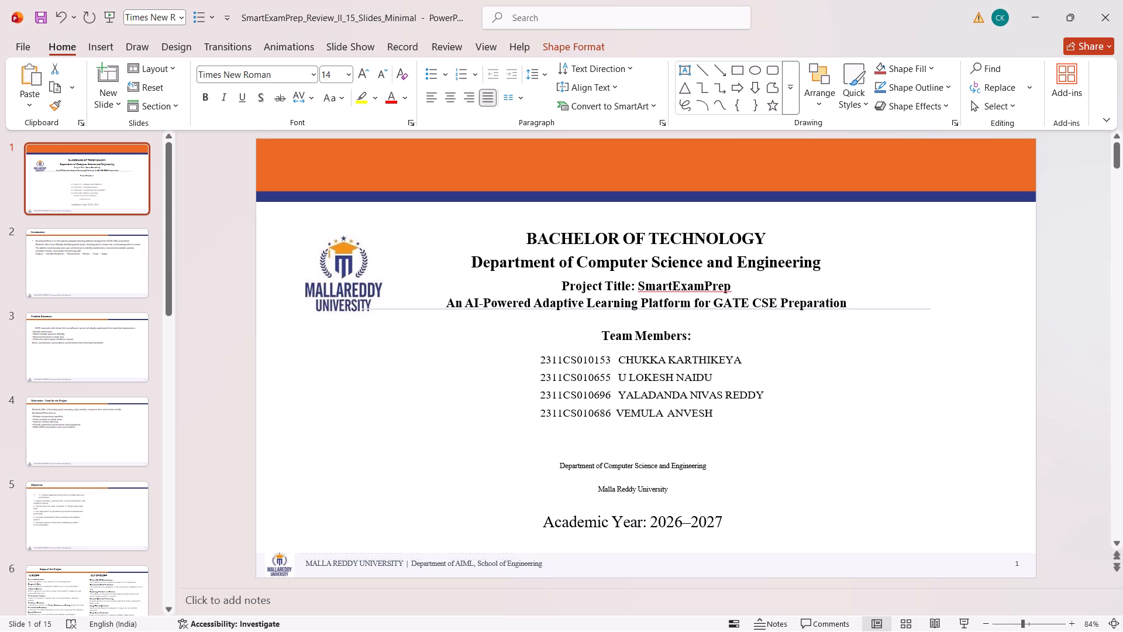
drag(559, 351, 559, 347)
Move the department, university and Academic Year text box up to just below the member list, near the slide's horizontal centre.
click(641, 480)
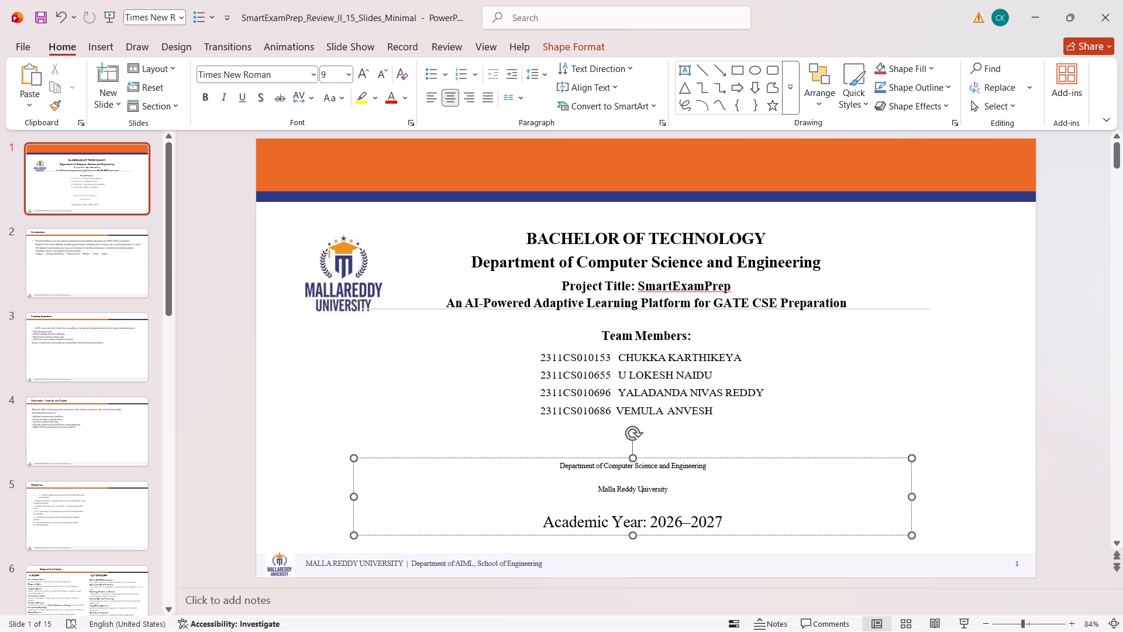
drag(646, 456, 663, 437)
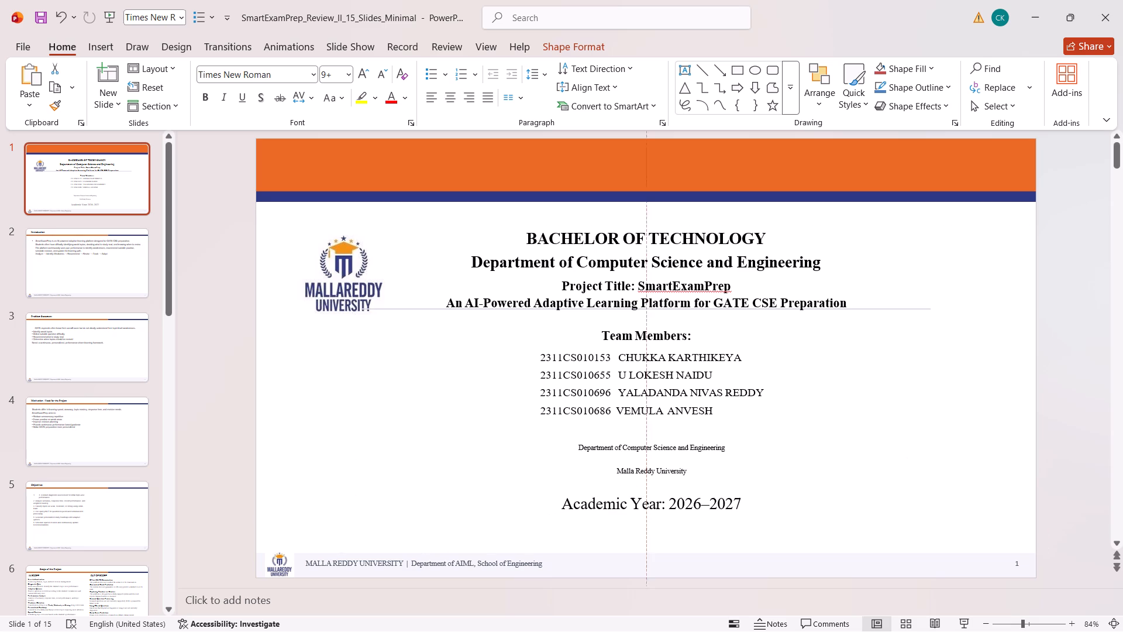
drag(663, 437, 664, 430)
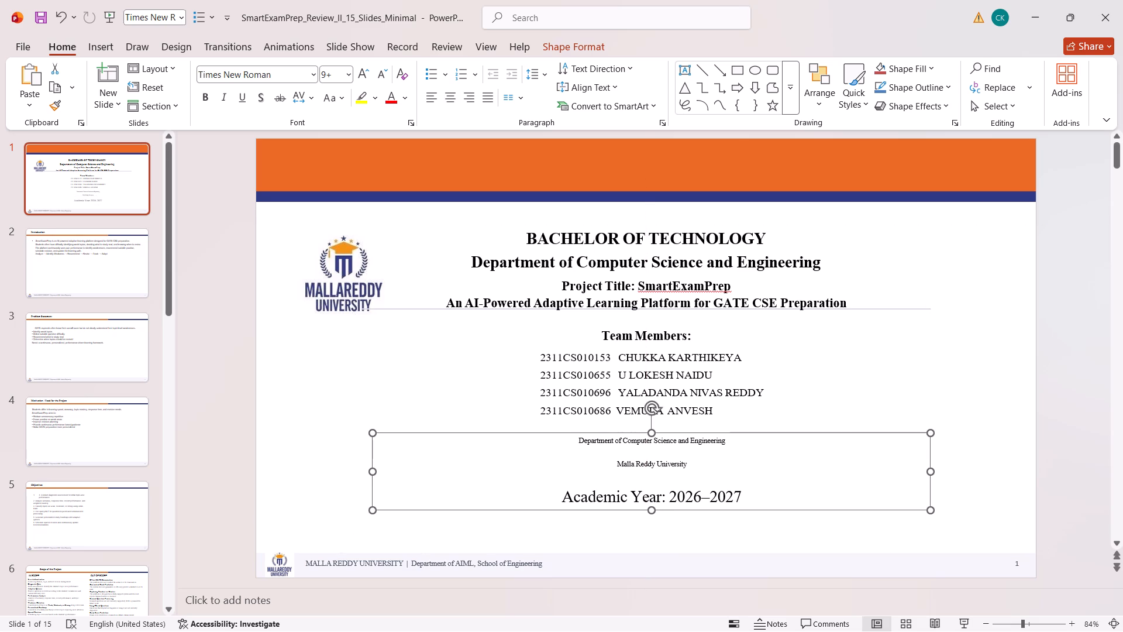
key(Down)
key(Up)
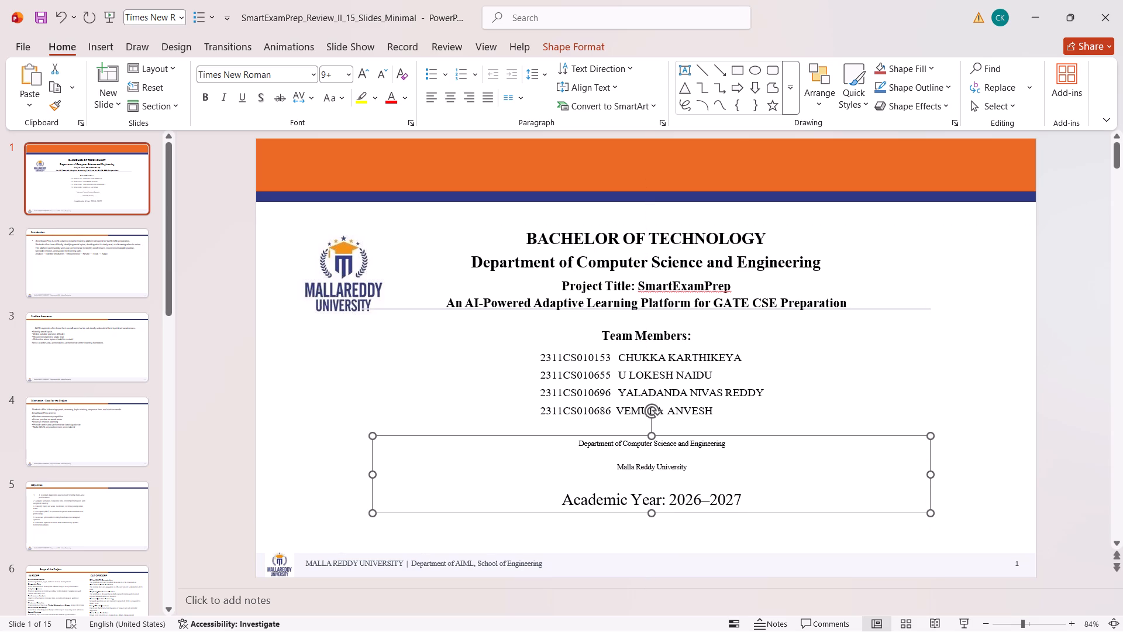
Set all of slide 2's Introduction body text to Times New Roman, size 15.
click(124, 259)
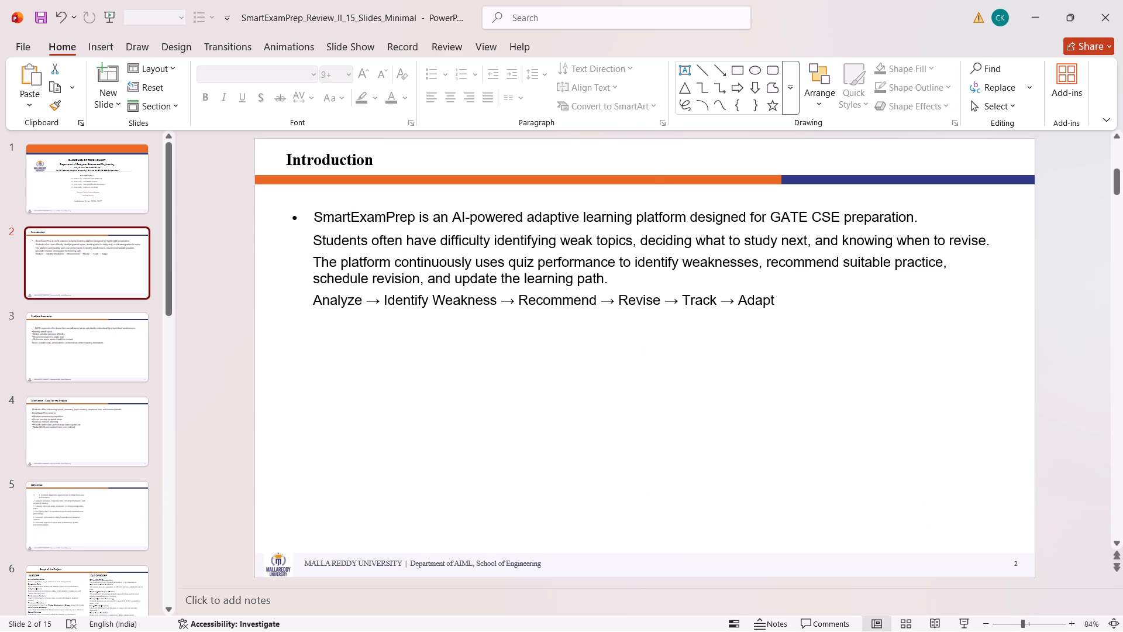
click(394, 247)
key(ctrl+a)
click(291, 72)
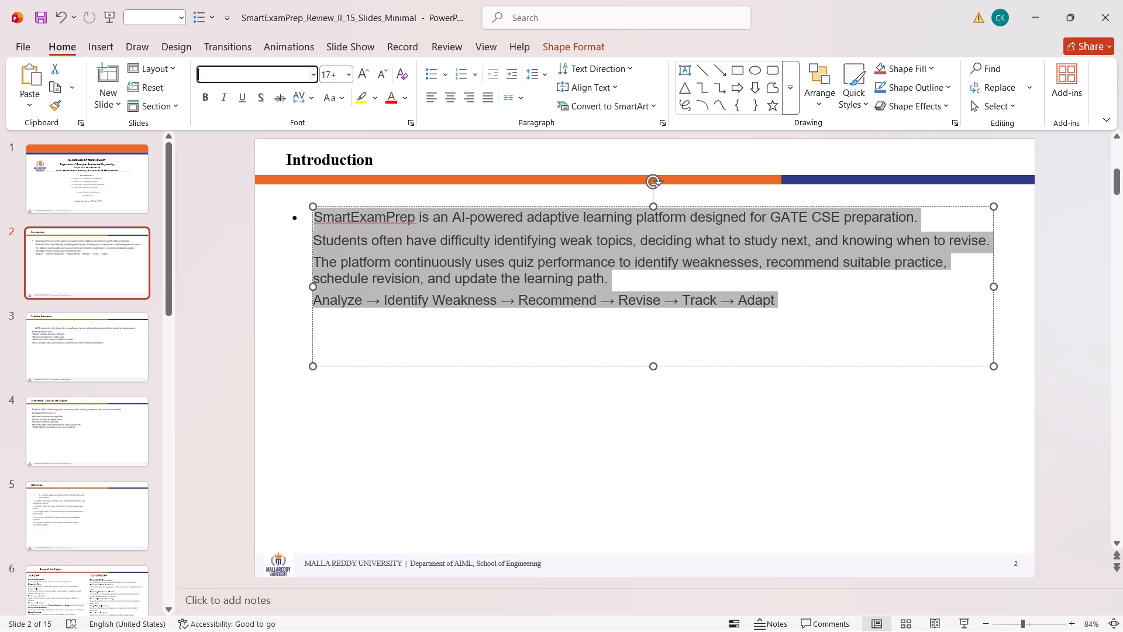
text(ti)
key(Return)
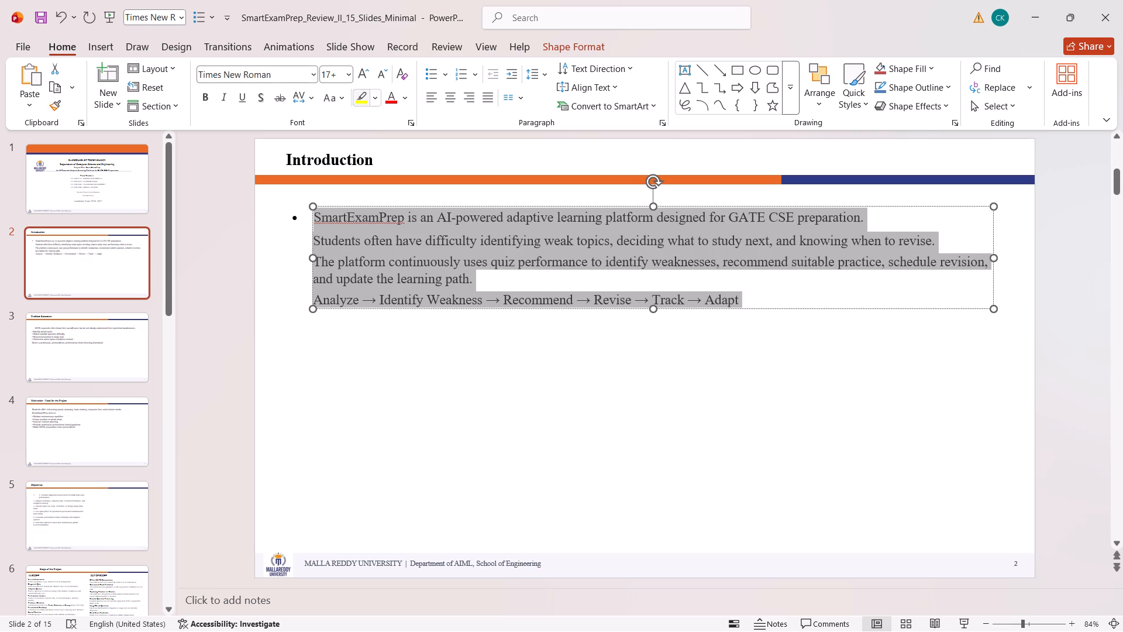
click(342, 74)
key(BackSpace)
text(15)
key(Return)
click(187, 300)
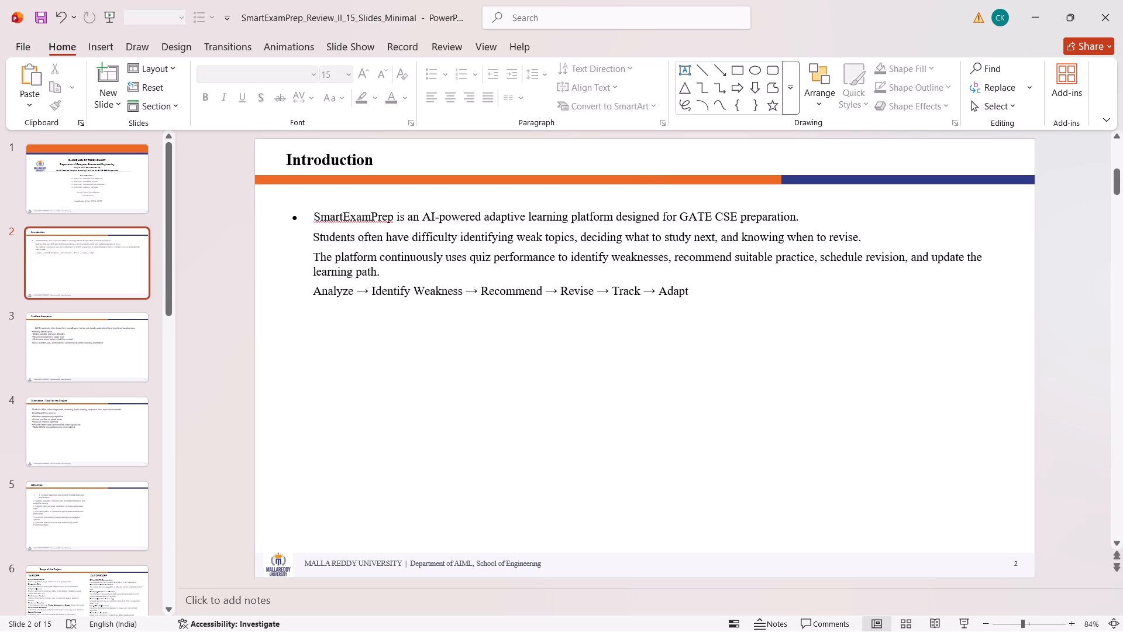
Set all of slide 3's Problem Statement body text to Times New Roman, size 15.
click(95, 331)
click(352, 311)
key(ctrl+a)
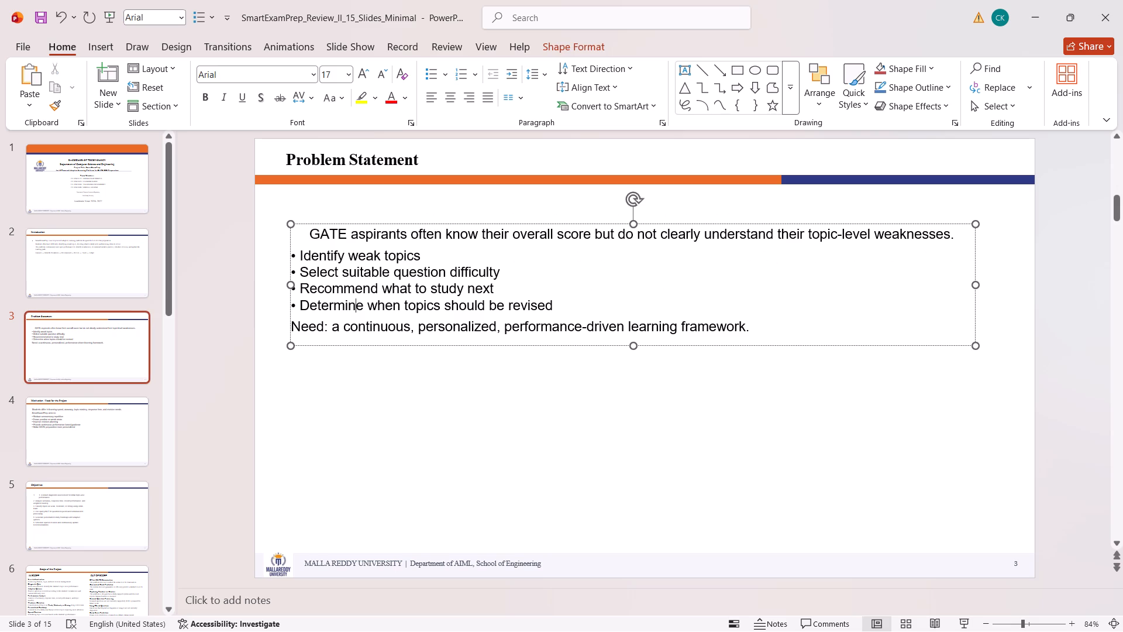
key(ctrl+a)
click(269, 82)
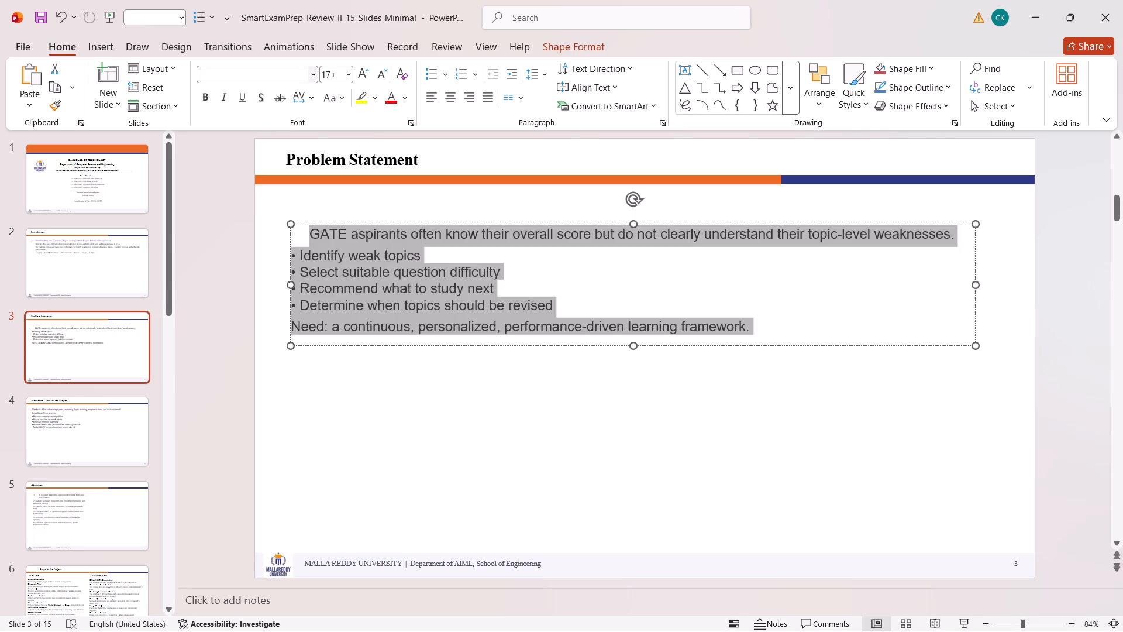
click(259, 76)
text(tim)
key(Return)
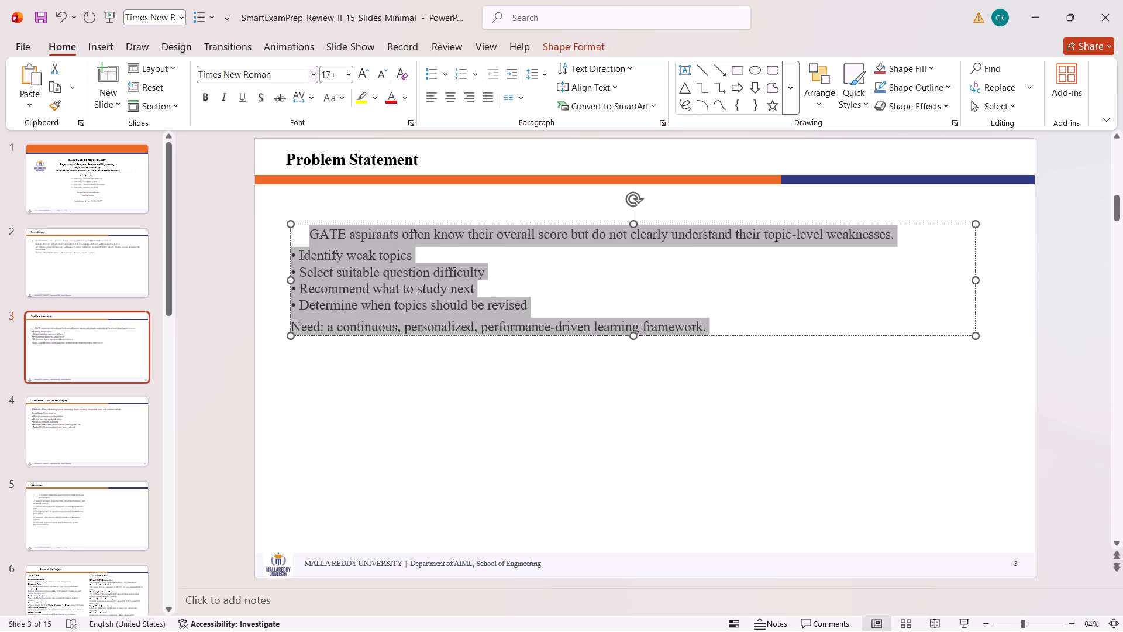
click(333, 75)
key(BackSpace)
text(15)
key(Return)
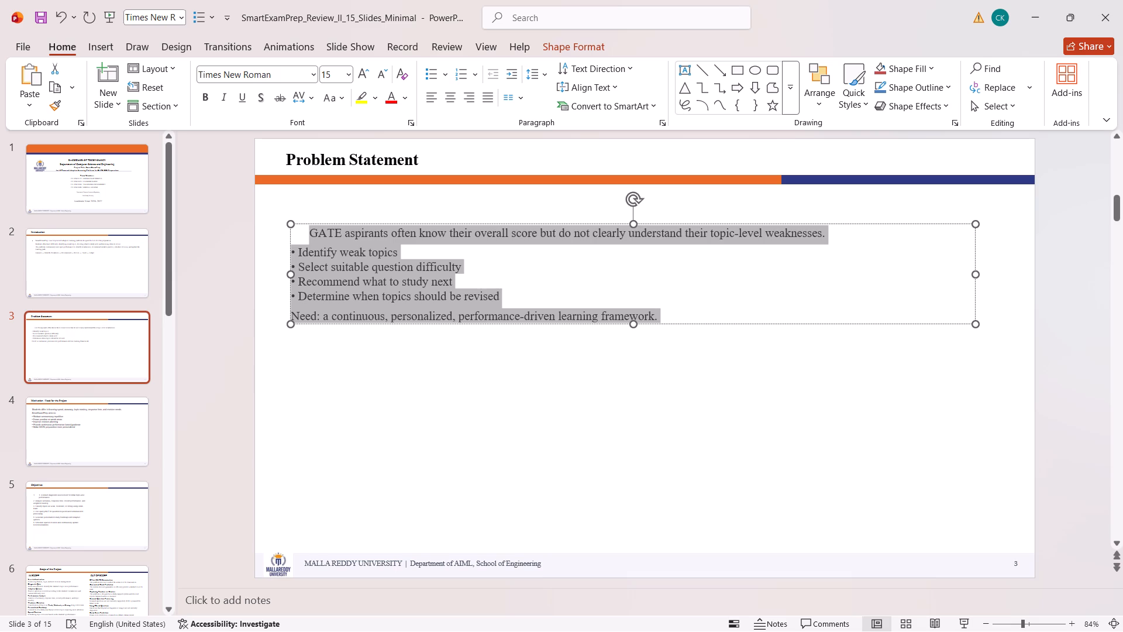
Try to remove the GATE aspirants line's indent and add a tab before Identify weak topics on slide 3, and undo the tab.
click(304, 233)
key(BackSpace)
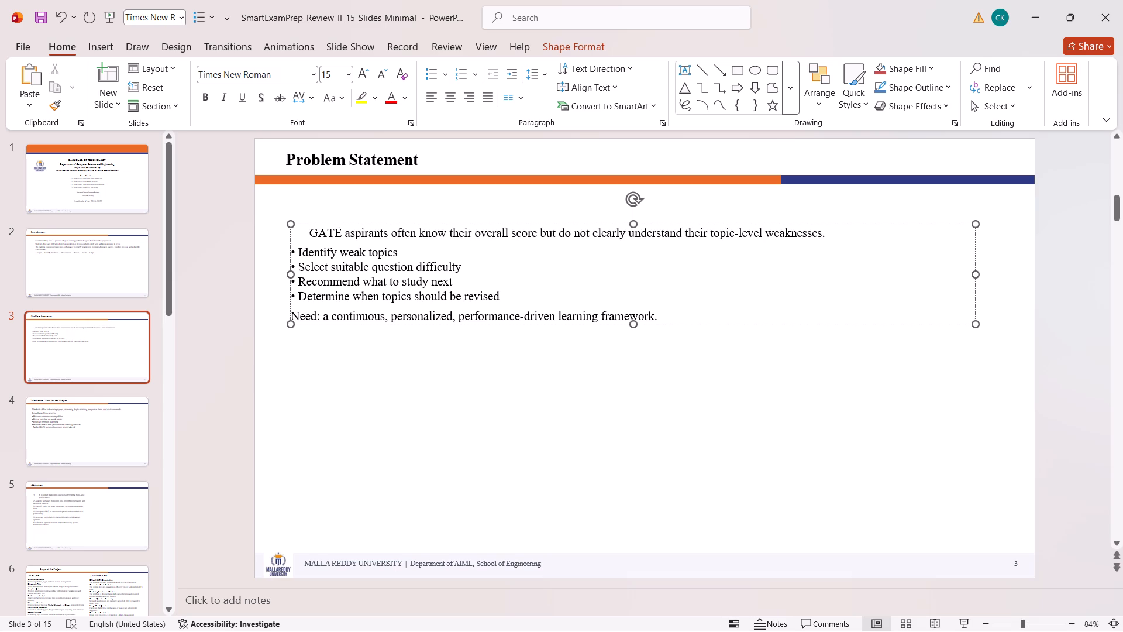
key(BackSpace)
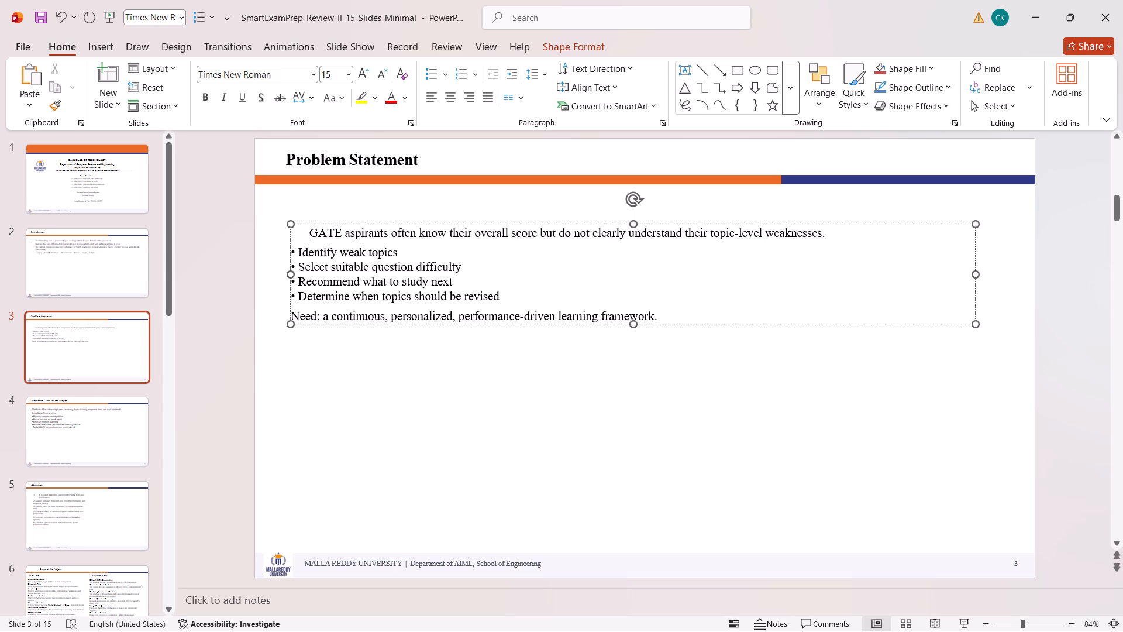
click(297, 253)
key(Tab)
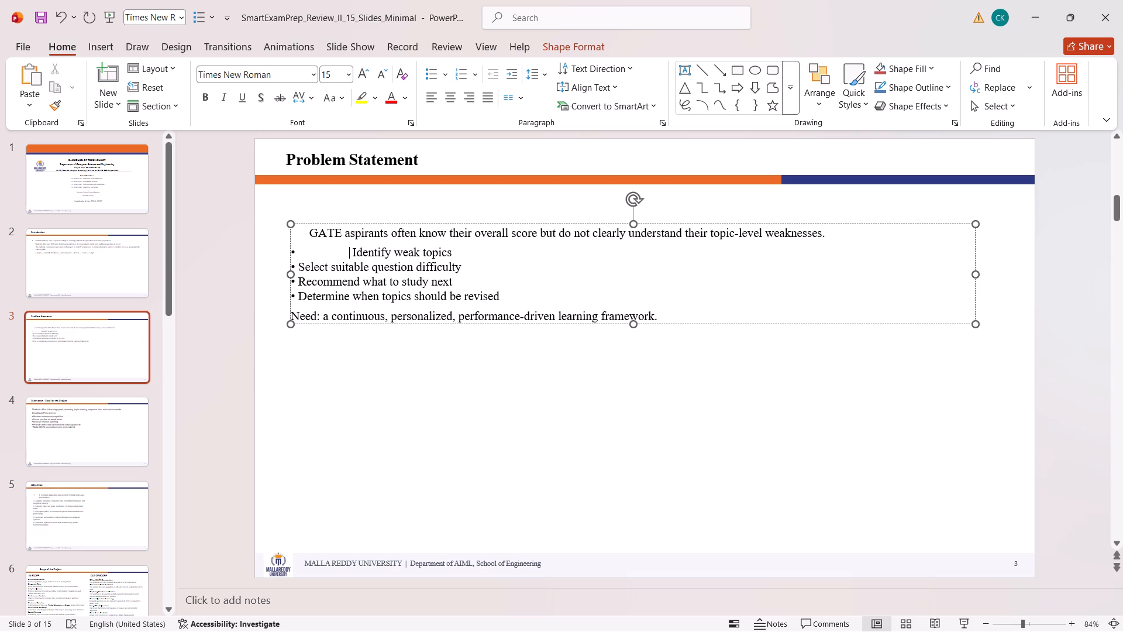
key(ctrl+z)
Apply a filled round bullet to the GATE aspirants line on slide 3.
click(307, 232)
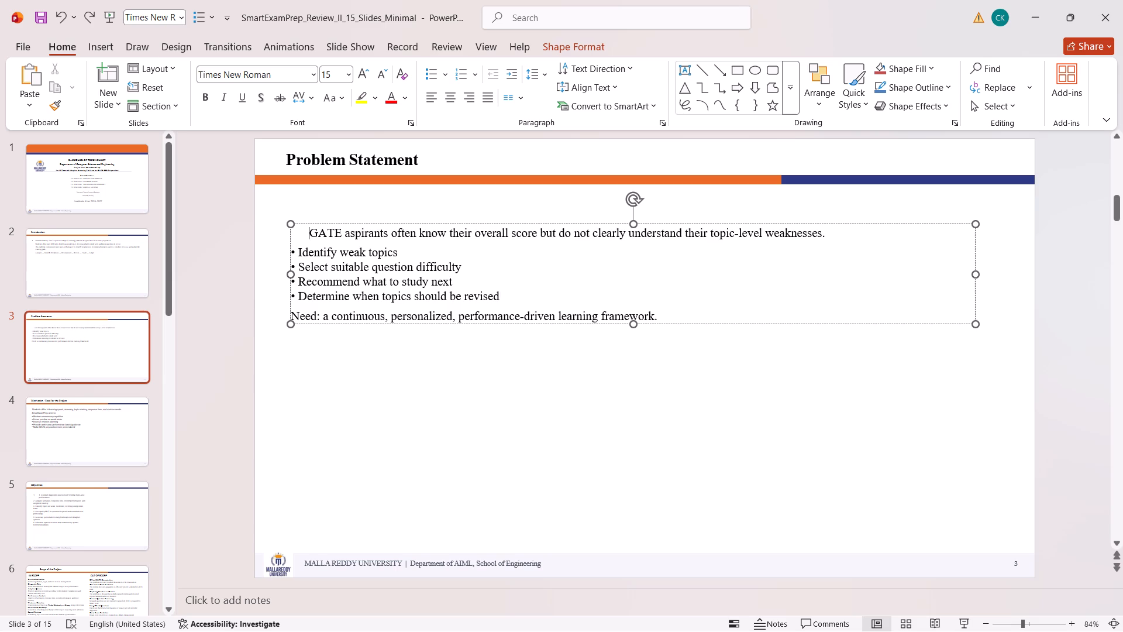
click(446, 68)
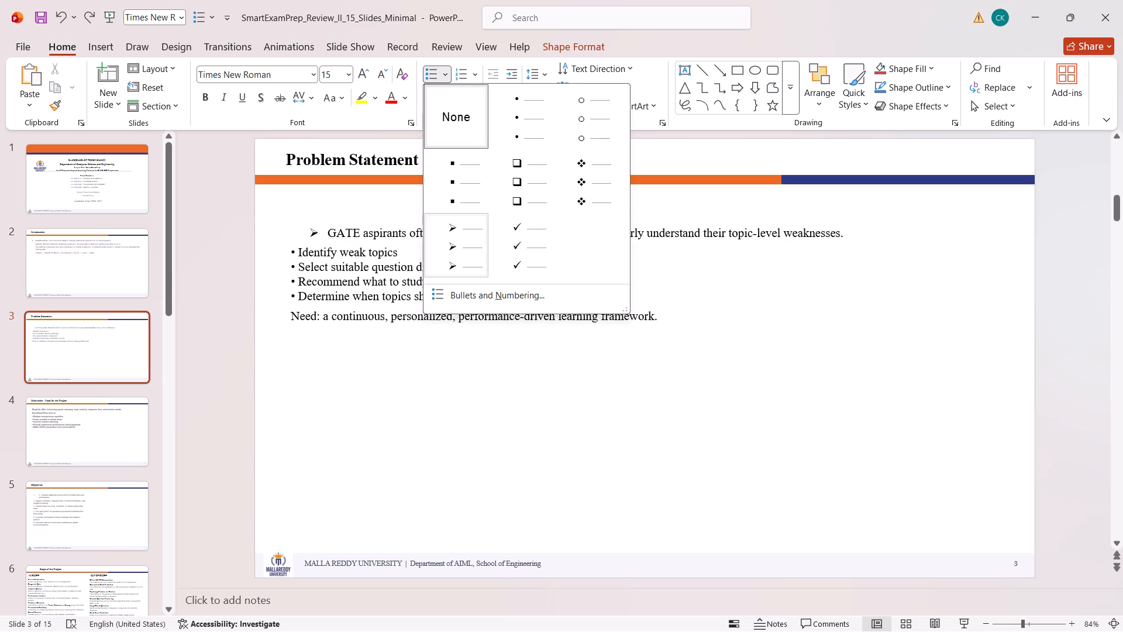
click(516, 105)
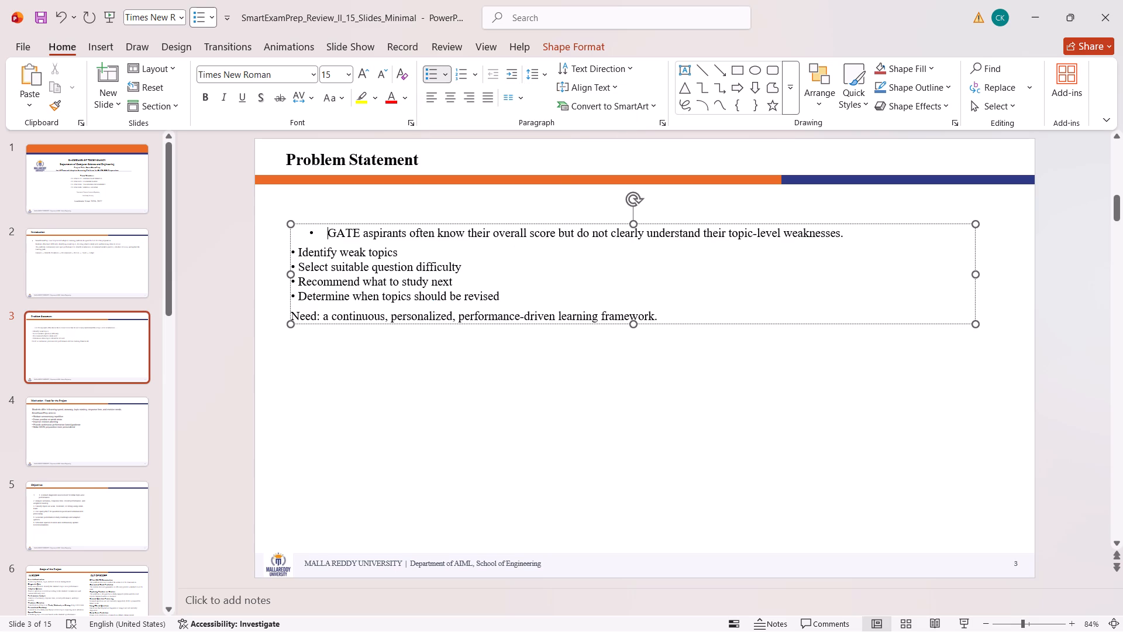
Delete the manually entered bullet characters from the four lines Identify weak topics through Determine when topics should be revised.
click(296, 252)
key(BackSpace)
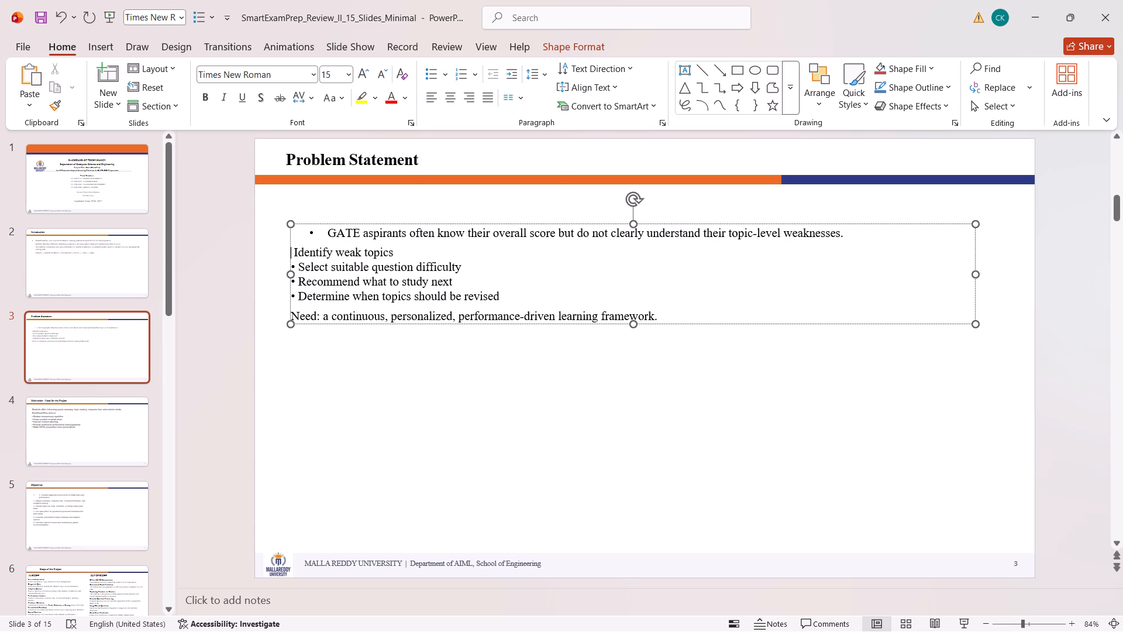
key(Down)
key(Right)
key(BackSpace)
key(Down)
key(BackSpace)
key(Right)
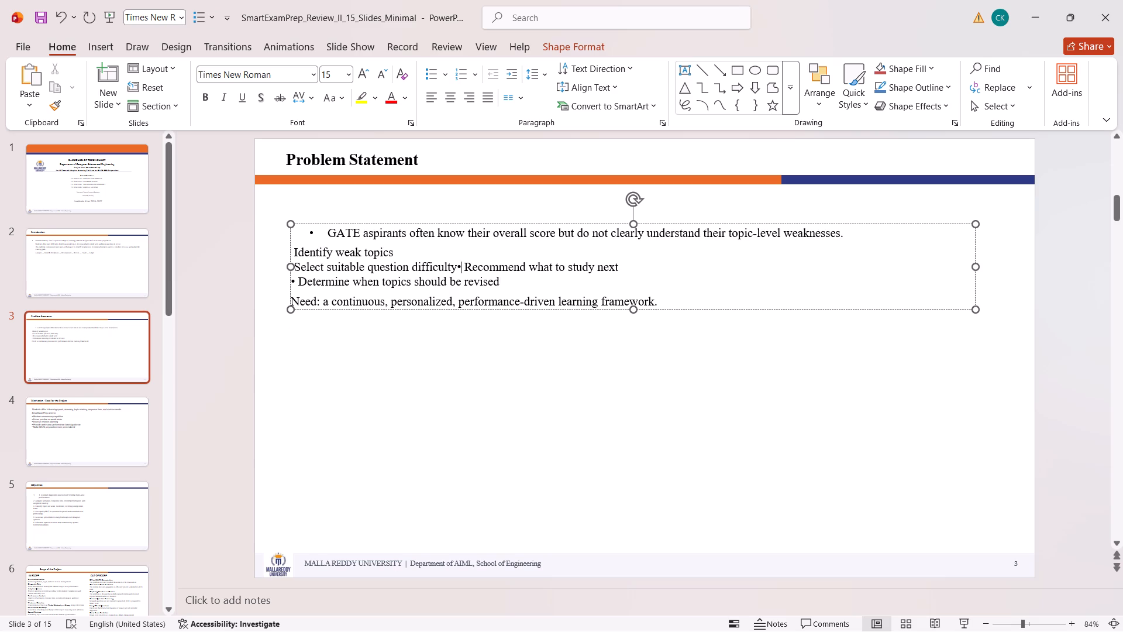
key(ctrl+z)
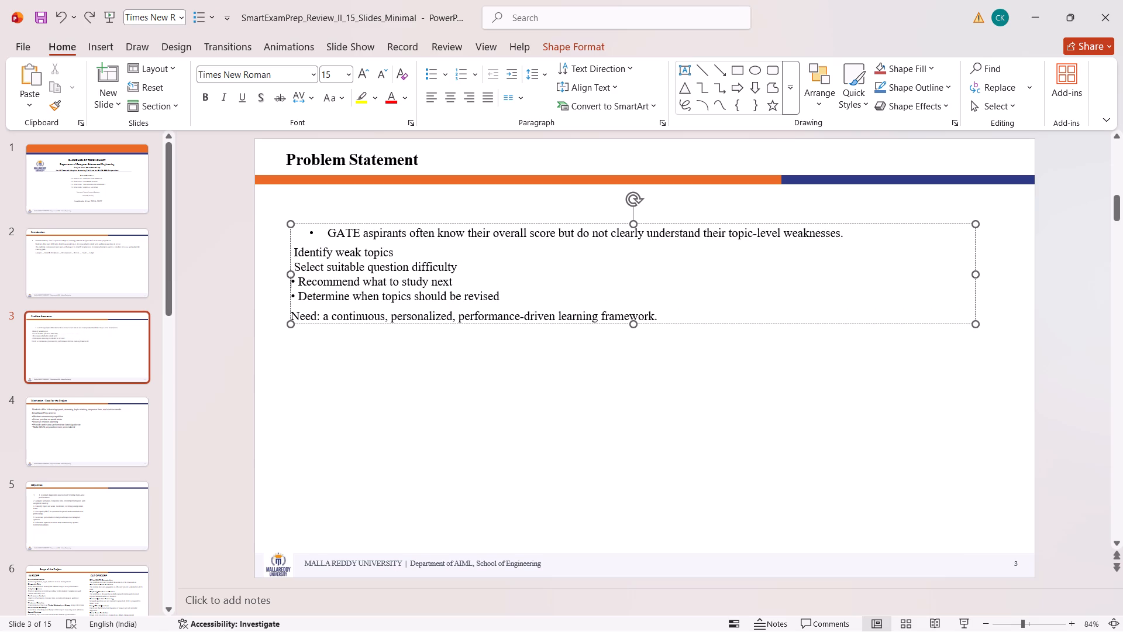
key(Right)
key(BackSpace)
key(Down)
key(Right)
key(BackSpace)
key(Down)
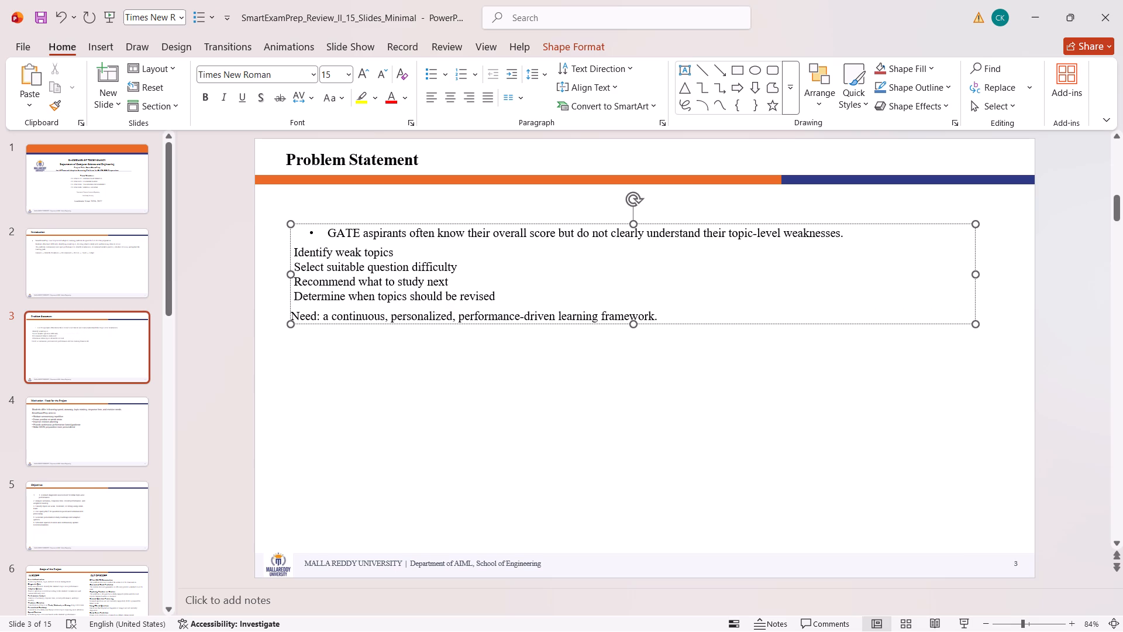
Apply filled round bullets to all of slide 3's Problem Statement body text.
key(ctrl+a)
drag(446, 73, 523, 103)
click(523, 103)
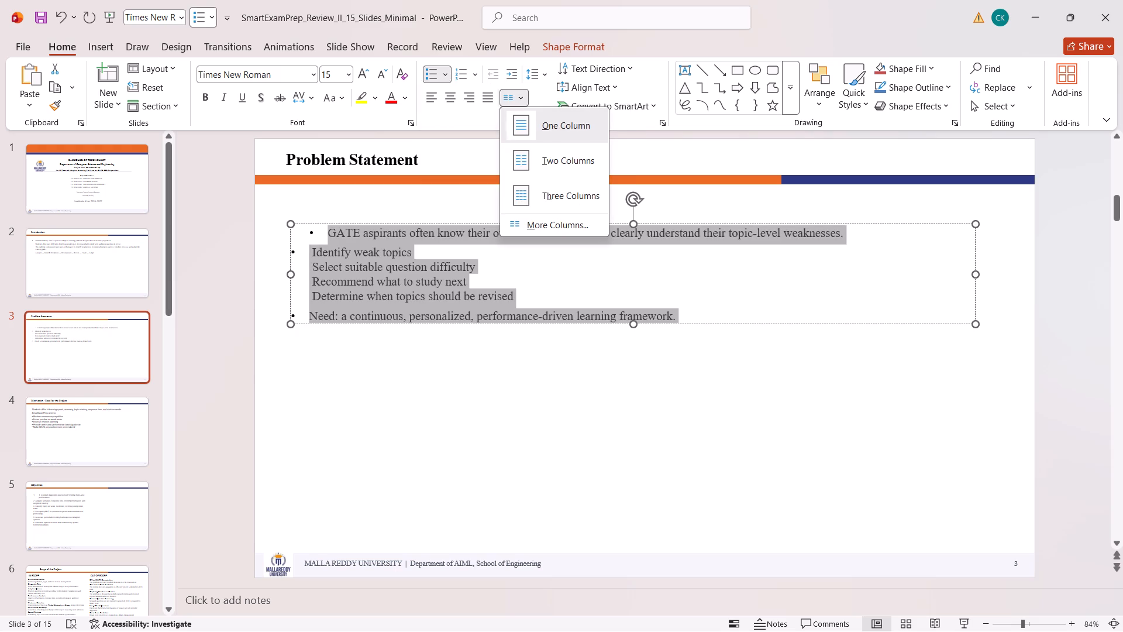
Remove the bullet and the extra first-line indent from the GATE aspirants line on slide 3.
click(330, 231)
click(323, 231)
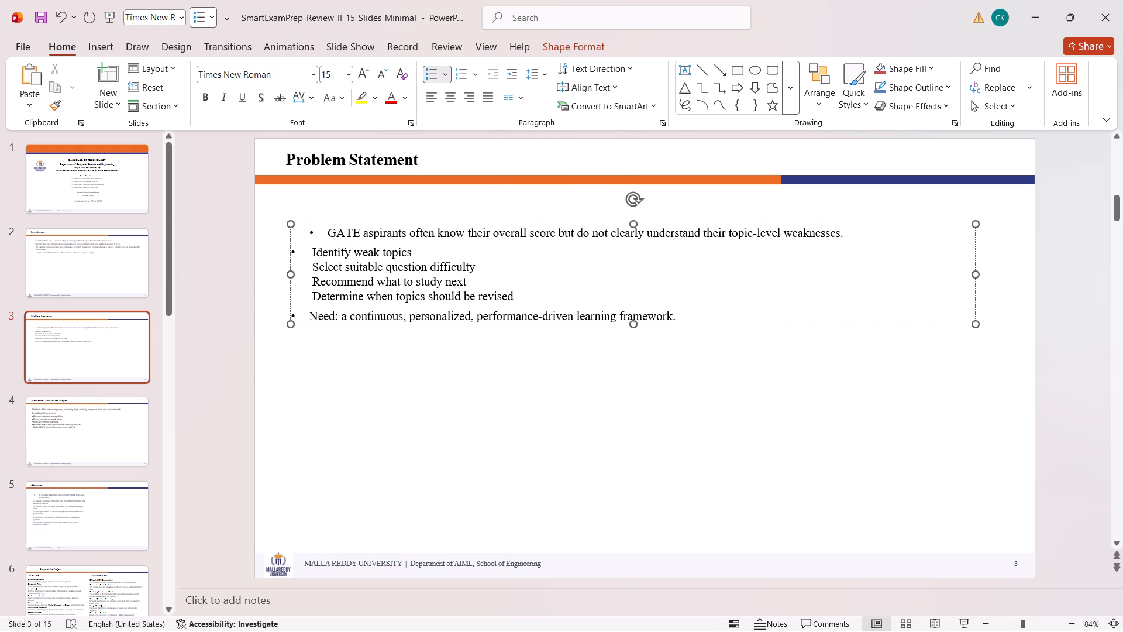
key(BackSpace)
key(BackSpace)
key(BackSpace)
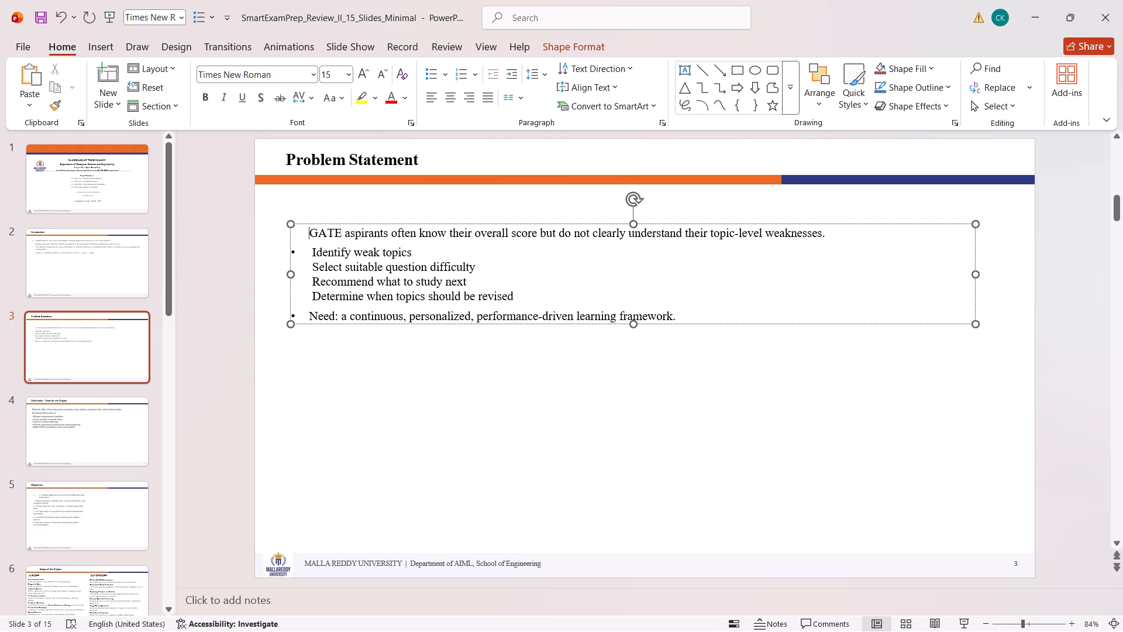
key(Return)
key(BackSpace)
Cut all of slide 3's Problem Statement body text and delete its emptied text box.
key(ctrl+a)
key(ctrl+c)
key(ctrl+x)
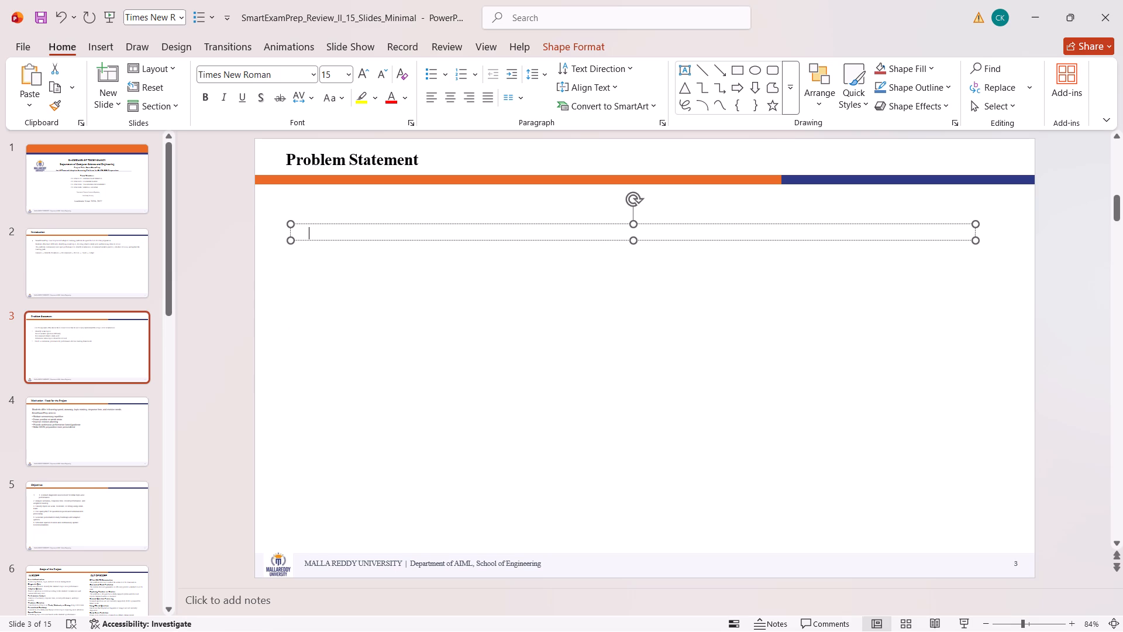
click(495, 226)
key(Delete)
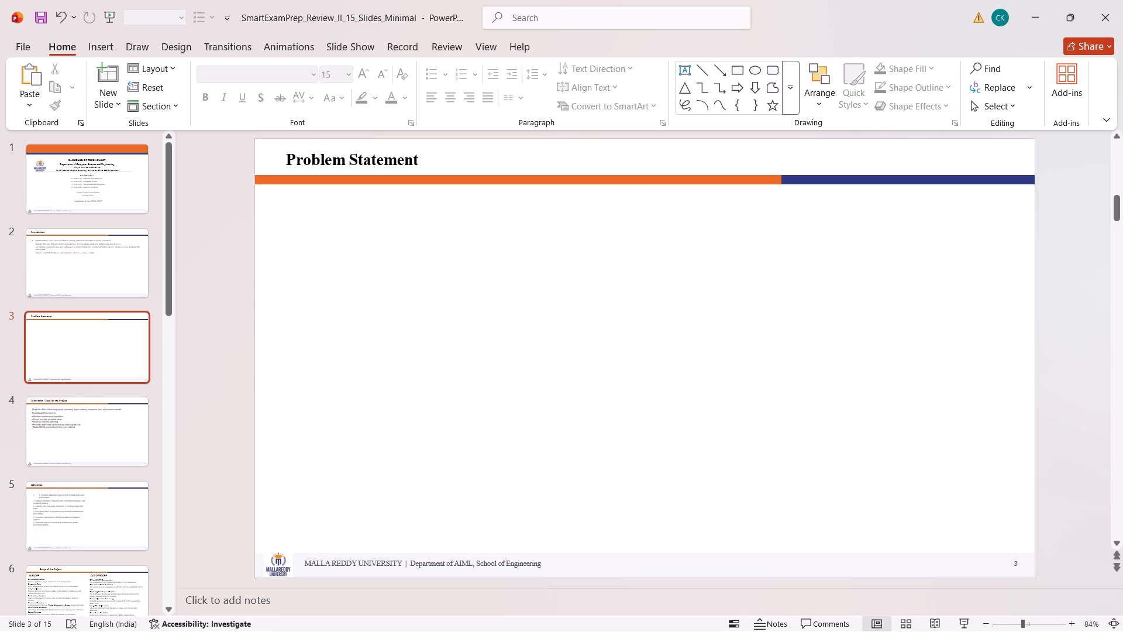
Draw a wide new text box below the Problem Statement heading and paste the cut body text into it.
click(103, 50)
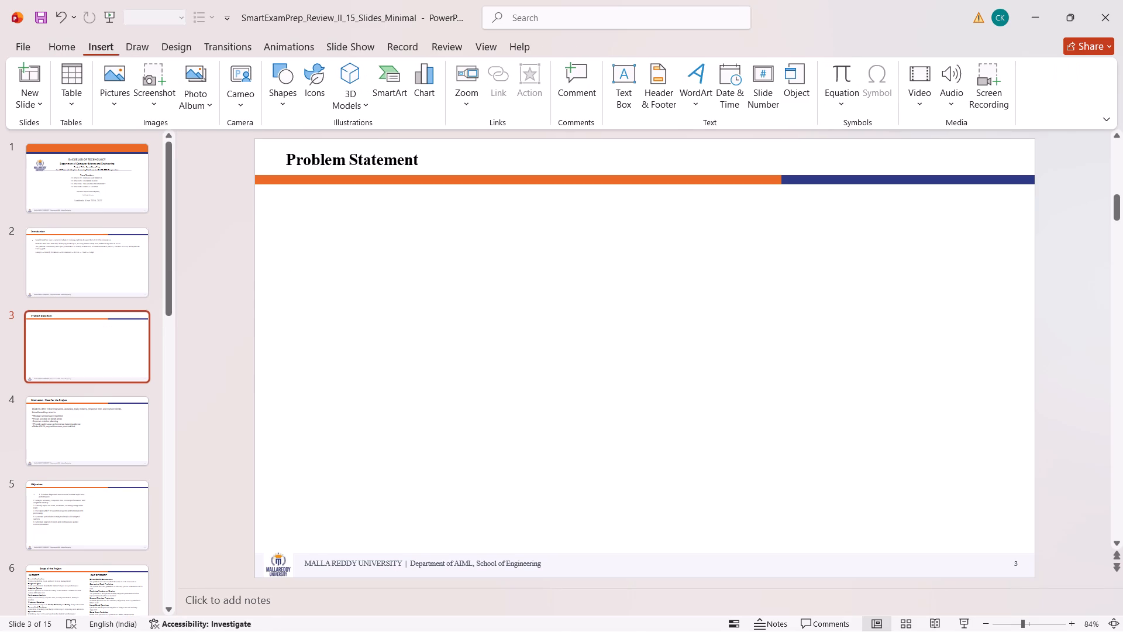
click(631, 60)
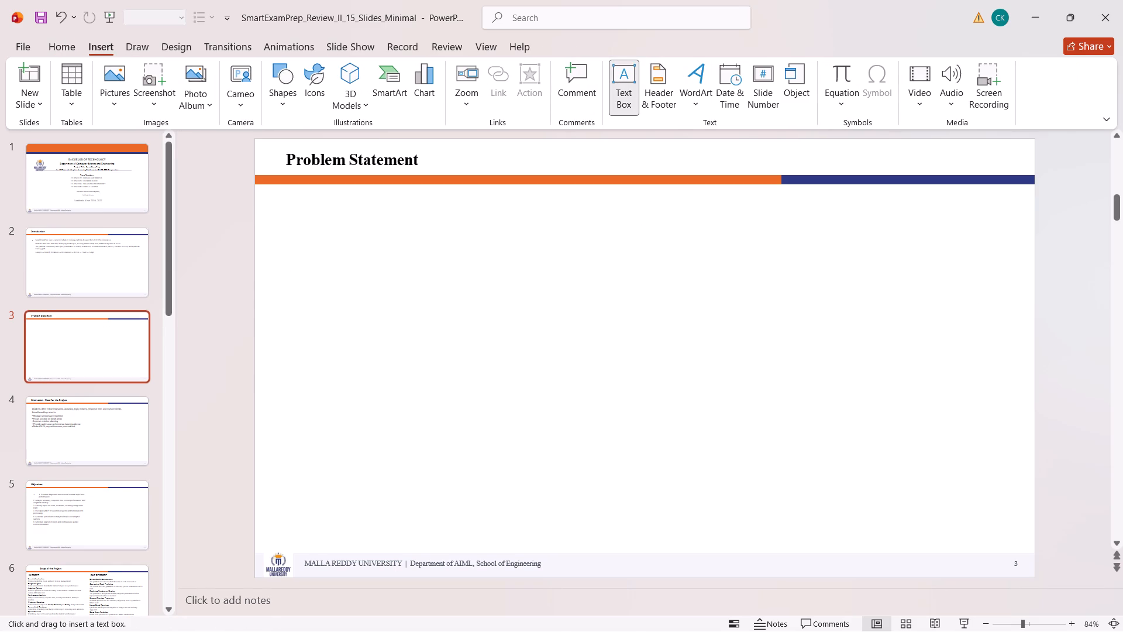
drag(291, 224, 867, 332)
key(ctrl+v)
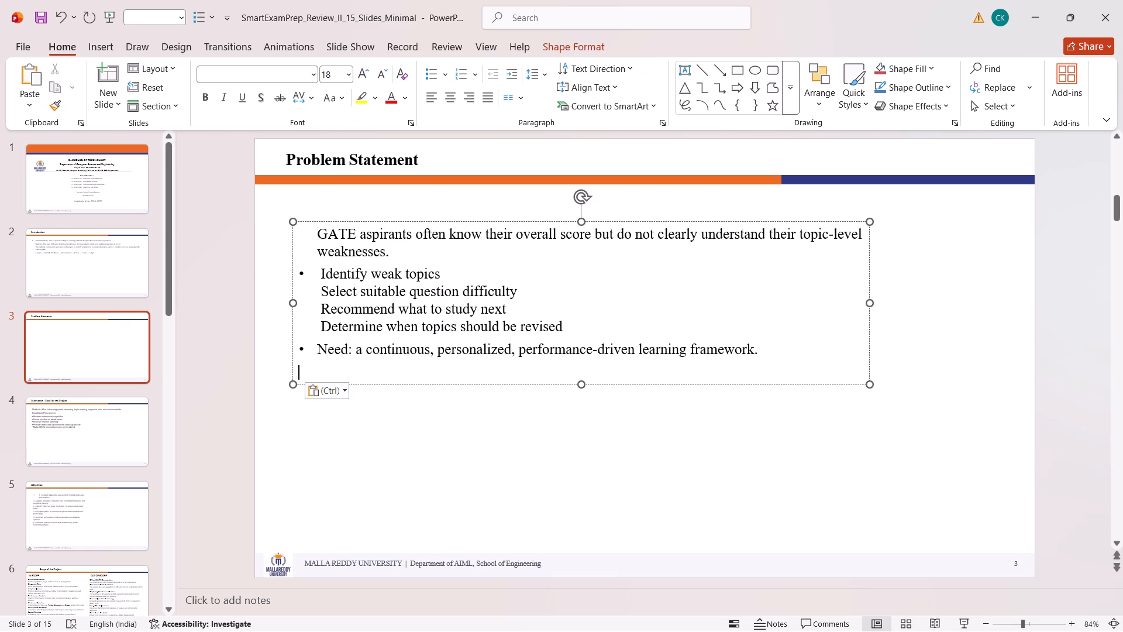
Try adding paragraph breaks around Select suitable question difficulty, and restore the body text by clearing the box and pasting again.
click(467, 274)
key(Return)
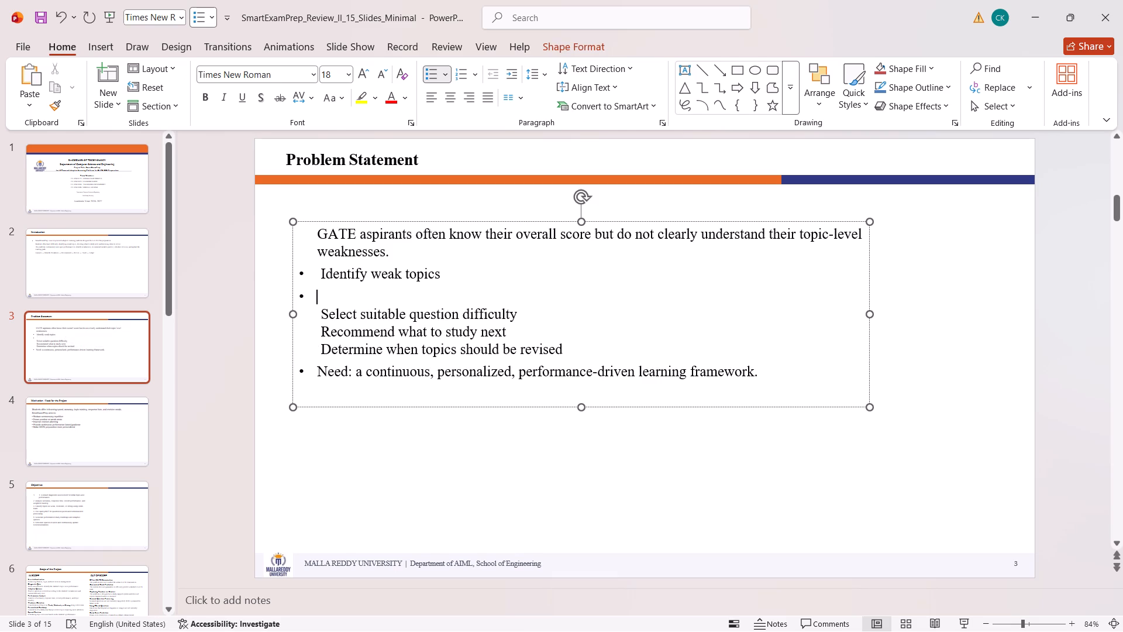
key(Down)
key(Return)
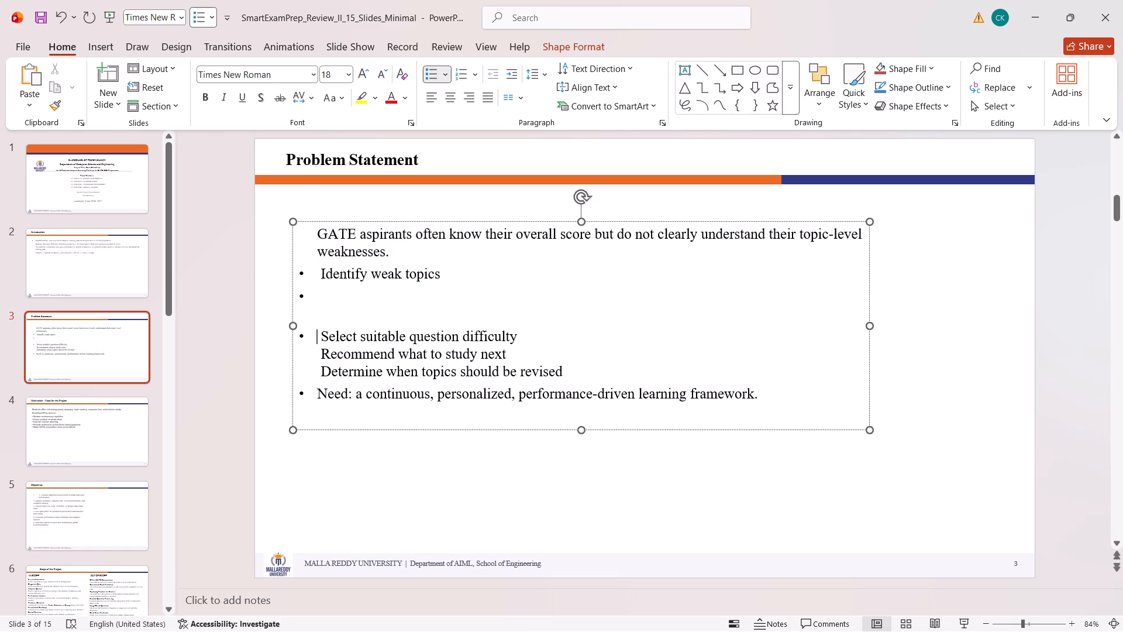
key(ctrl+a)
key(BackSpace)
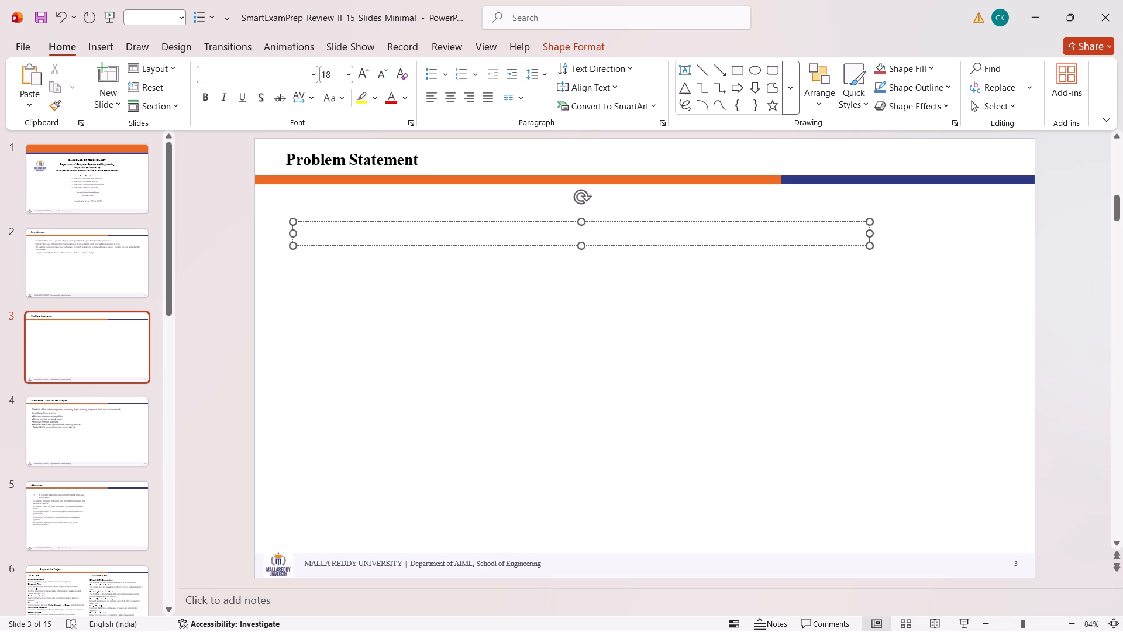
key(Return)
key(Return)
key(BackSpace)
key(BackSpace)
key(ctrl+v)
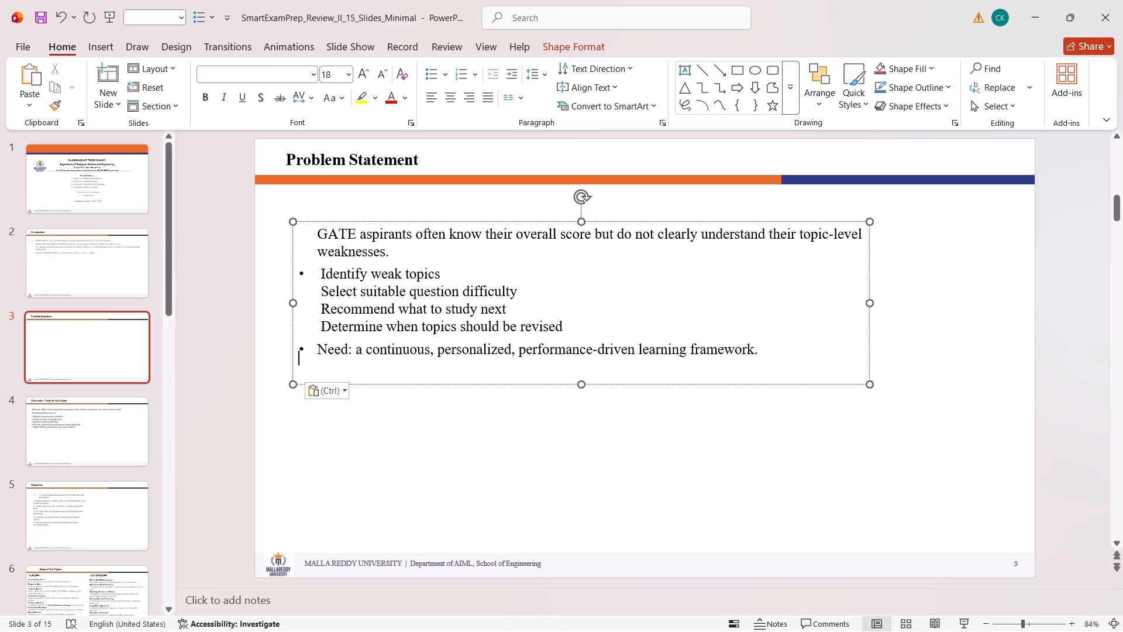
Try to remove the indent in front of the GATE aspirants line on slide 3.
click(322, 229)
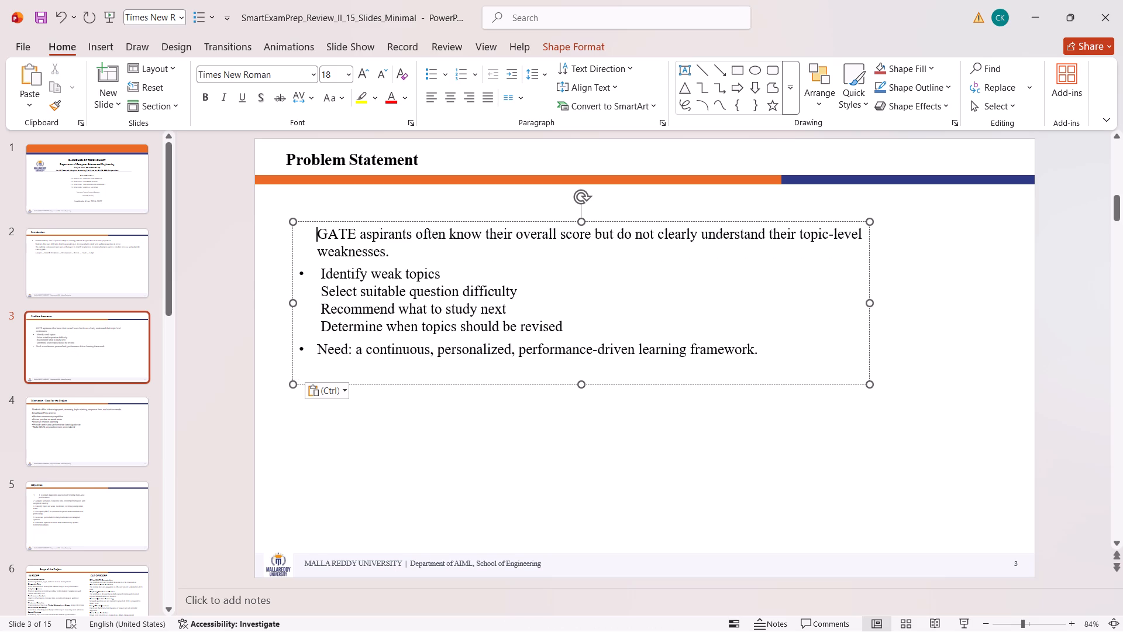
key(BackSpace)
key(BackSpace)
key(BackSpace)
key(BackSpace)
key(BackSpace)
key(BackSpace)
Remove the bullets from the Identify weak topics block and the Need line on slide 3.
click(318, 280)
key(BackSpace)
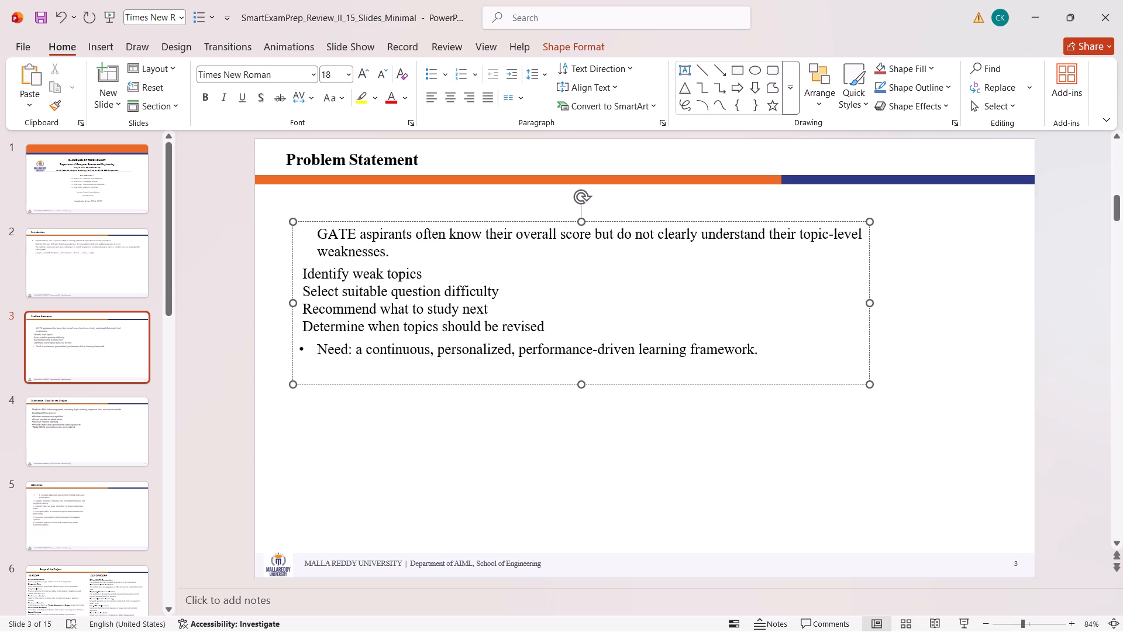
key(Down)
key(Down)
key(Down)
key(Down)
key(BackSpace)
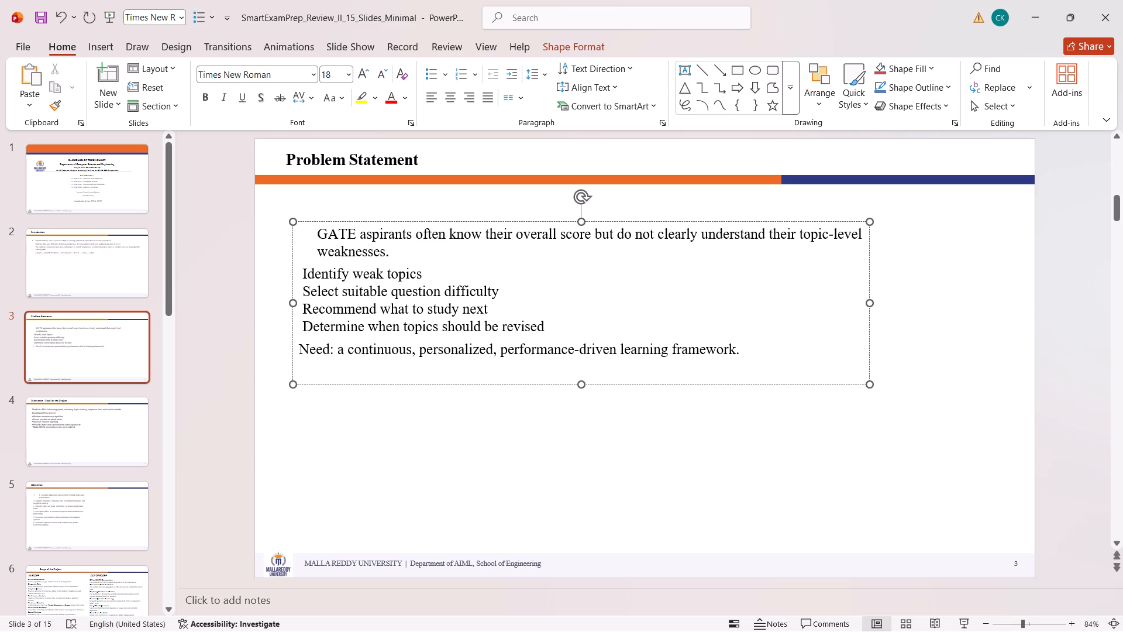
Turn Determine when topics should be revised into its own paragraph on slide 3.
key(Up)
key(BackSpace)
key(Return)
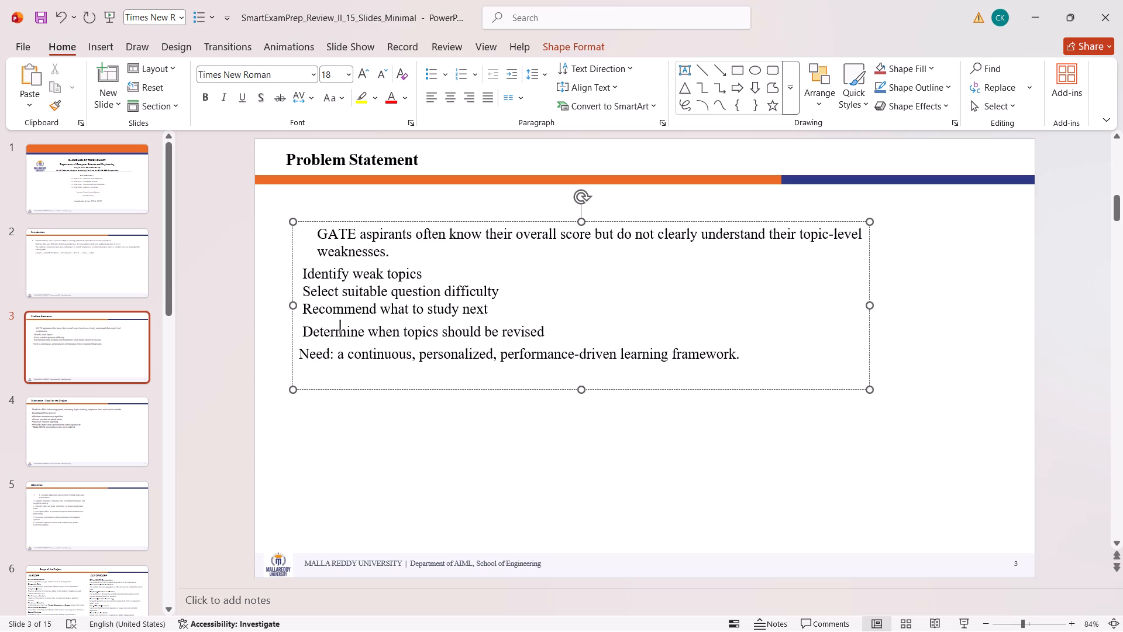
Format all of the Motivation / Need for the Project body text on slide 4 as Times New Roman, size 15.
click(70, 425)
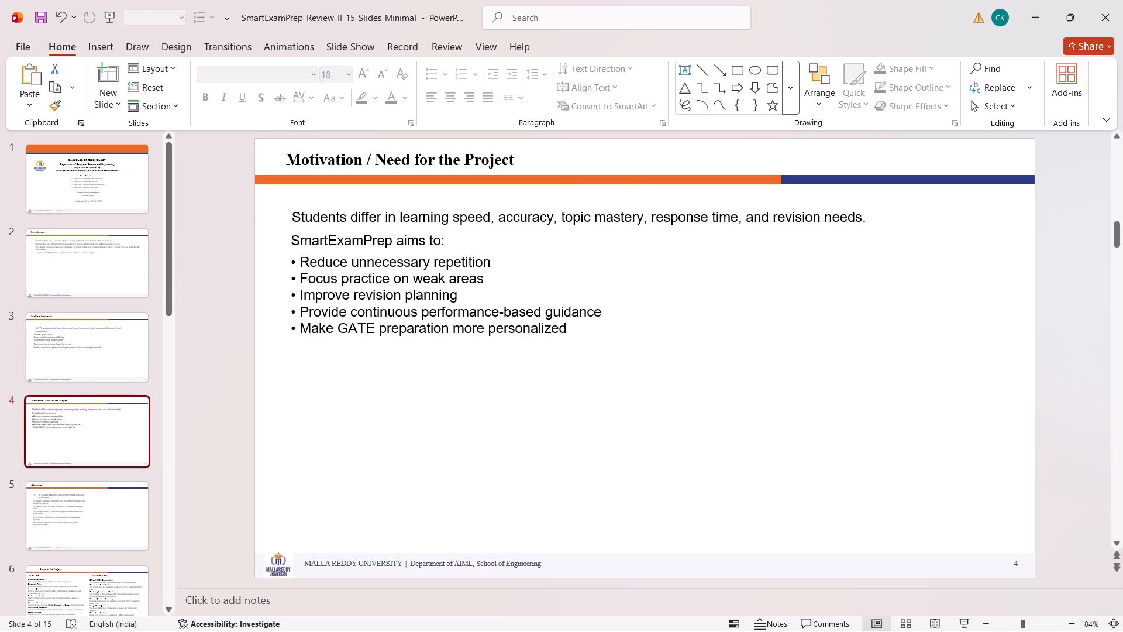
click(390, 312)
key(ctrl+a)
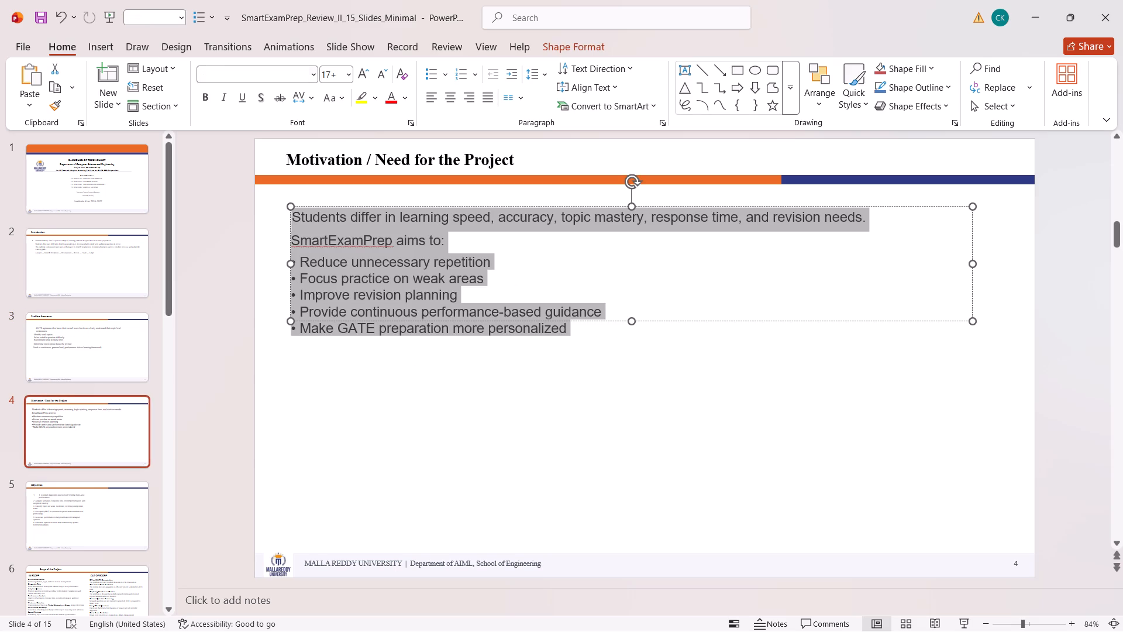
click(257, 71)
text(time)
key(Return)
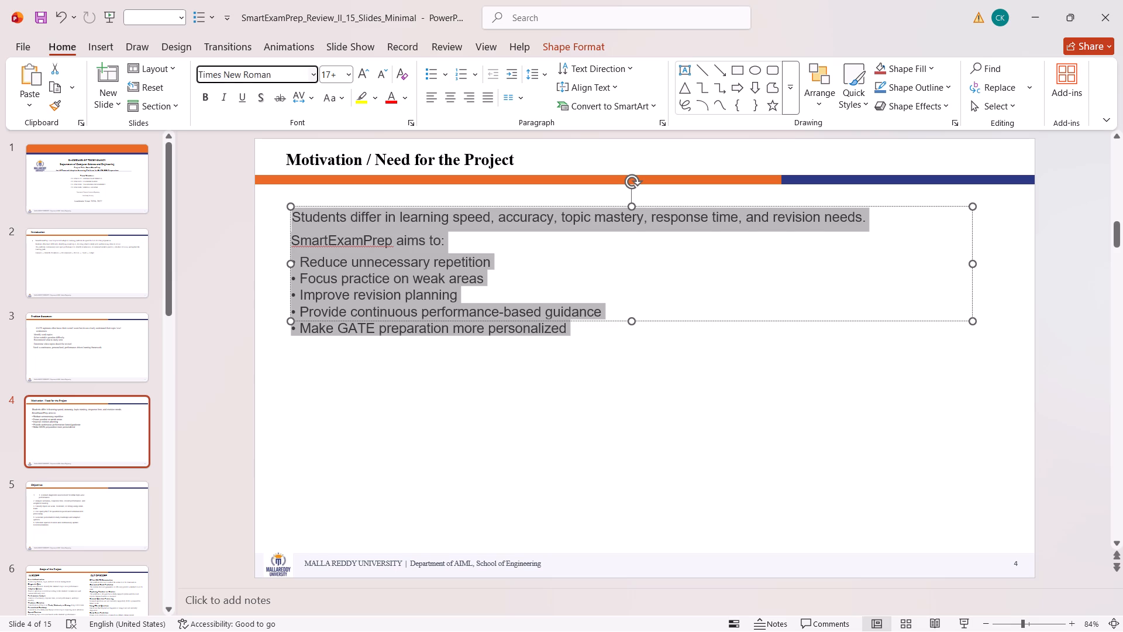
click(332, 72)
key(BackSpace)
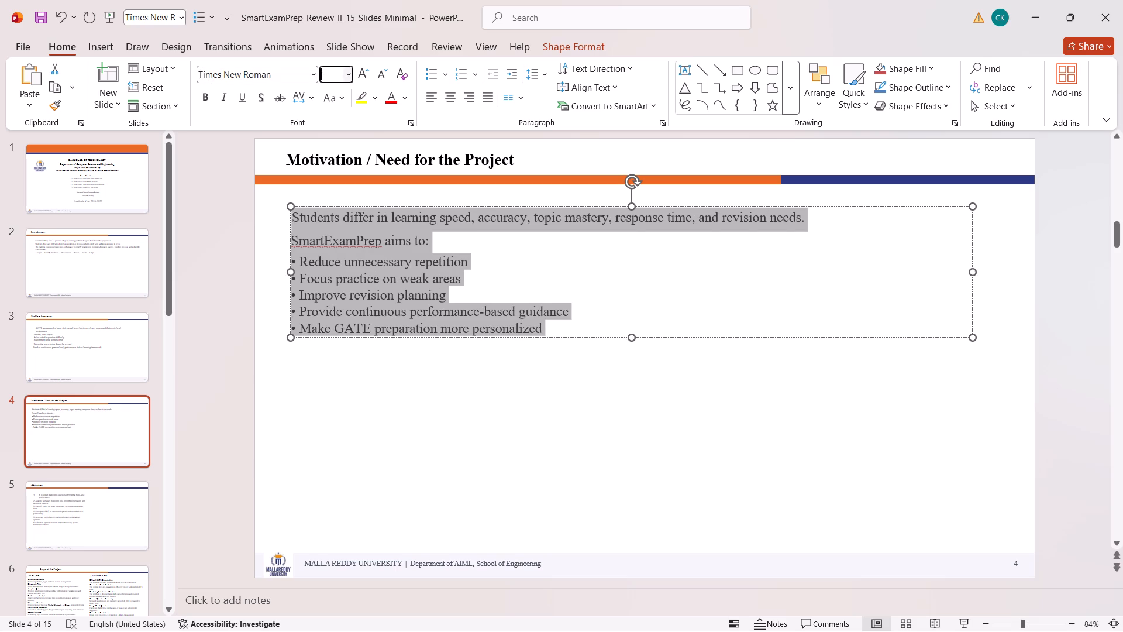
text(15)
key(Return)
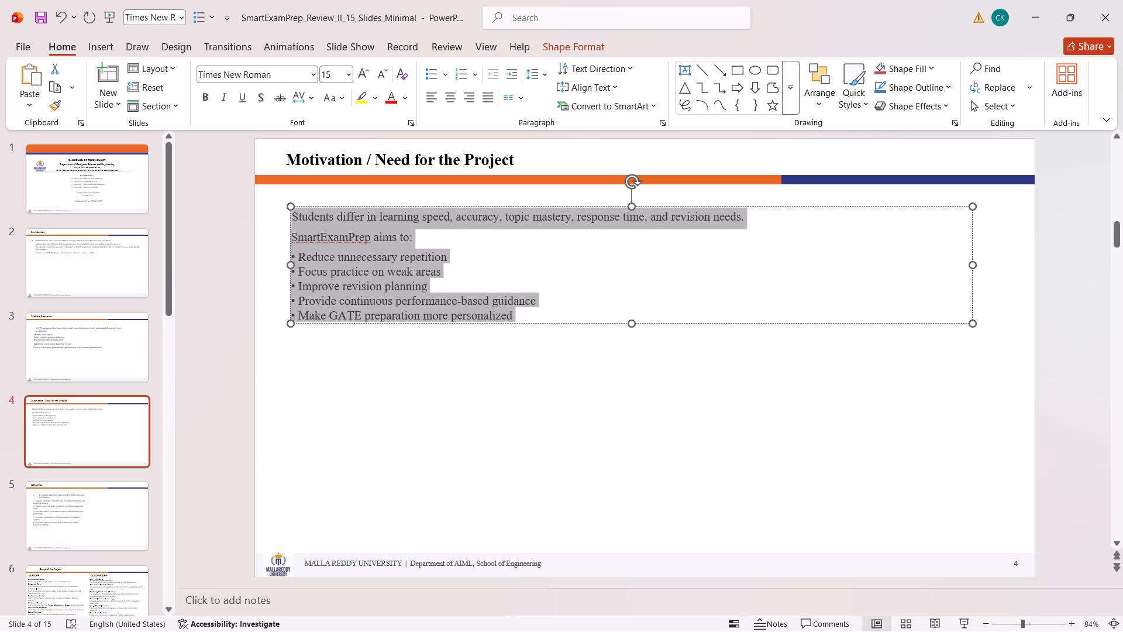
click(232, 300)
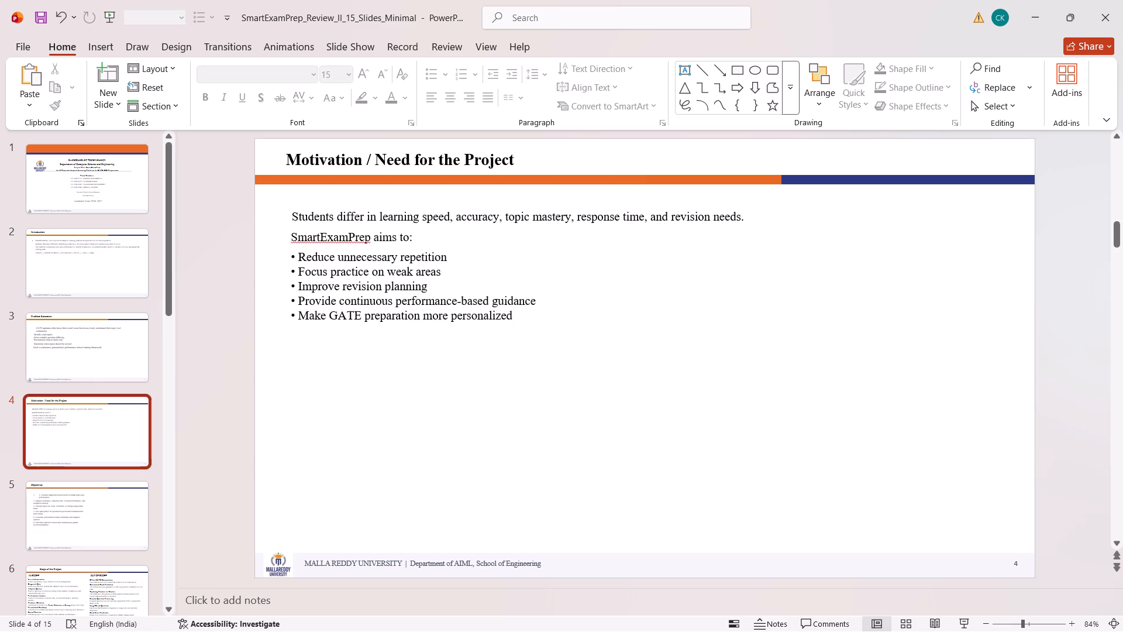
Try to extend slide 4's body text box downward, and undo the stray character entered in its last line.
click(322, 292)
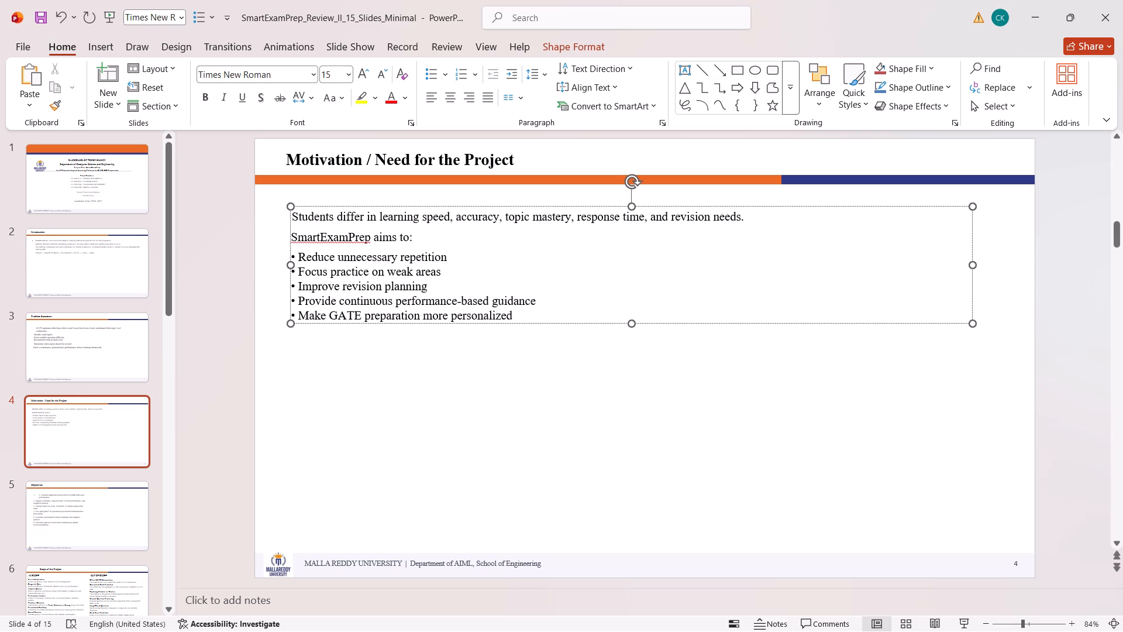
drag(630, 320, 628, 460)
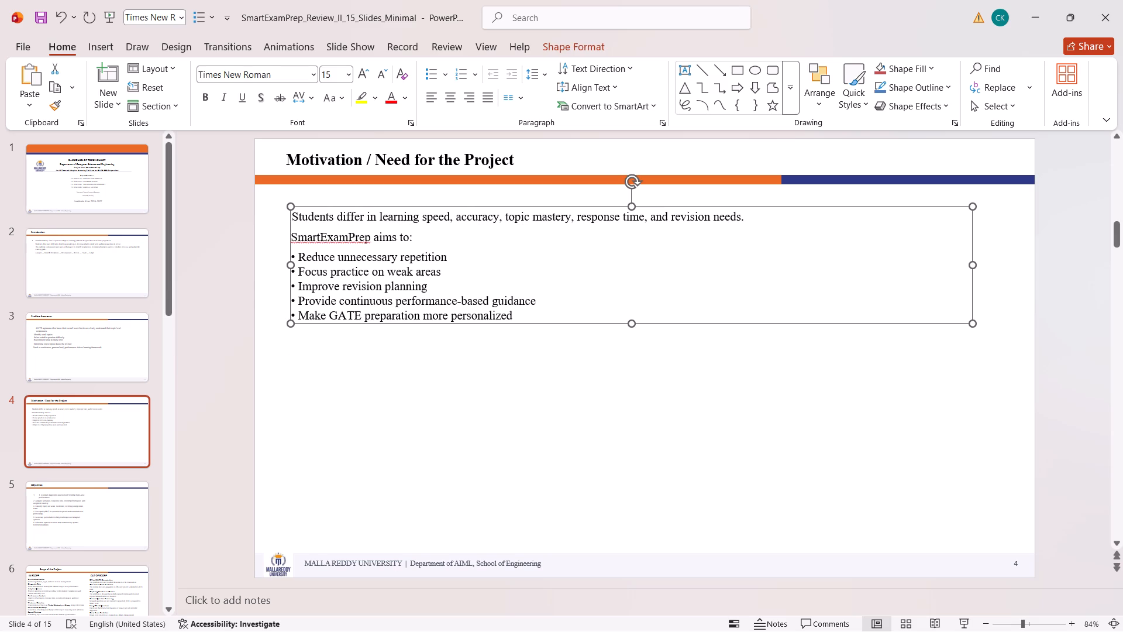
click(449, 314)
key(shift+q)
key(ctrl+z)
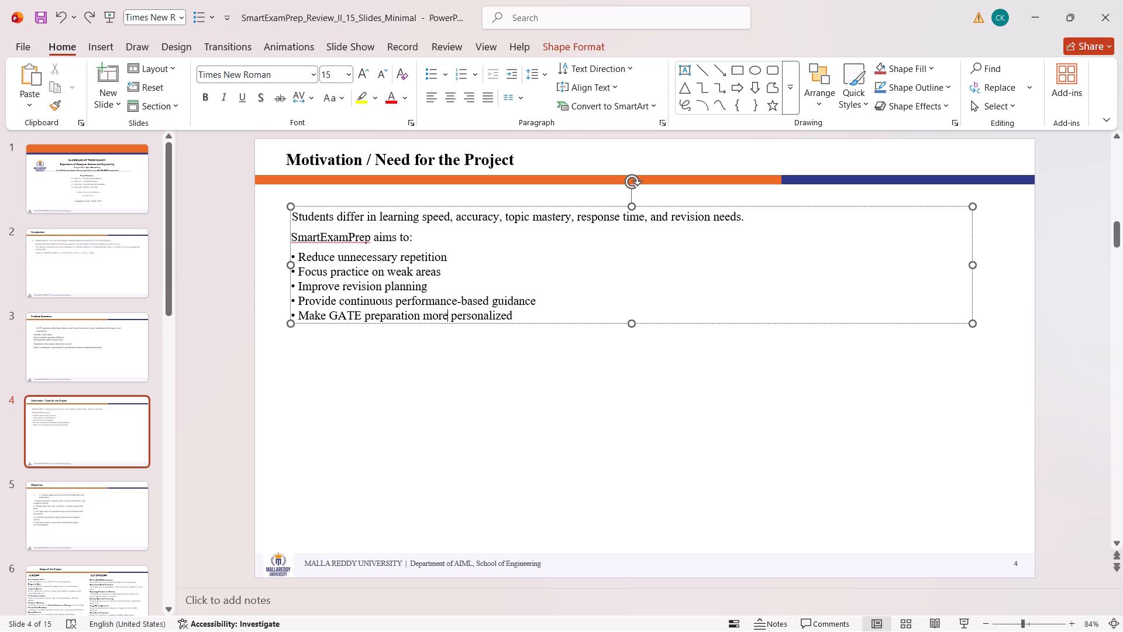
Format all of the Objectives body text on slide 5 as Times New Roman, size 15.
click(129, 490)
shift+click(410, 305)
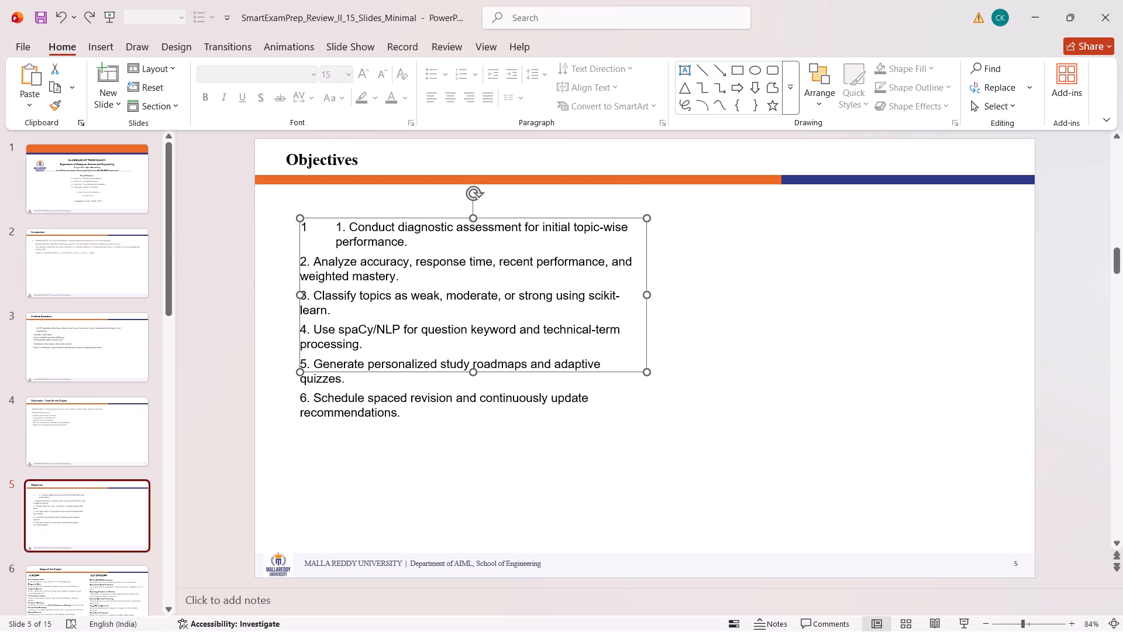
key(shift+a)
key(BackSpace)
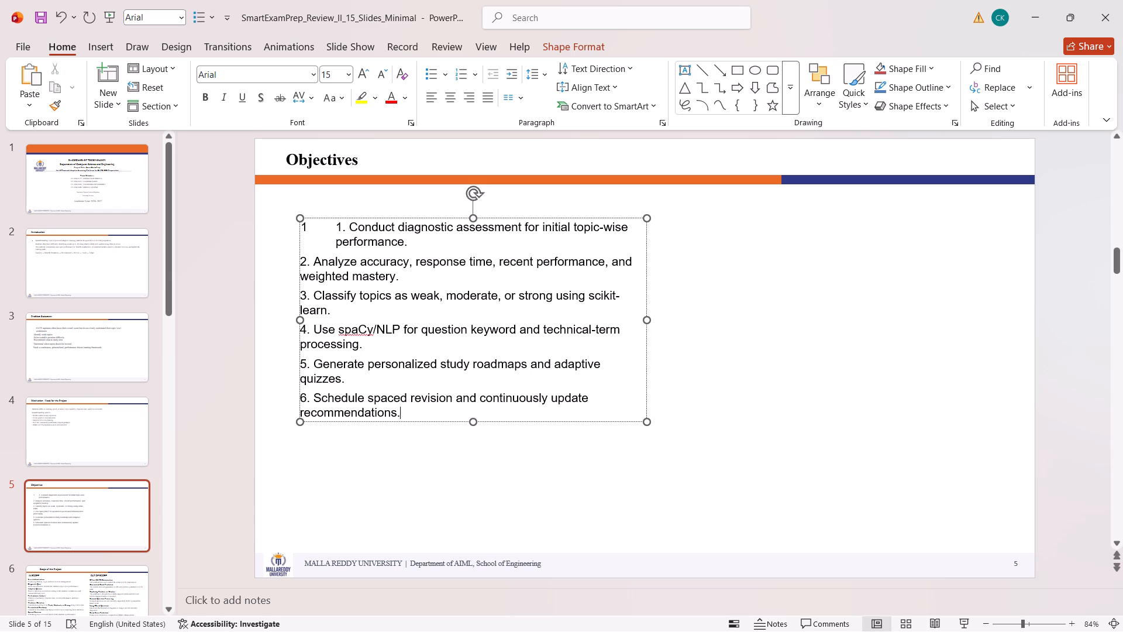
key(ctrl+a)
click(274, 80)
text(time)
key(Return)
click(334, 70)
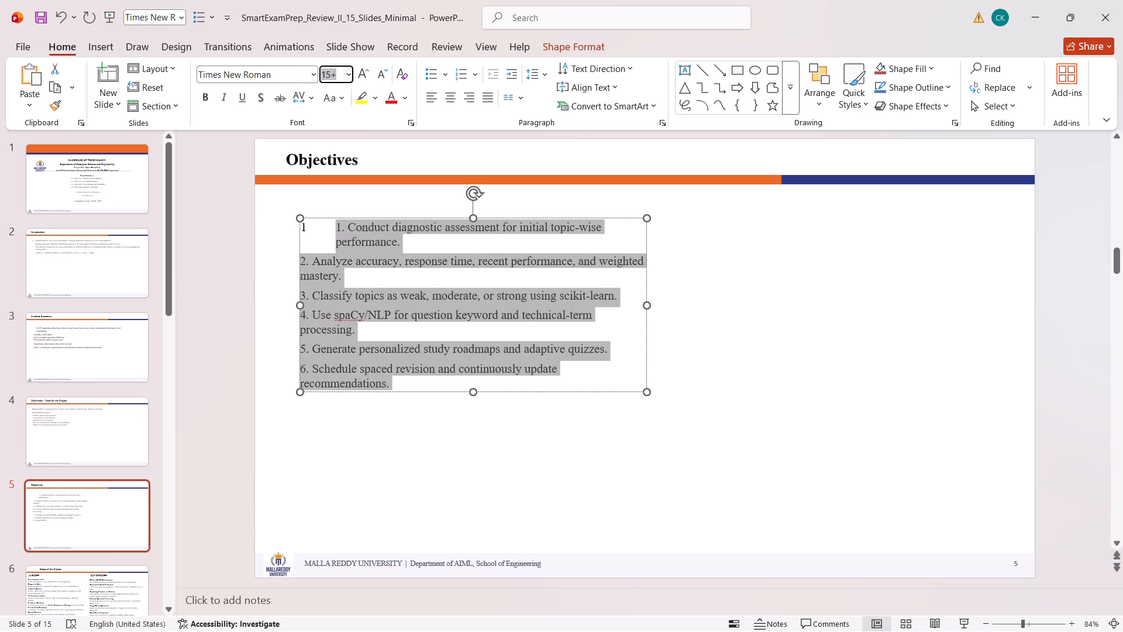
key(BackSpace)
key(equal)
key(BackSpace)
text(15)
key(Return)
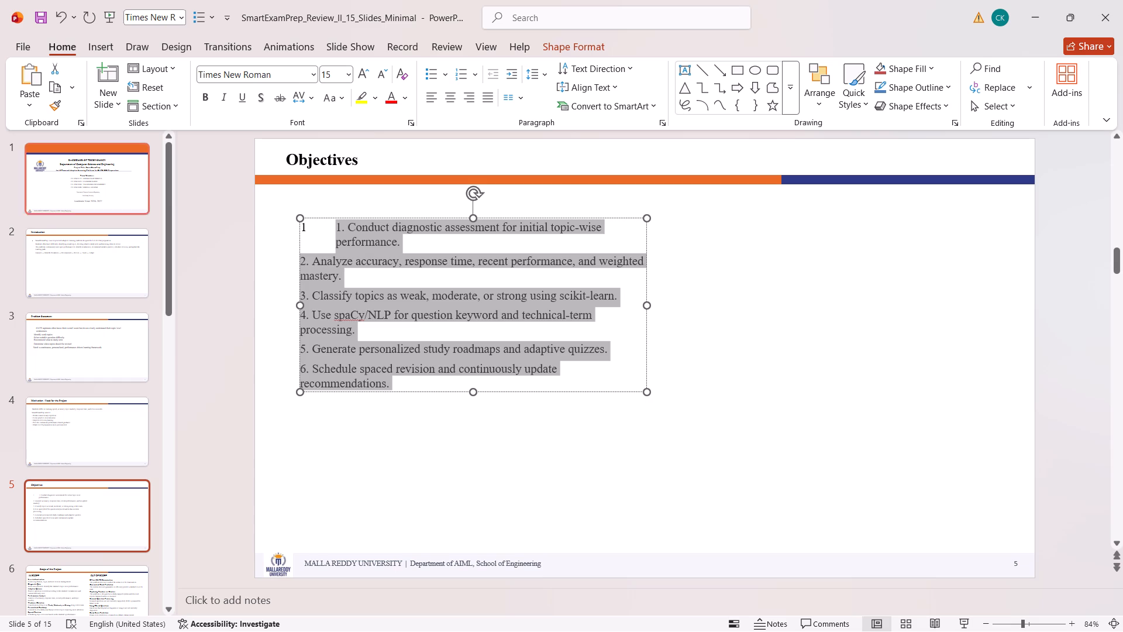
Format all of the Existing System / Current Approaches body text on slide 7 as Times New Roman, size 15.
key(Down)
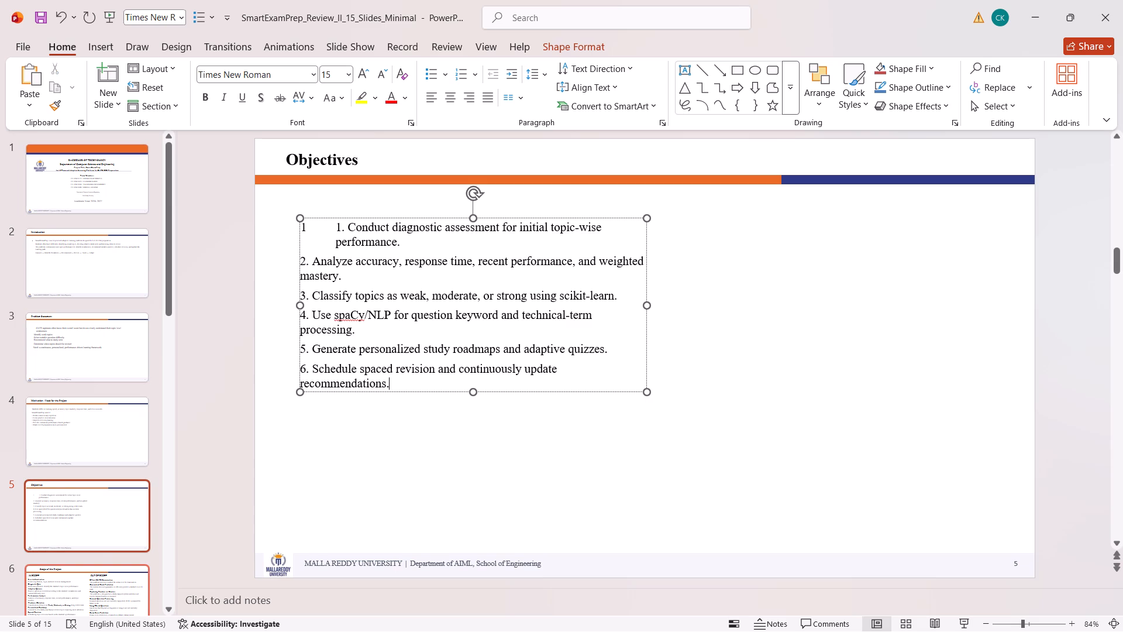
key(Down)
click(41, 597)
key(Down)
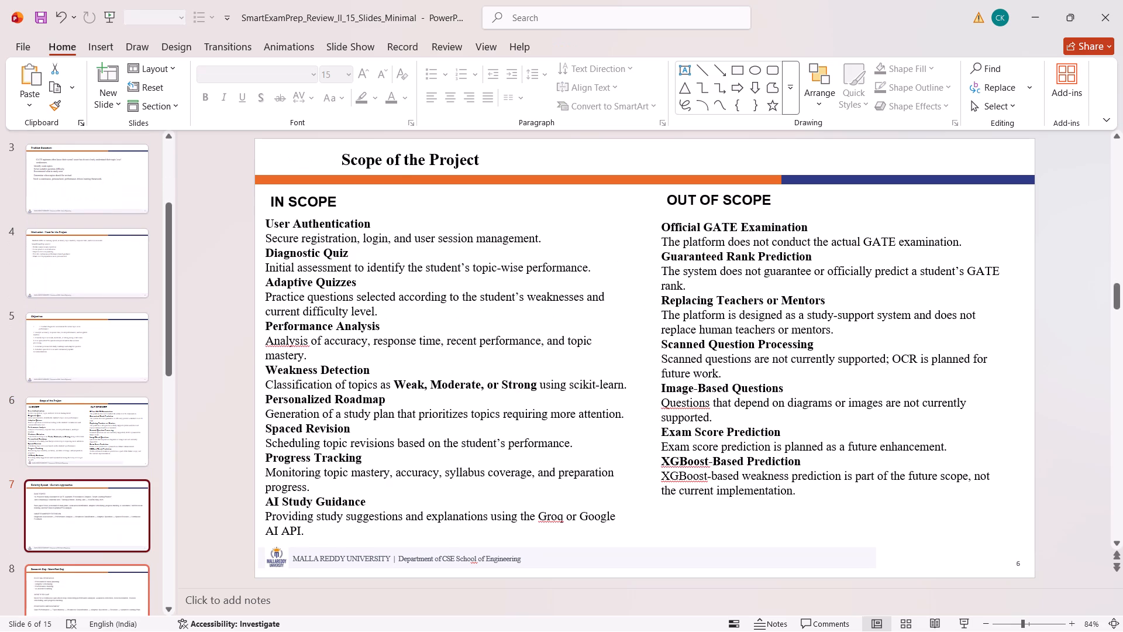
click(381, 342)
key(ctrl+a)
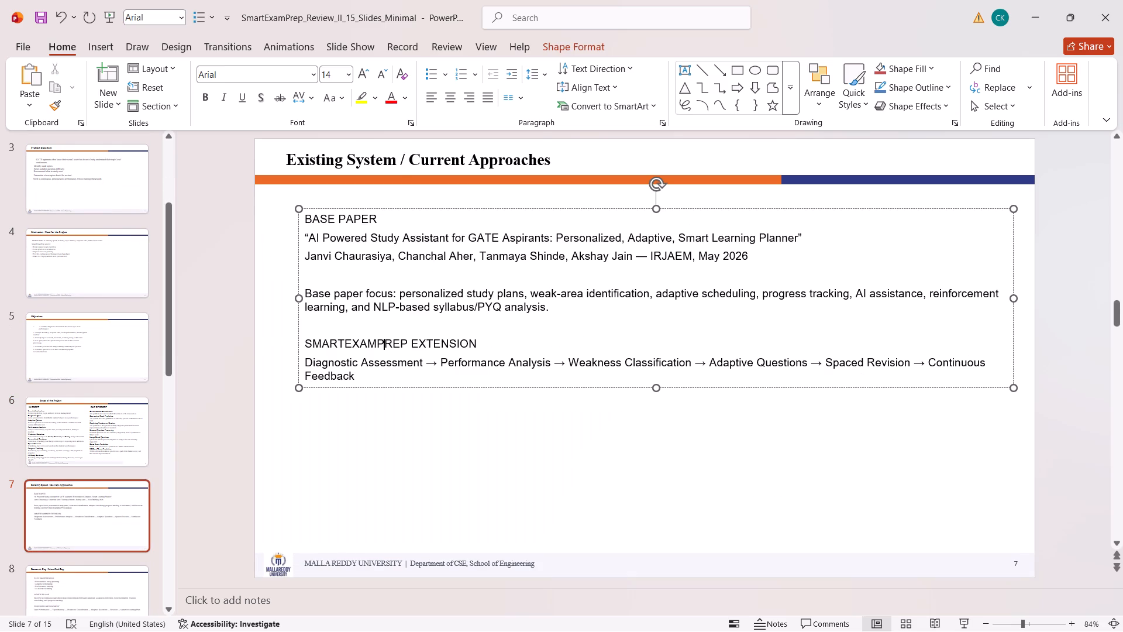
key(ctrl+a)
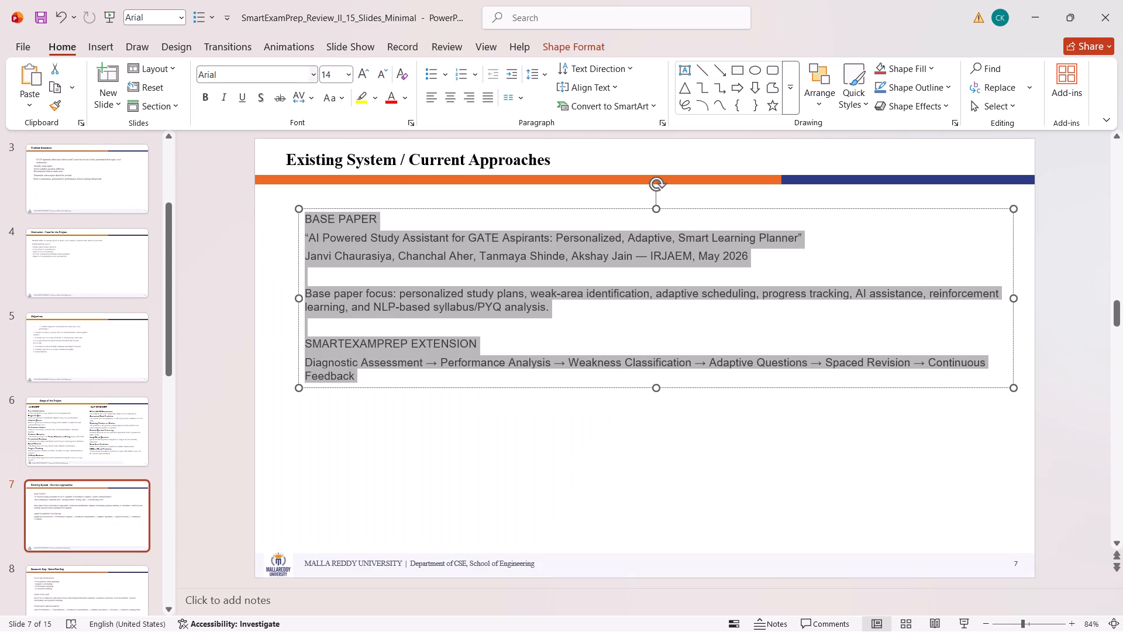
click(262, 80)
key(BackSpace)
text(time)
key(Return)
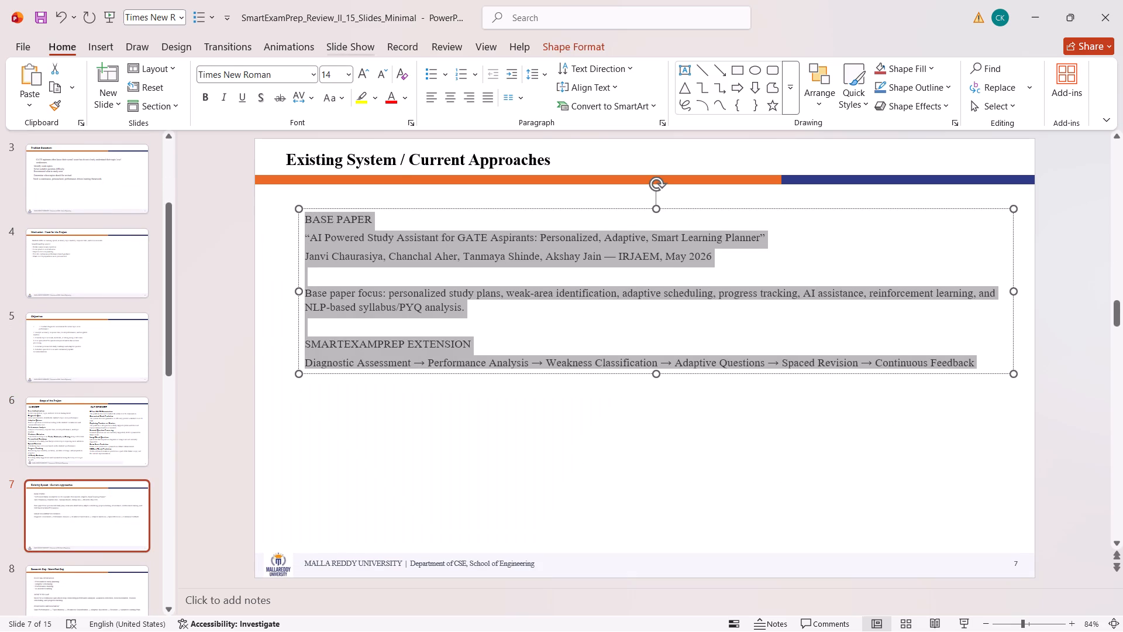
click(339, 70)
key(BackSpace)
key(BackSpace)
key(1)
key(5)
key(Return)
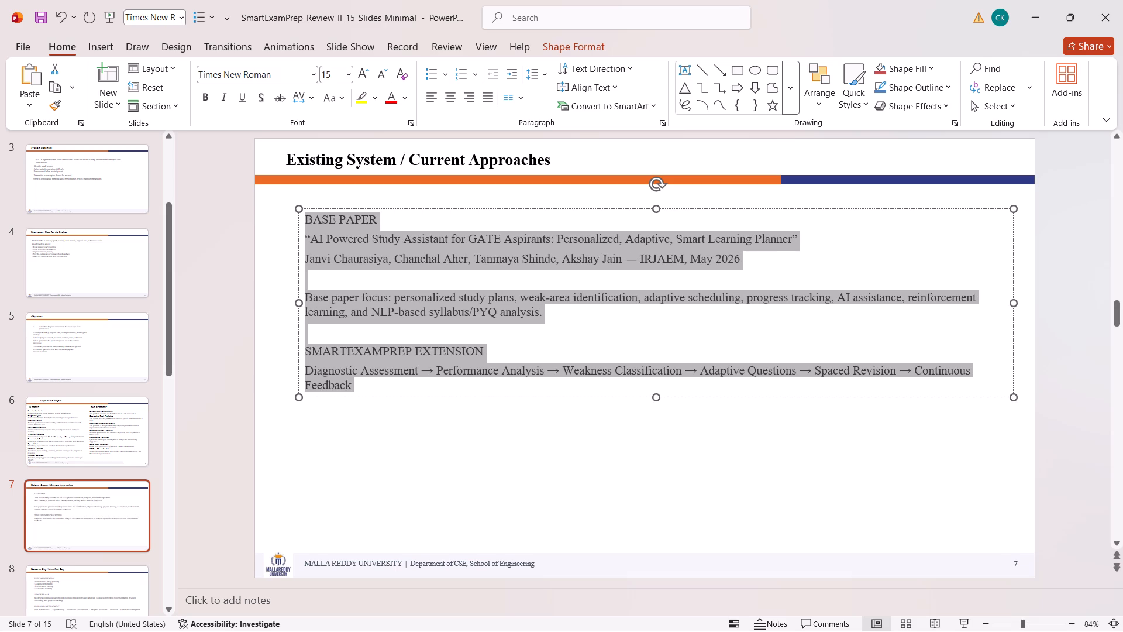
Format all of the Research Gap / Identified Gap body text on slide 8 as Times New Roman, size 15.
click(70, 578)
ctrl+click(321, 397)
key(ctrl+a)
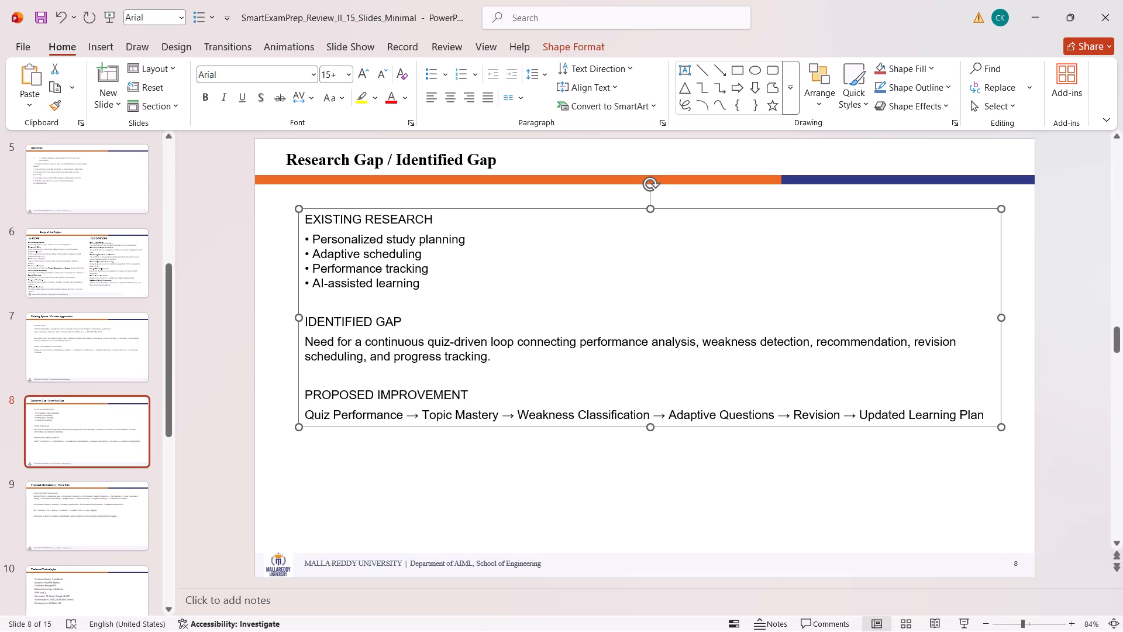
ctrl+click(352, 330)
key(ctrl+a)
click(359, 297)
key(ctrl+a)
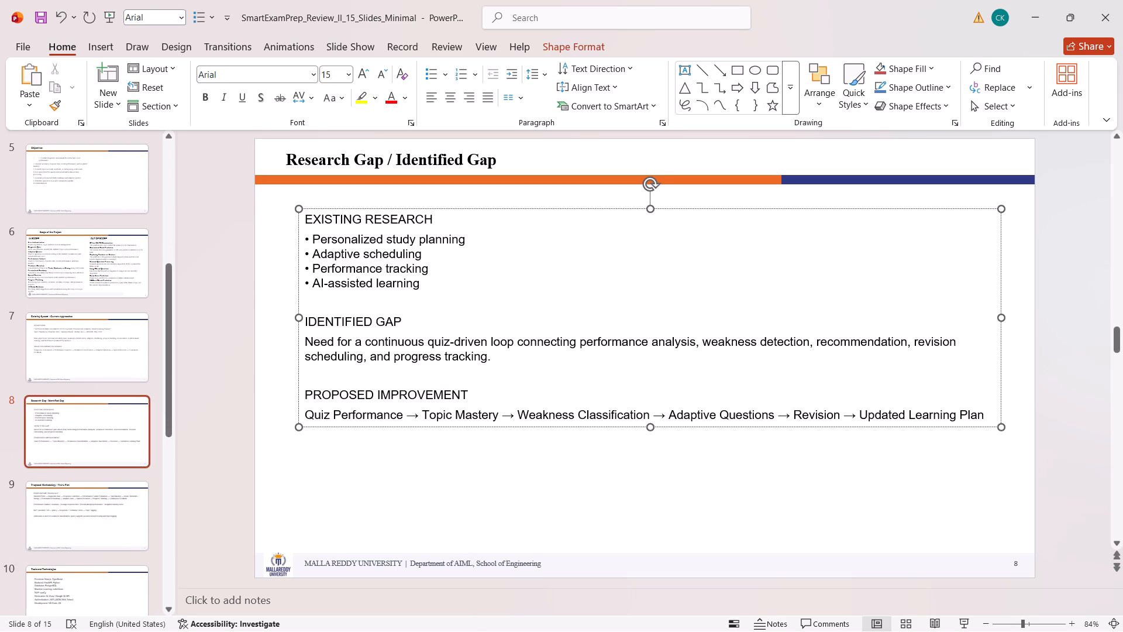
click(371, 283)
key(ctrl+a)
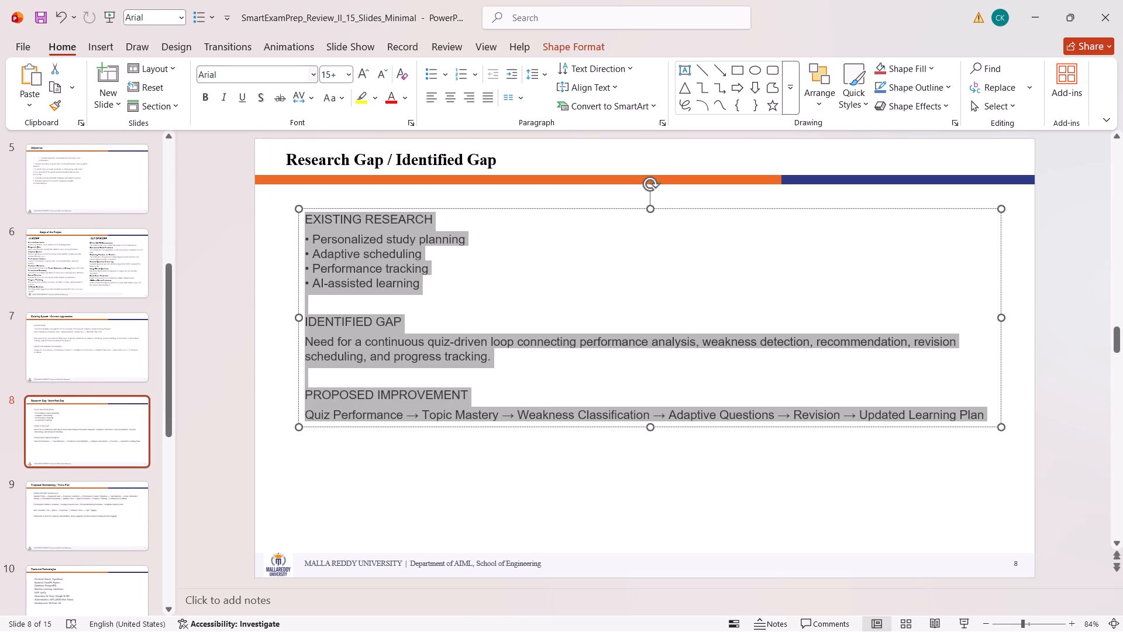
click(271, 75)
key(BackSpace)
text(tim)
key(Return)
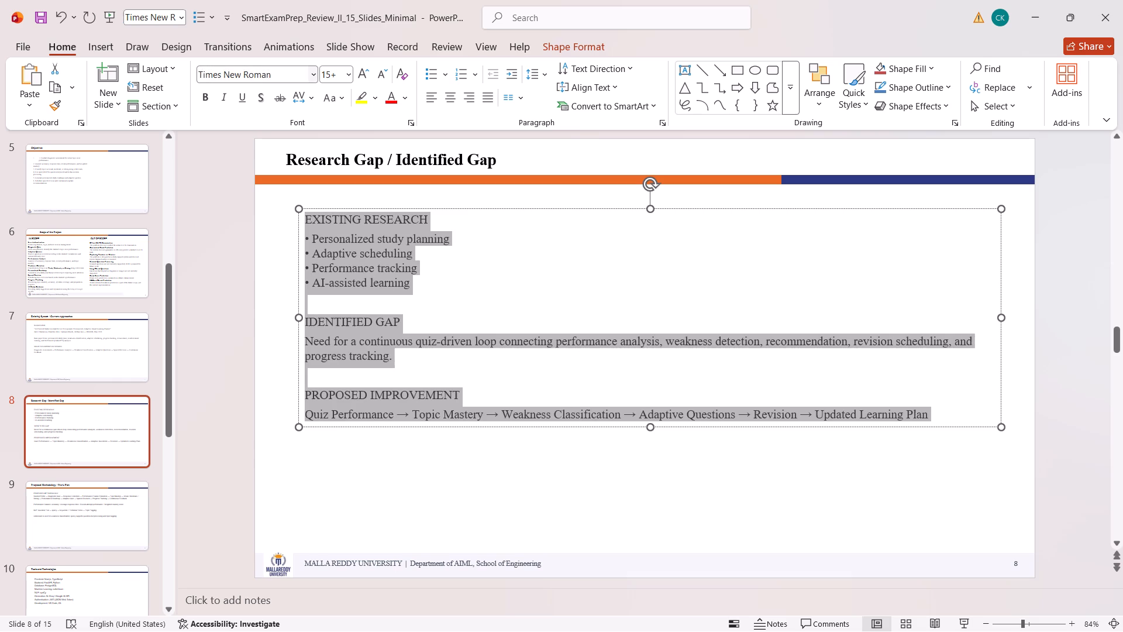
click(338, 76)
key(BackSpace)
text(15)
key(Return)
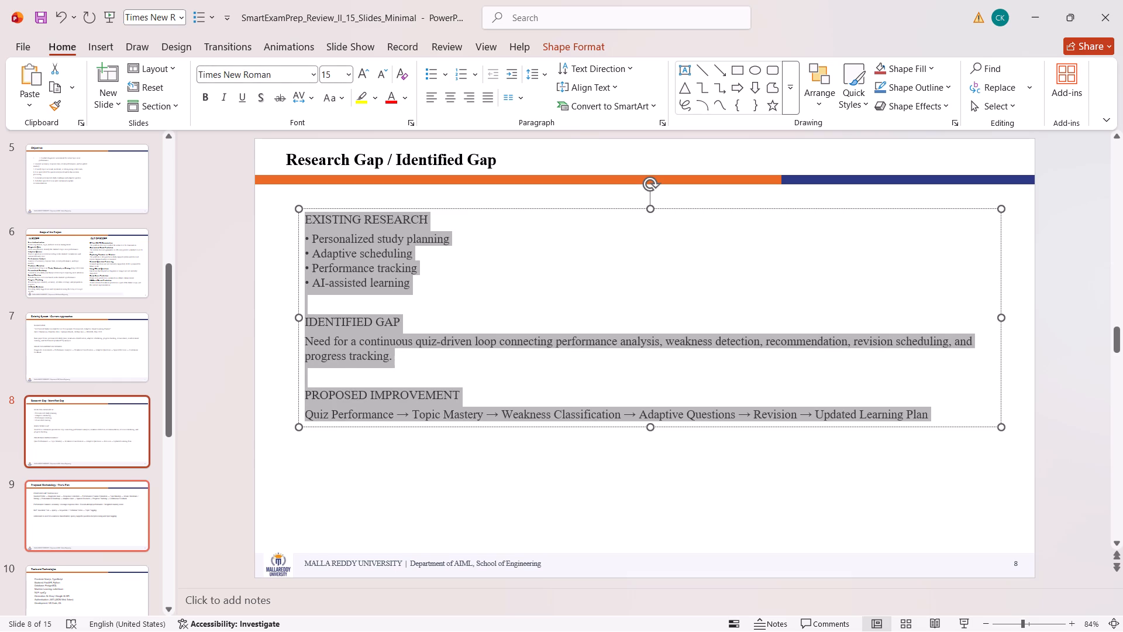
Delete the whole body text box from slide 9, Proposed Methodology / Work Plan.
click(62, 496)
click(67, 437)
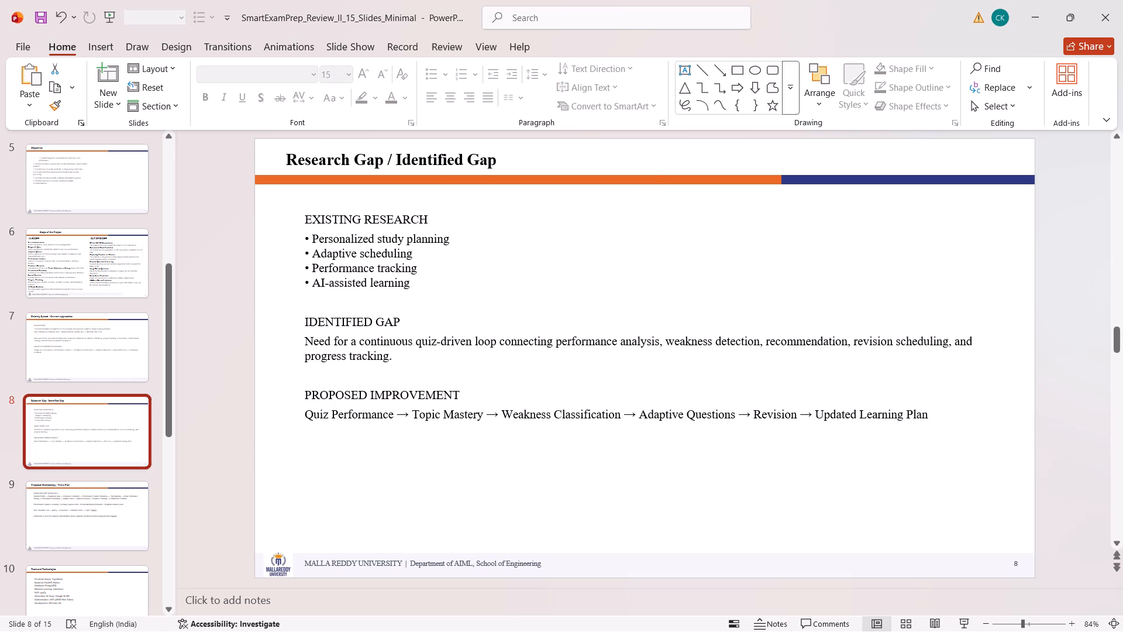
key(Up)
key(Down)
key(Down)
click(471, 261)
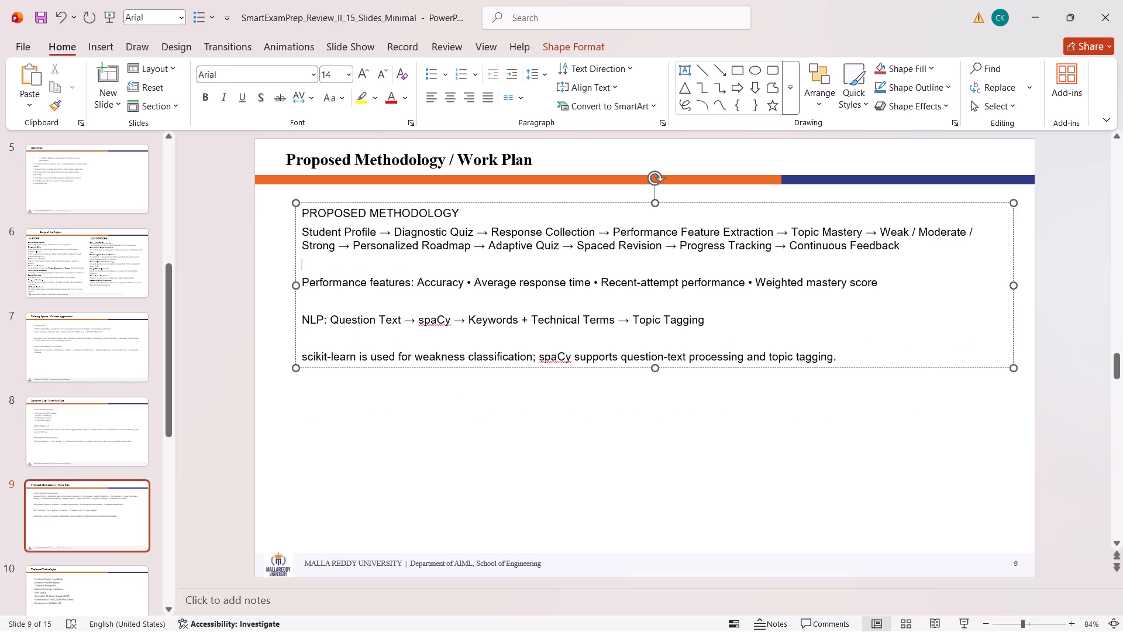
click(655, 204)
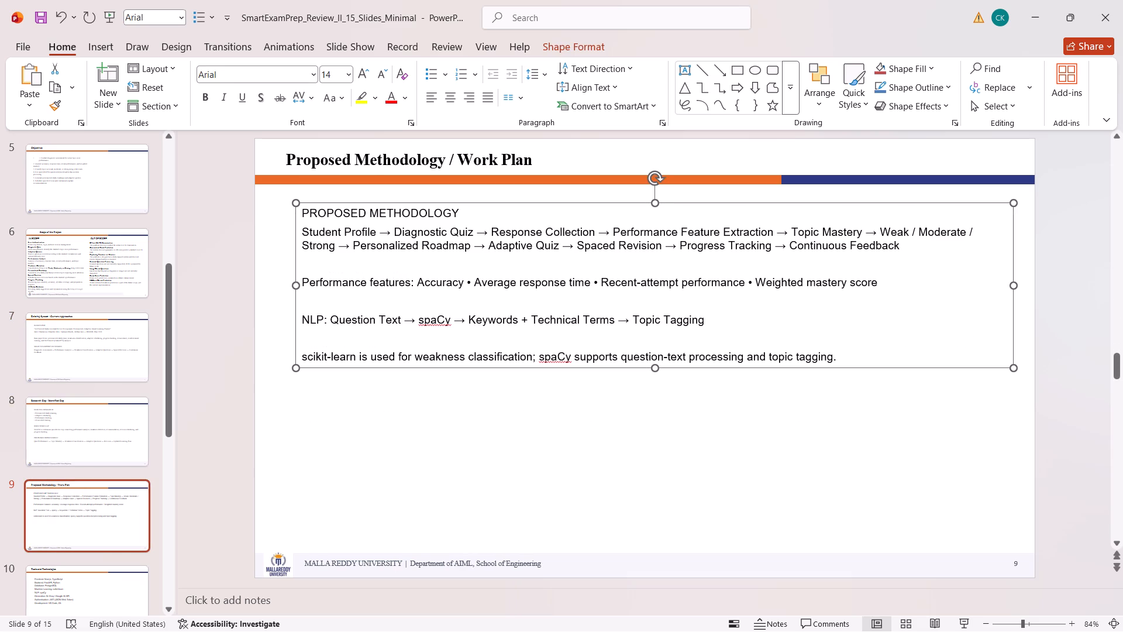
click(421, 201)
key(Delete)
Switch to File Explorer and open the Word report SmartExamPrep_Project_Report_1 (1) from the Major Docs folder.
key(alt+Tab)
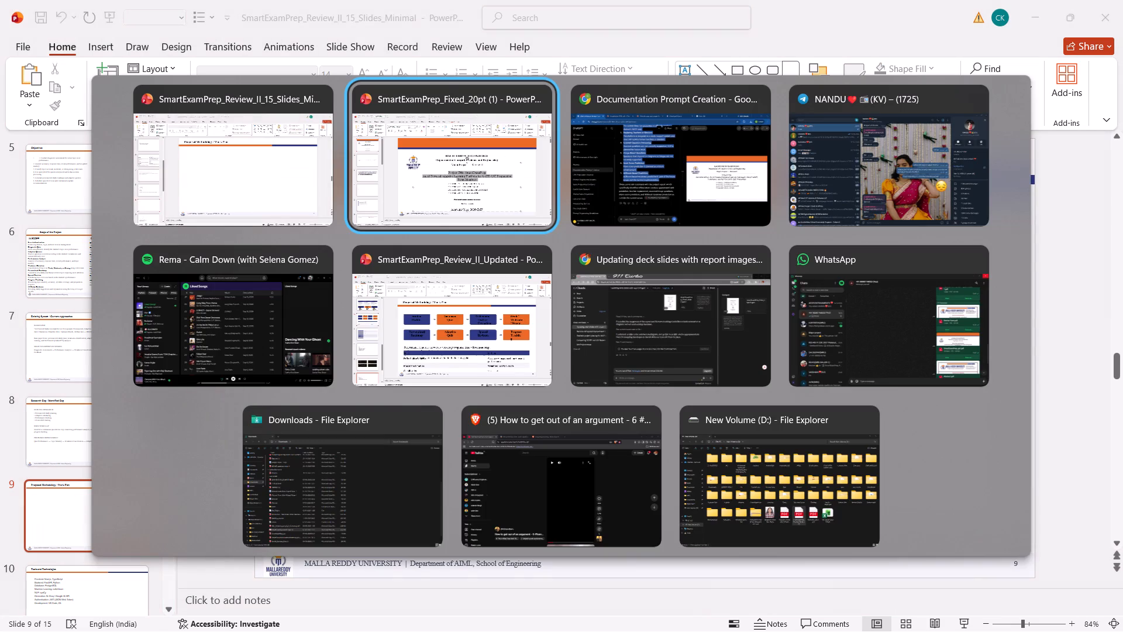
key(alt+Tab)
key(alt+Tab)
key(alt+Tab)
key(alt+Tab)
key(alt+Tab)
key(alt+Tab)
key(alt+Tab)
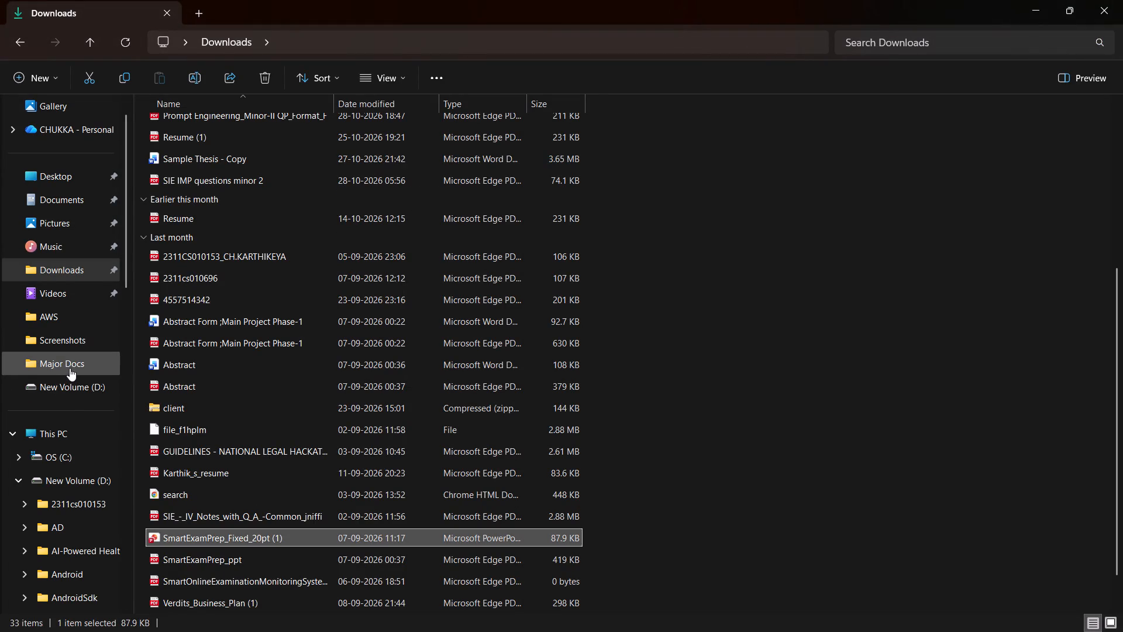
double_click(70, 368)
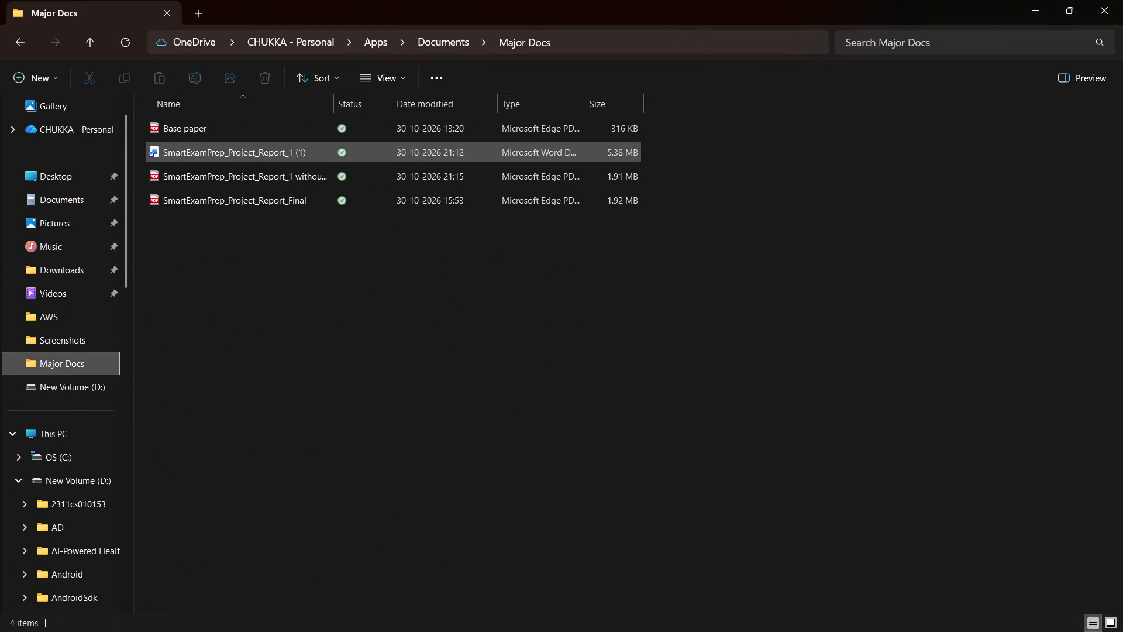
double_click(281, 153)
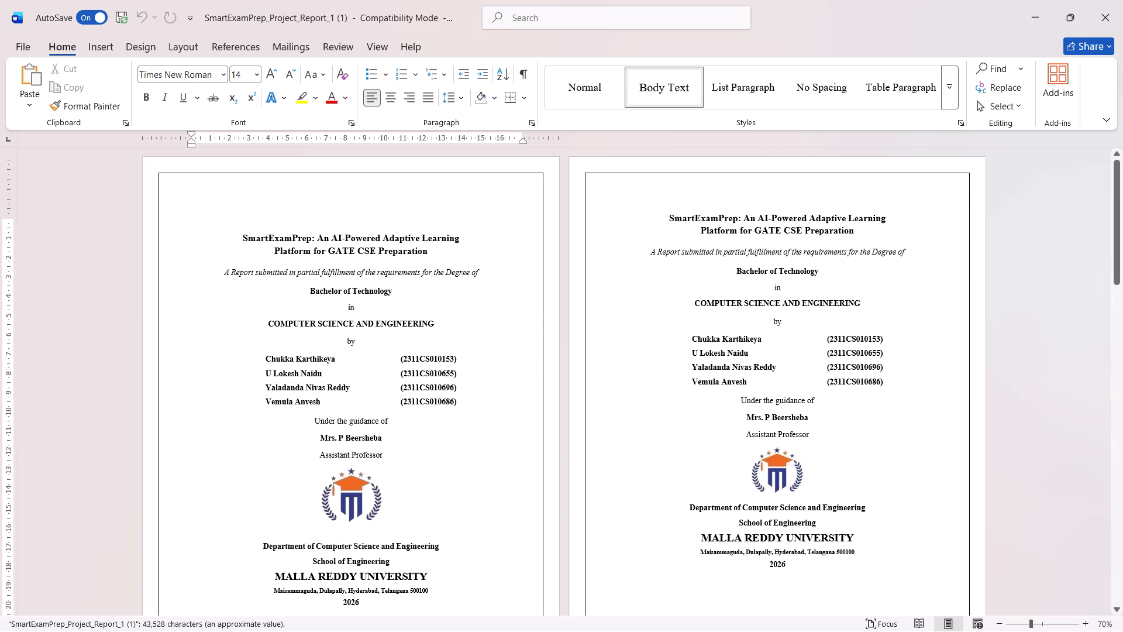
Copy the Fig 4.1 Proposed System diagram from the Word report and paste it onto slide 9 of the minimal presentation in PowerPoint.
scroll(281, 153, down, 14)
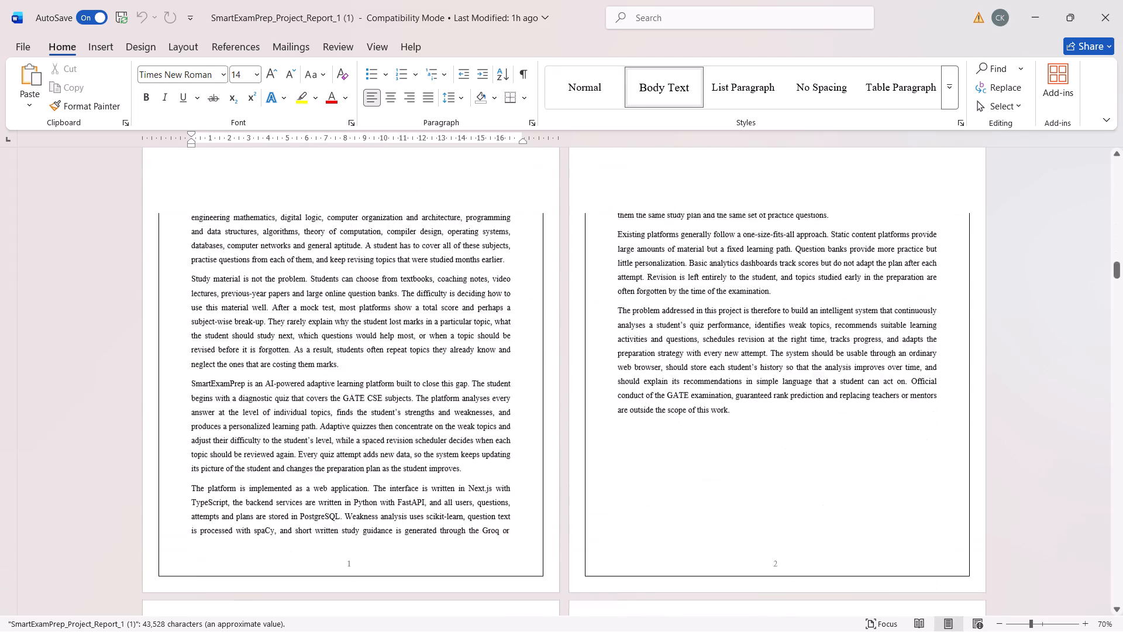
scroll(281, 153, down, 5)
scroll(281, 153, down, 20)
scroll(281, 153, down, 20)
scroll(281, 153, down, 2)
scroll(281, 153, up, 10)
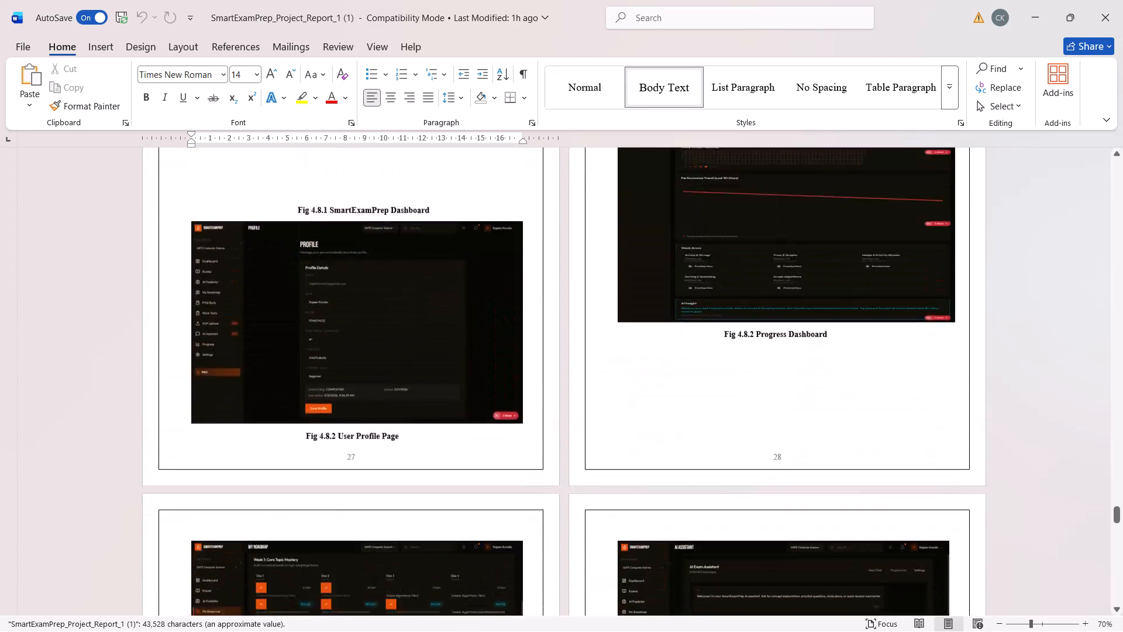
scroll(281, 153, up, 15)
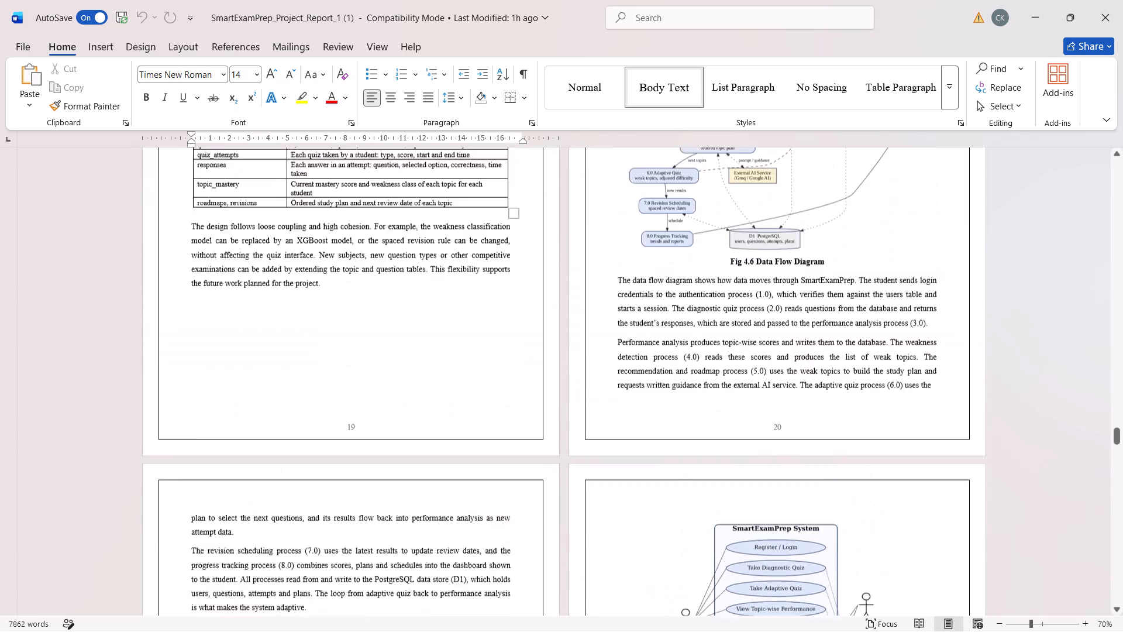
scroll(281, 153, up, 2)
scroll(424, 83, up, 2)
scroll(505, 206, up, 4)
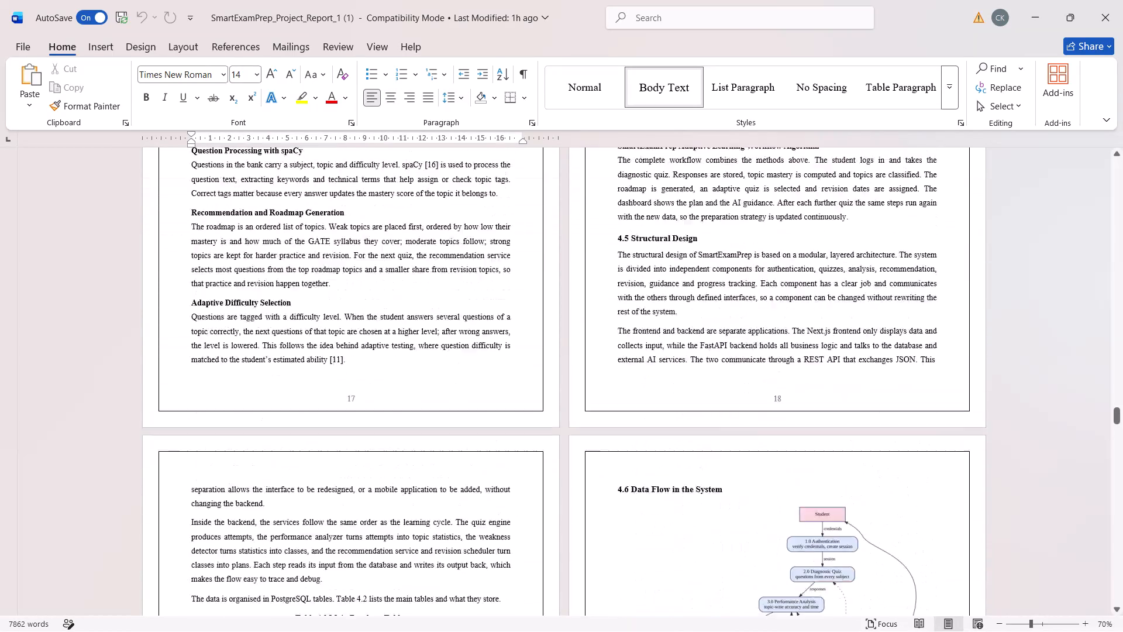
scroll(505, 206, up, 4)
scroll(505, 206, down, 1)
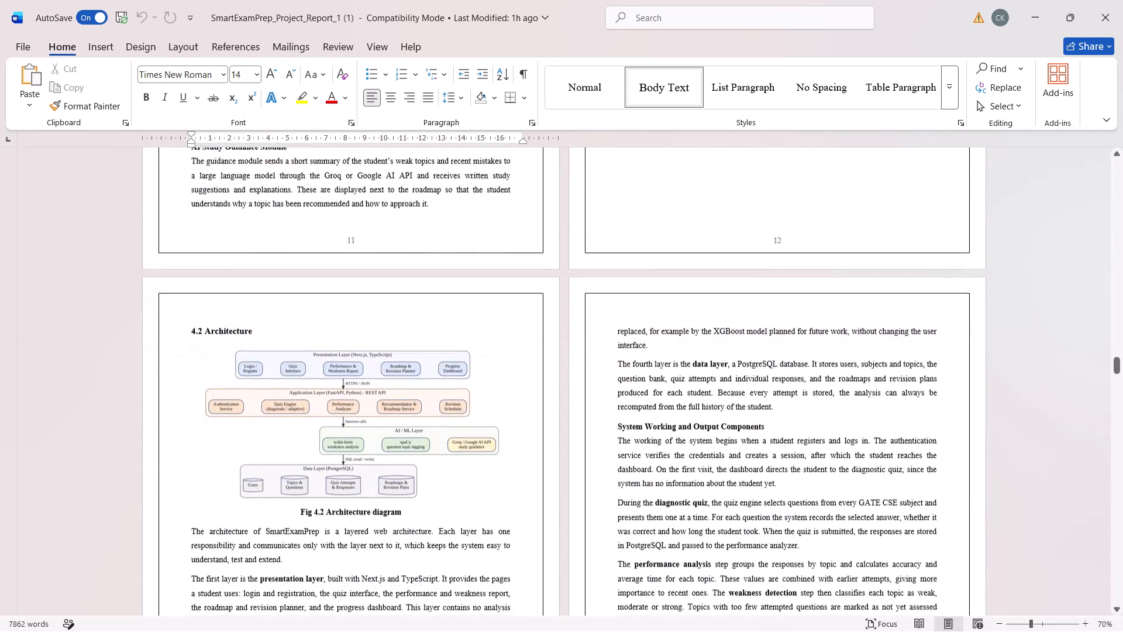
scroll(445, 405, up, 3)
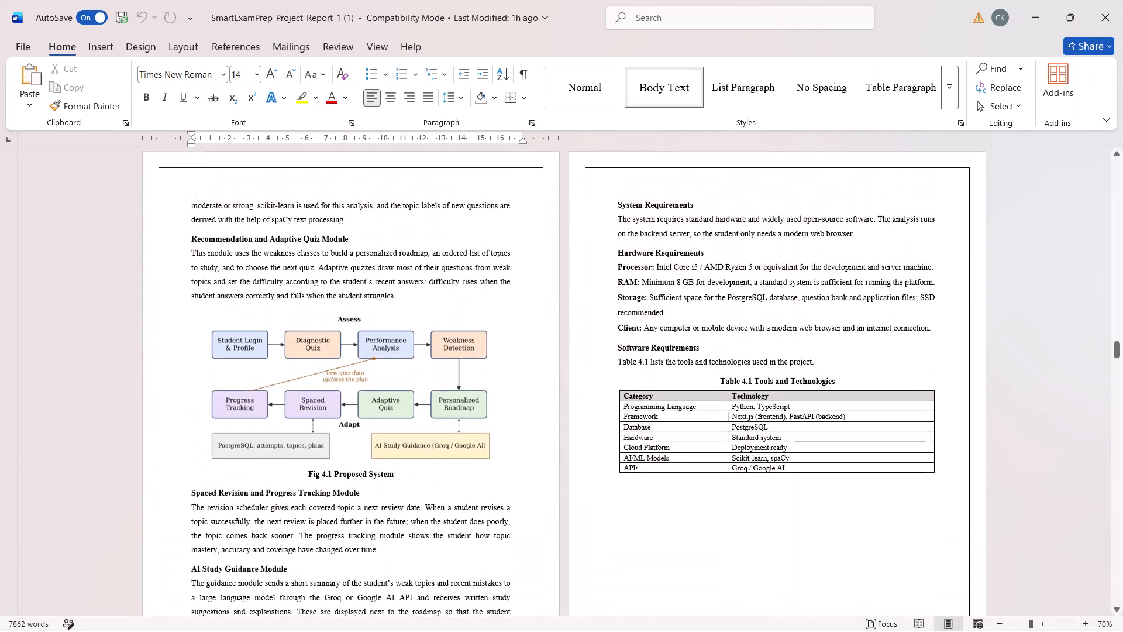
click(400, 403)
key(ctrl+c)
key(alt+Tab)
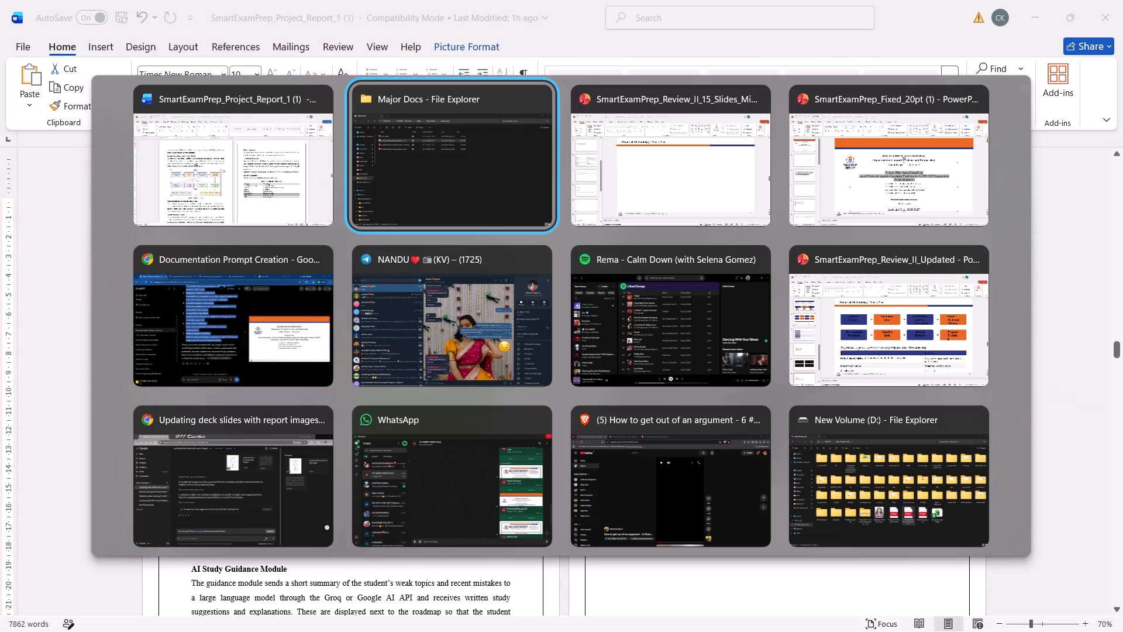
key(alt+Tab)
key(ctrl+v)
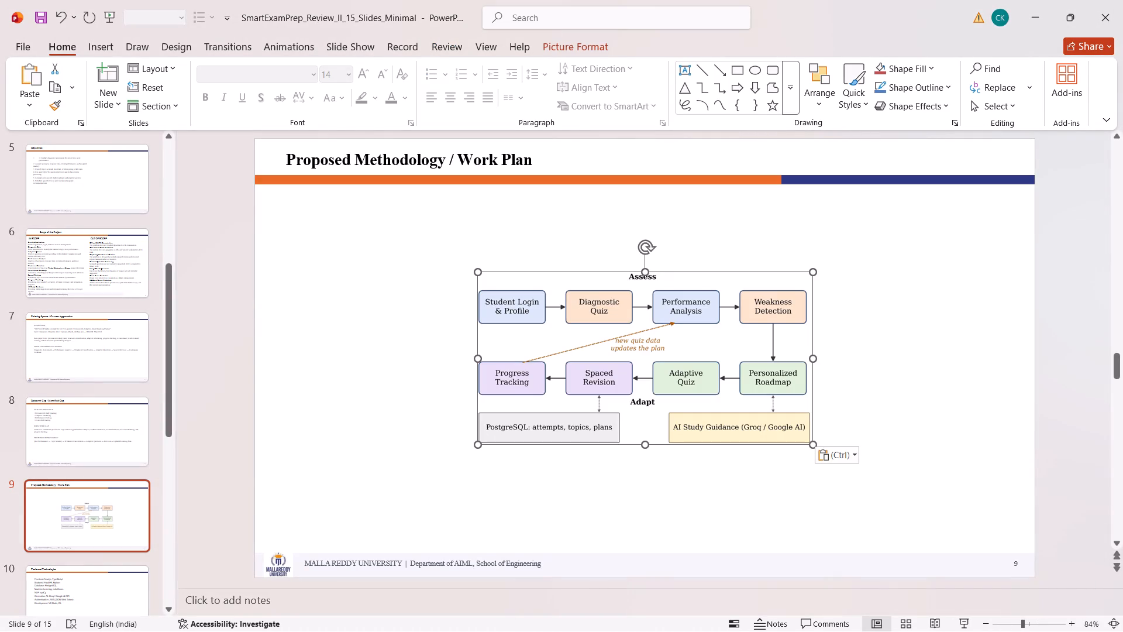
click(219, 302)
click(527, 309)
Stretch the pasted diagram on slide 9 outward on both sides and upward to fill most of the body area.
drag(476, 359, 329, 335)
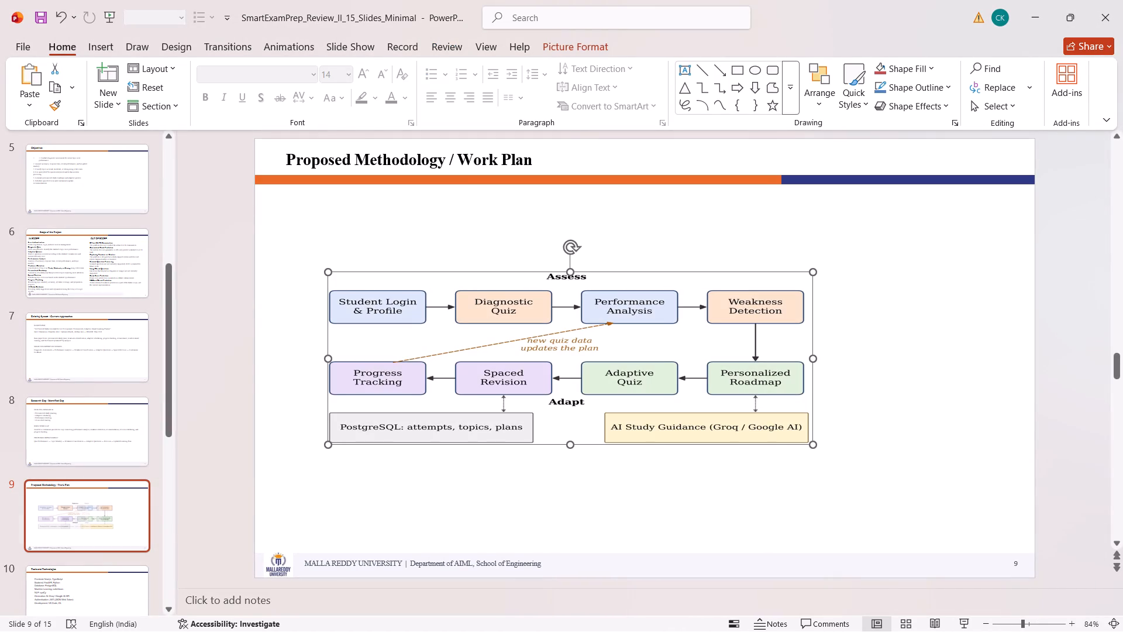
drag(815, 360, 936, 352)
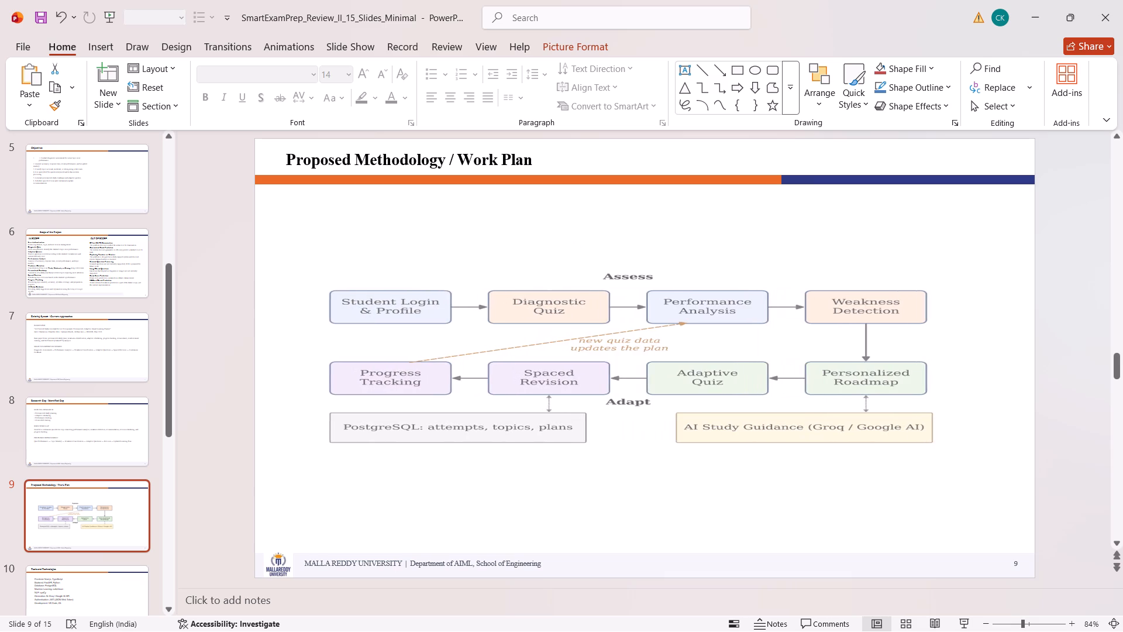
drag(936, 352, 941, 351)
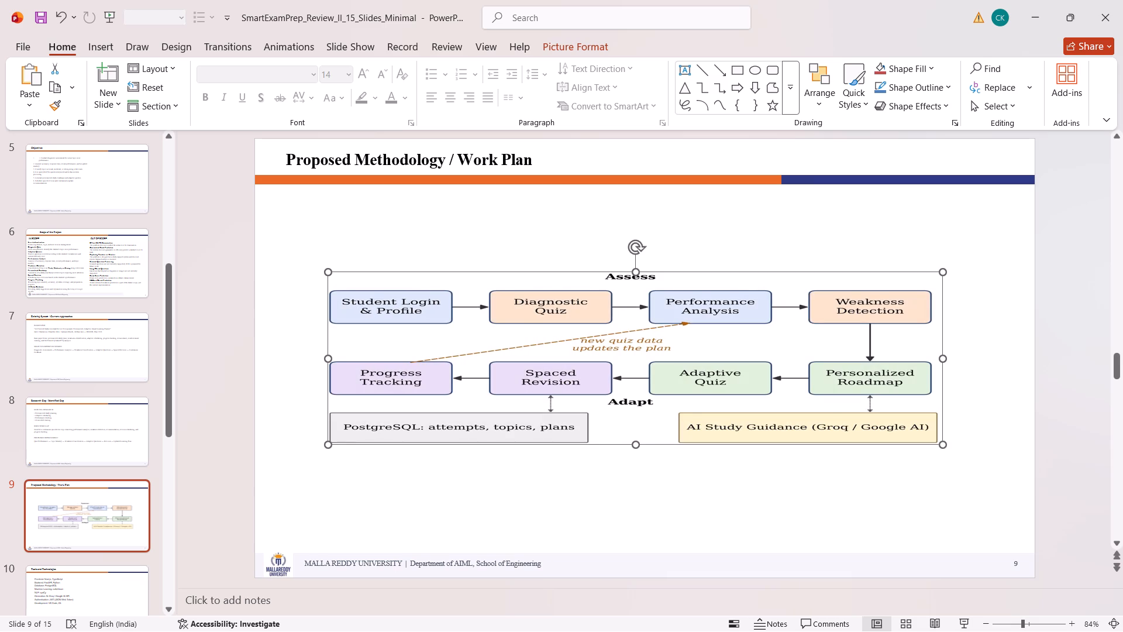
drag(636, 272, 633, 226)
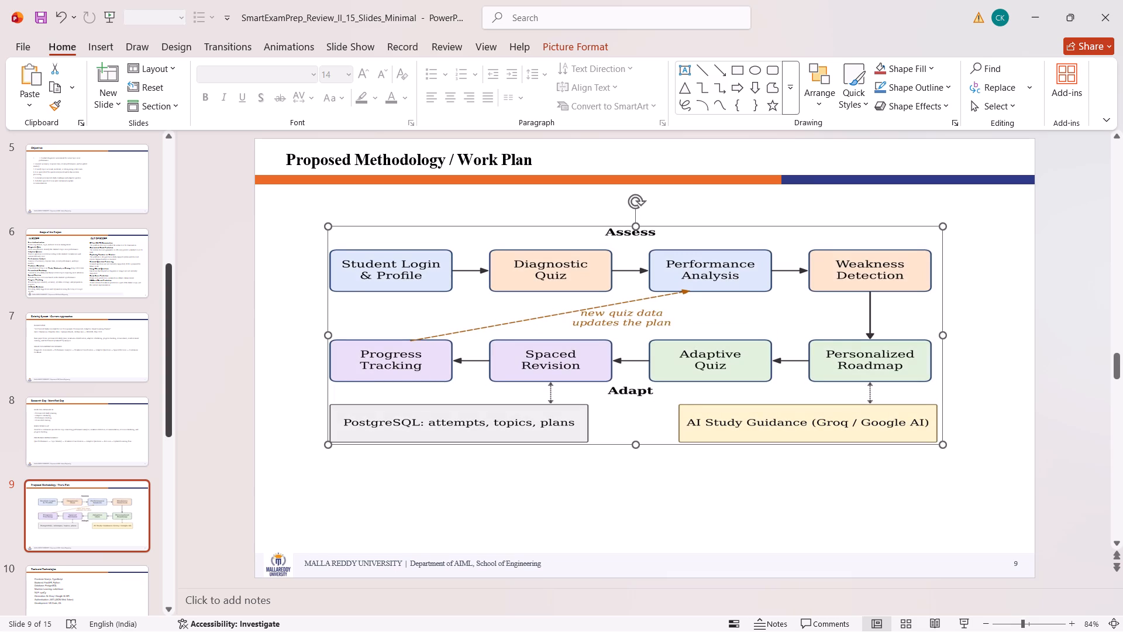
Go through the remaining slides to slide 15, Thank You, and change the department in its footer to CSE.
click(91, 569)
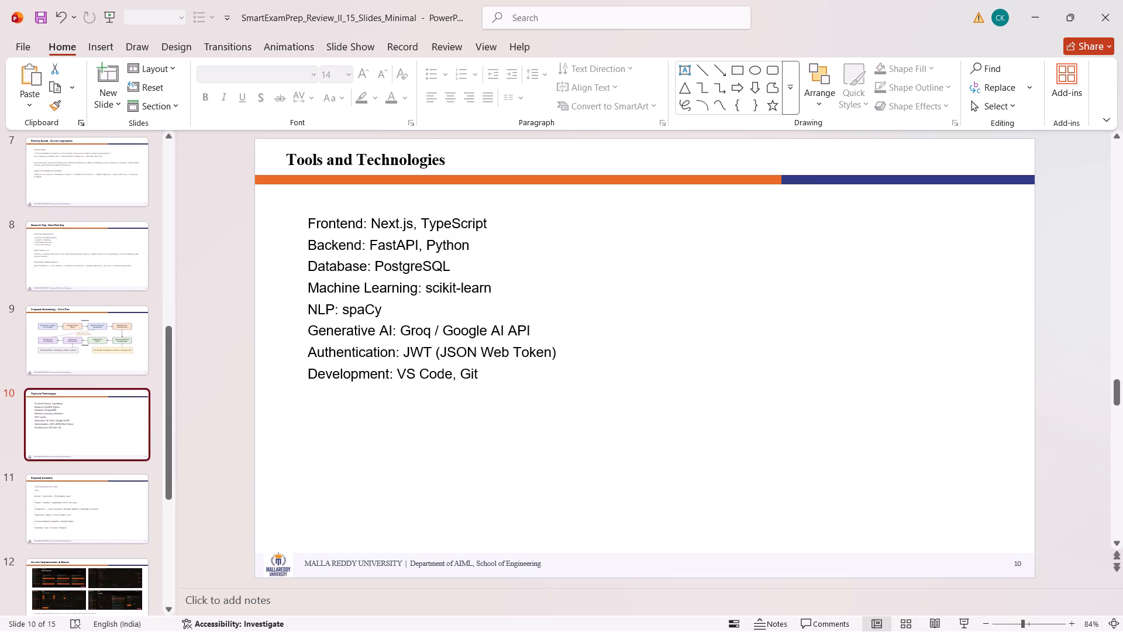
key(Down)
key(Down)
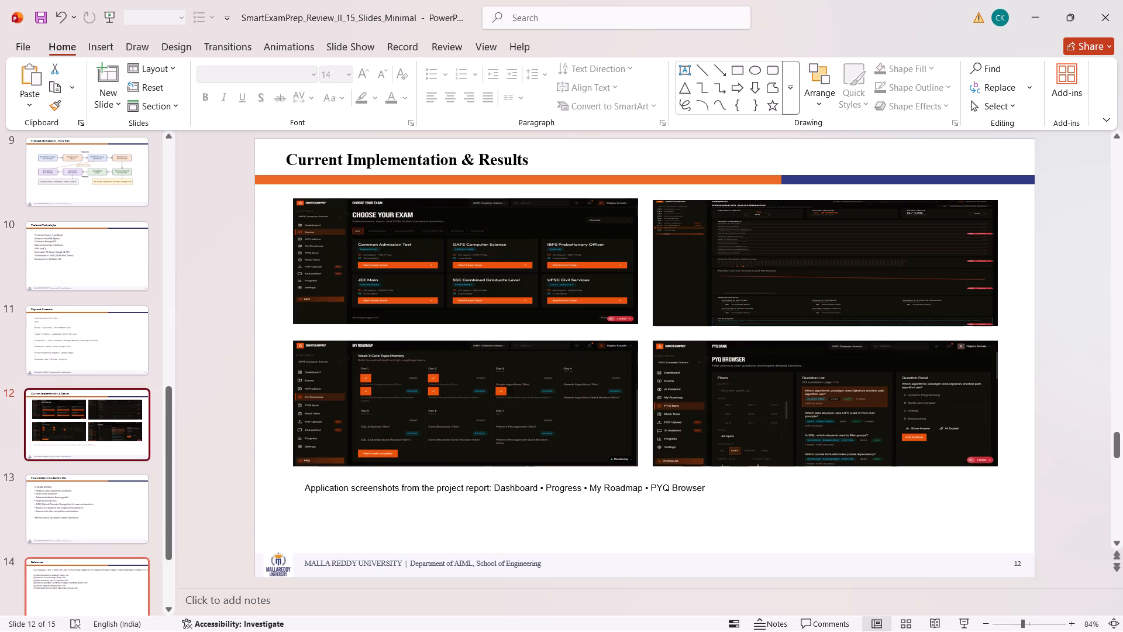
key(Down)
key(Down)
key(Up)
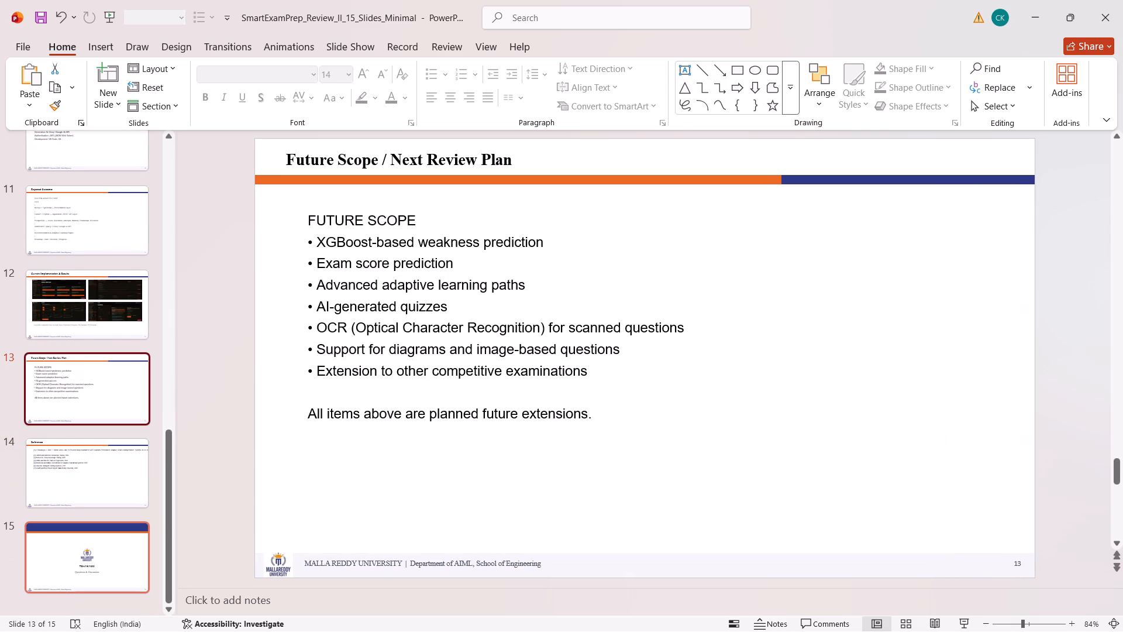
key(Down)
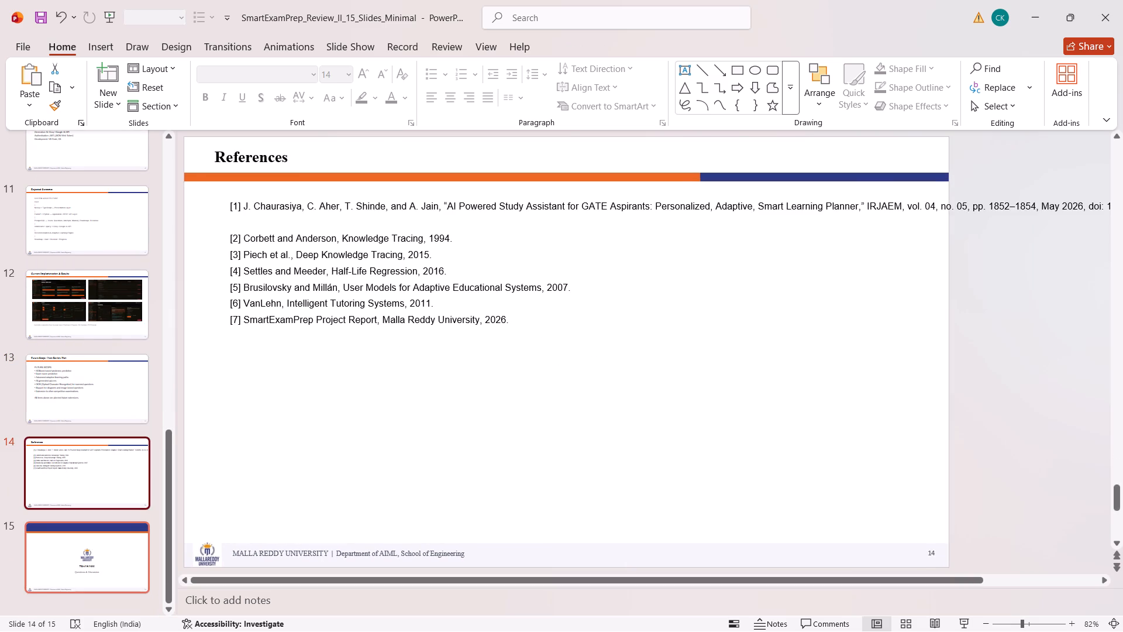
key(Down)
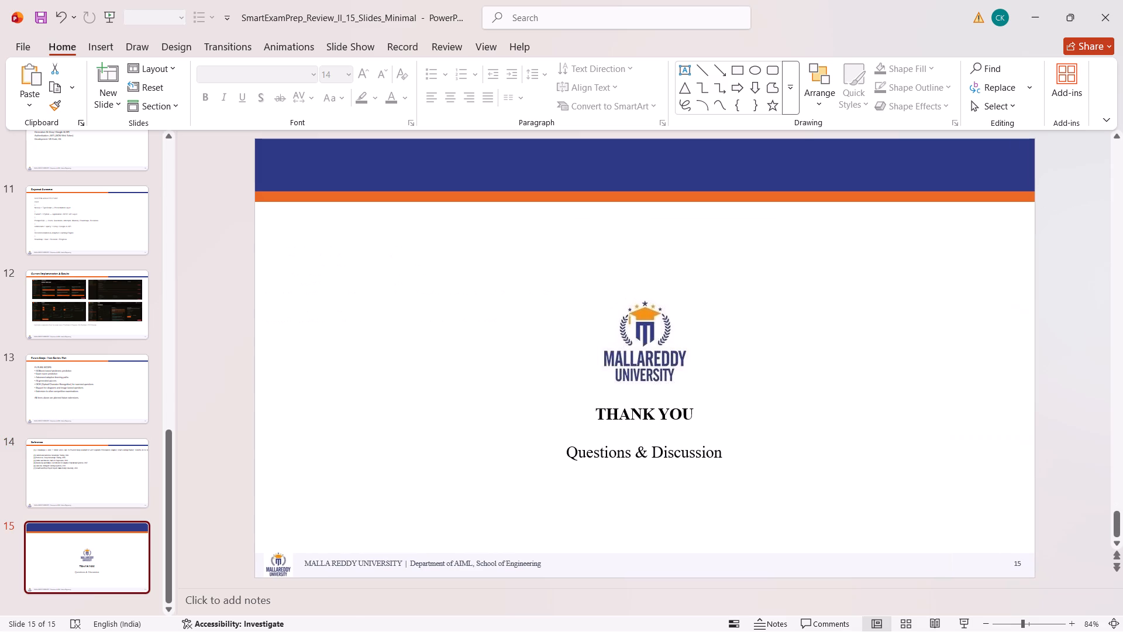
click(470, 563)
key(BackSpace)
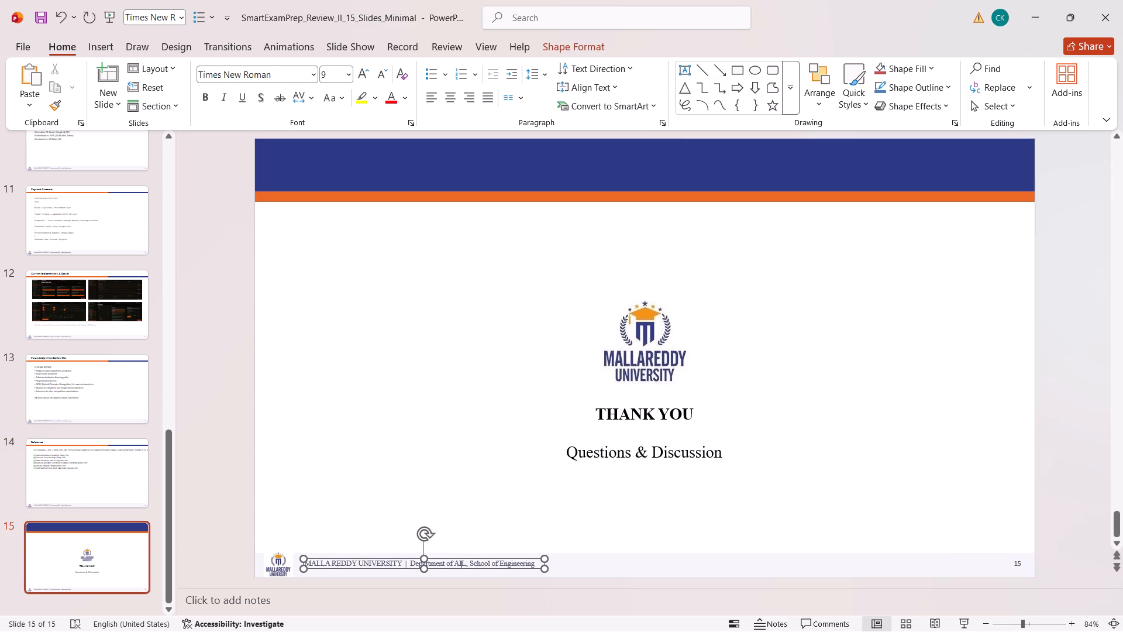
key(BackSpace)
key(Right)
key(BackSpace)
key(BackSpace)
text(CSE)
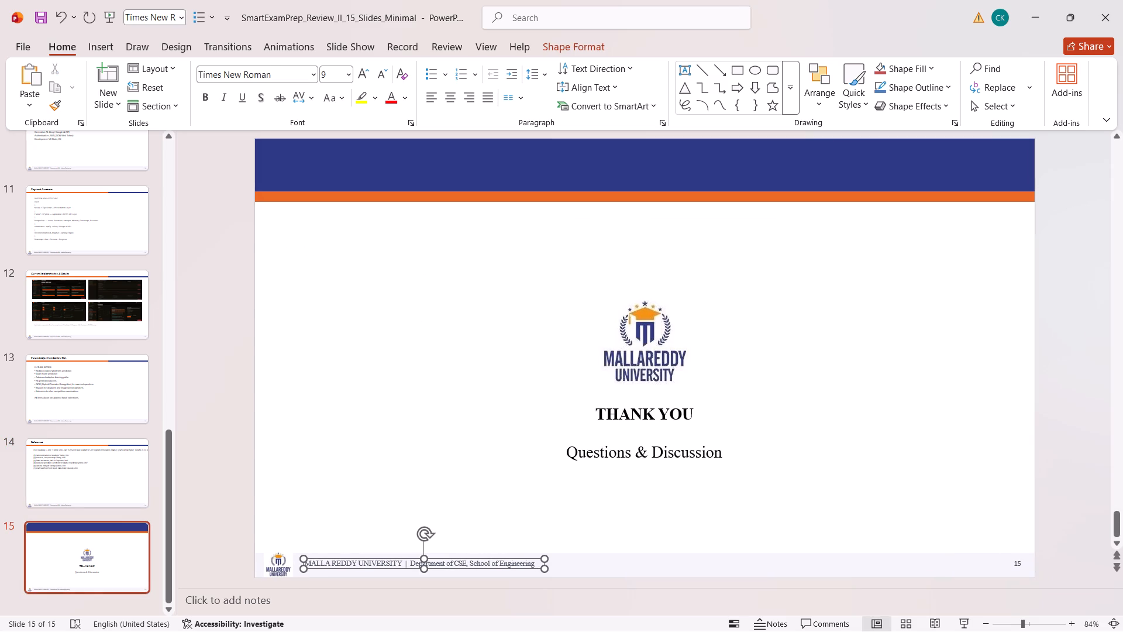
Change the department in the footer of slide 14, References, to CSE.
click(91, 476)
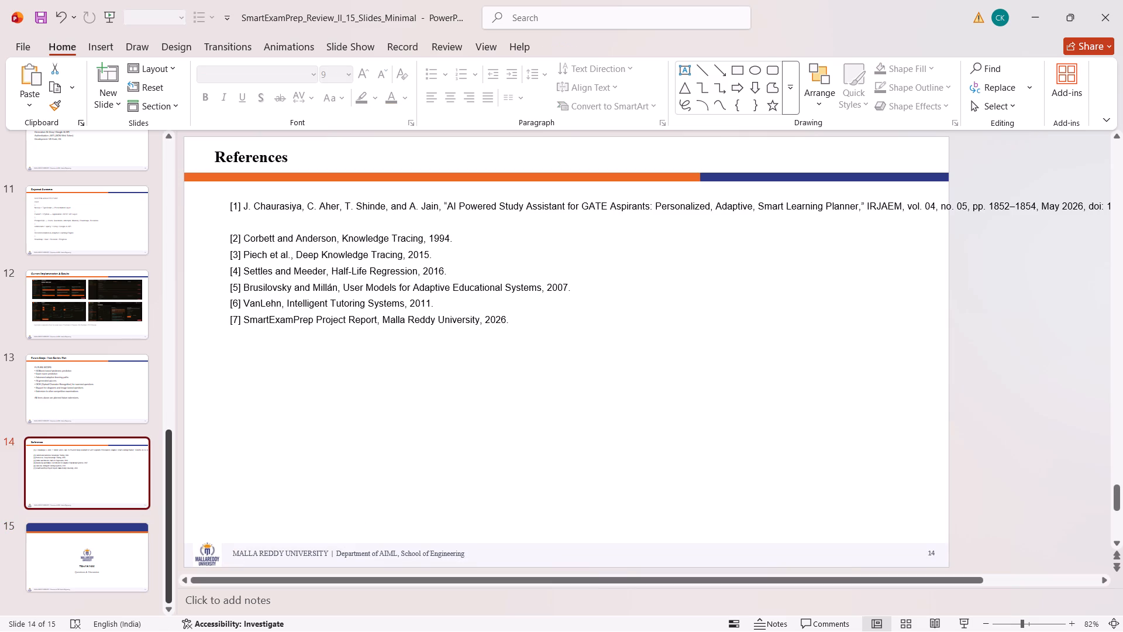
click(403, 555)
key(Left)
key(Left)
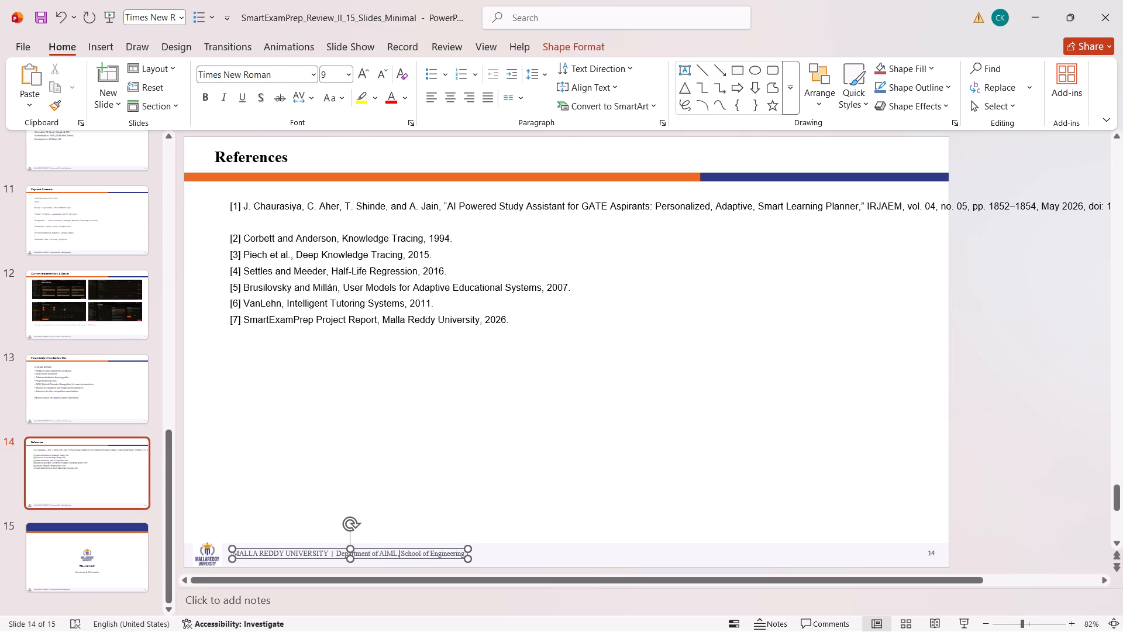
key(Left)
key(BackSpace)
key(BackSpace)
key(BackSpace)
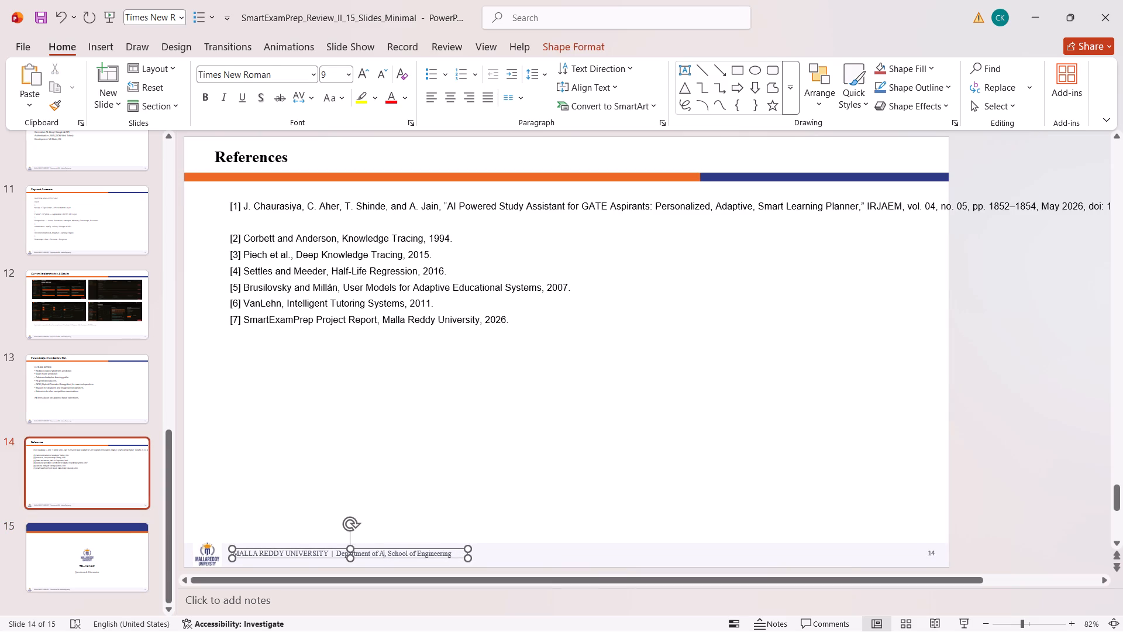
key(BackSpace)
text(CSE)
Set all the reference text on slide 14 to Times New Roman, size 15.
click(298, 301)
key(ctrl+a)
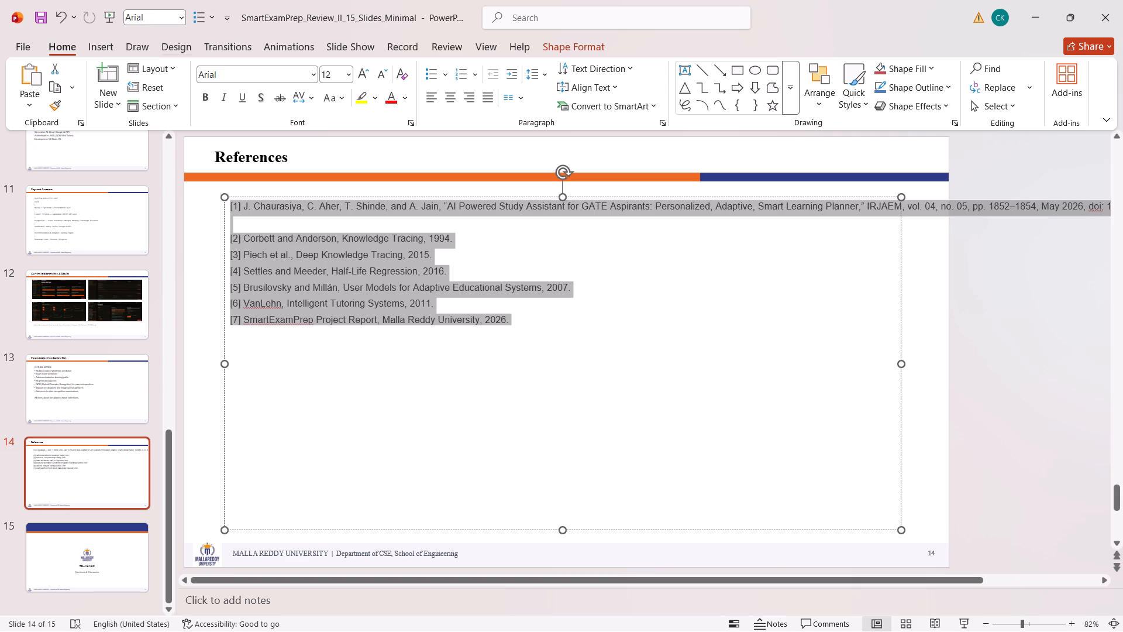
click(233, 73)
key(BackSpace)
text(ti)
key(Return)
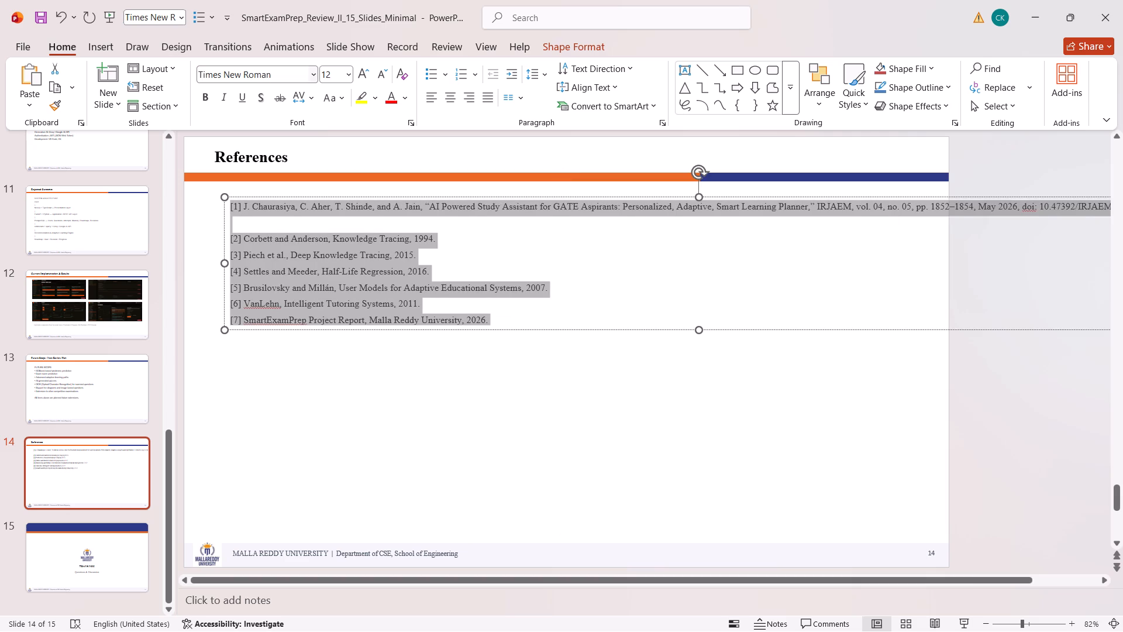
click(337, 75)
key(BackSpace)
text(15)
key(Return)
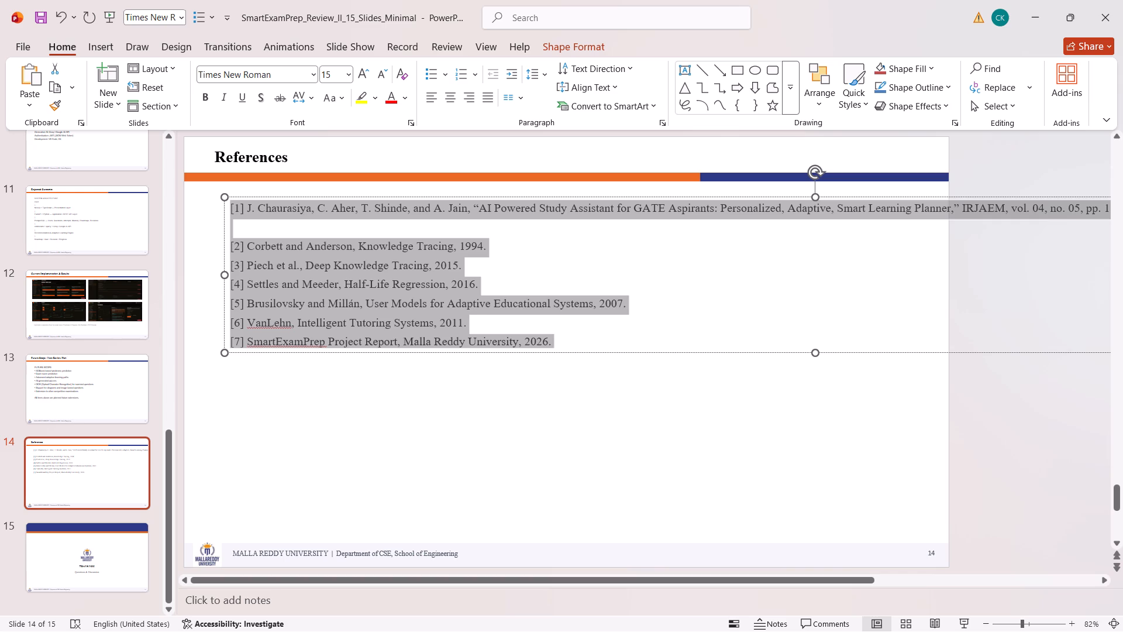
Shift the references text box on slide 14 towards the left edge and narrow it so the first reference wraps within the slide.
drag(829, 198, 793, 197)
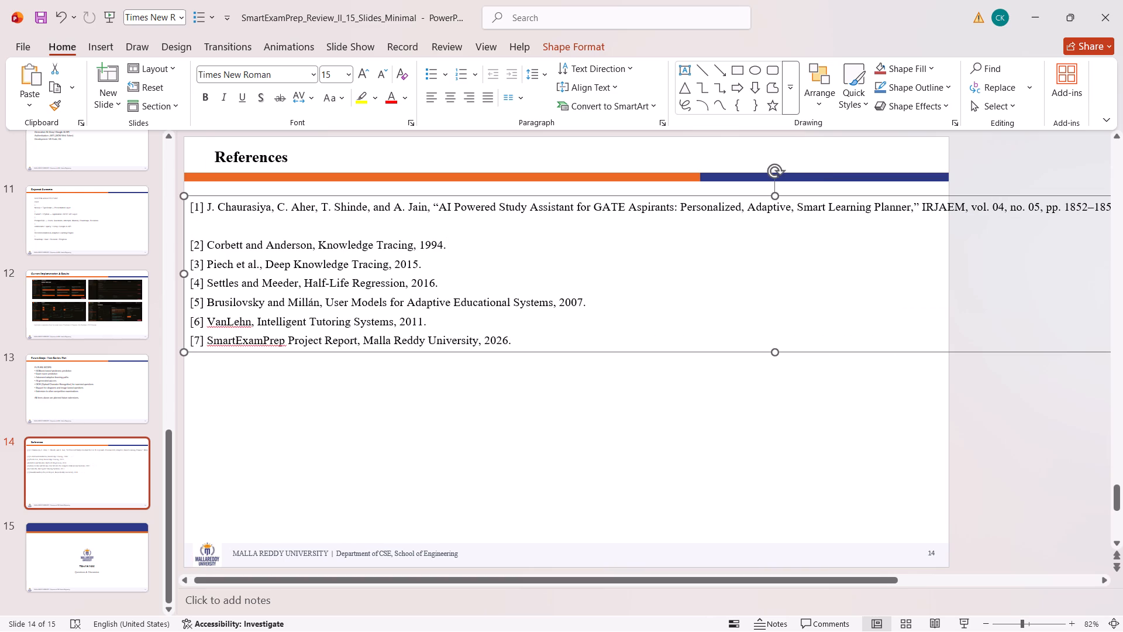
drag(776, 351, 773, 421)
scroll(855, 338, left, 7)
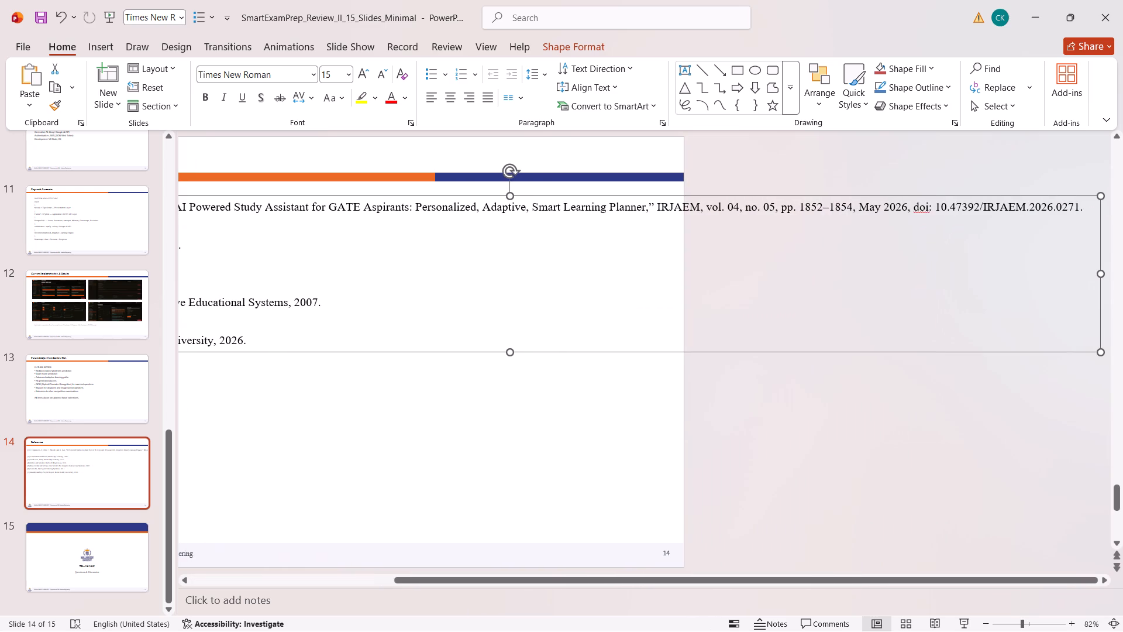
scroll(855, 338, left, 1)
drag(1100, 273, 715, 301)
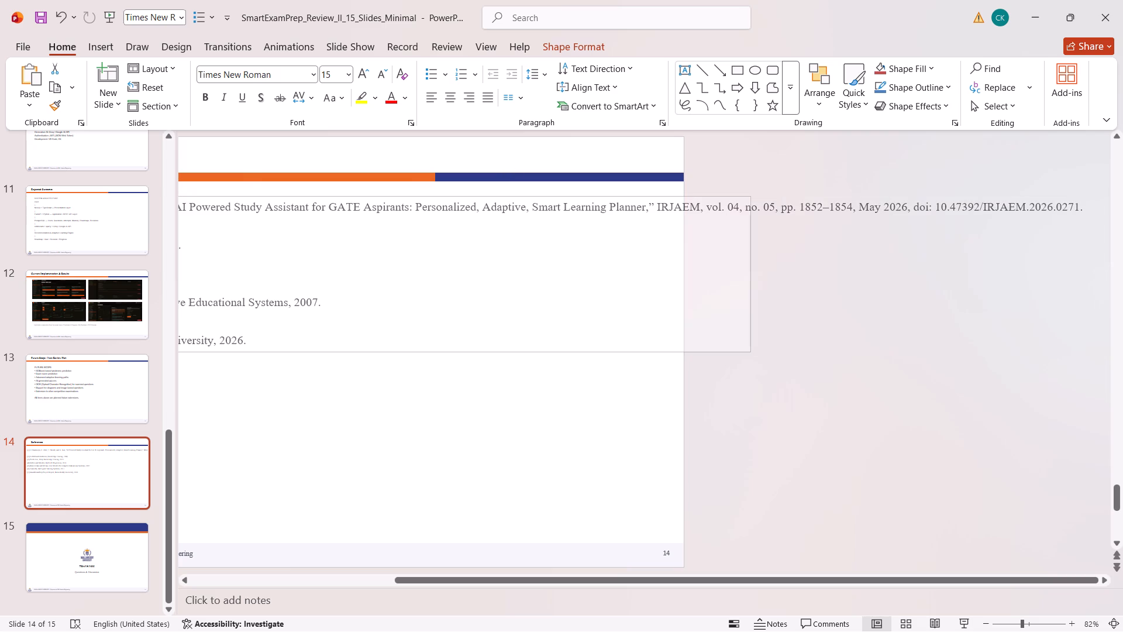
drag(715, 301, 651, 297)
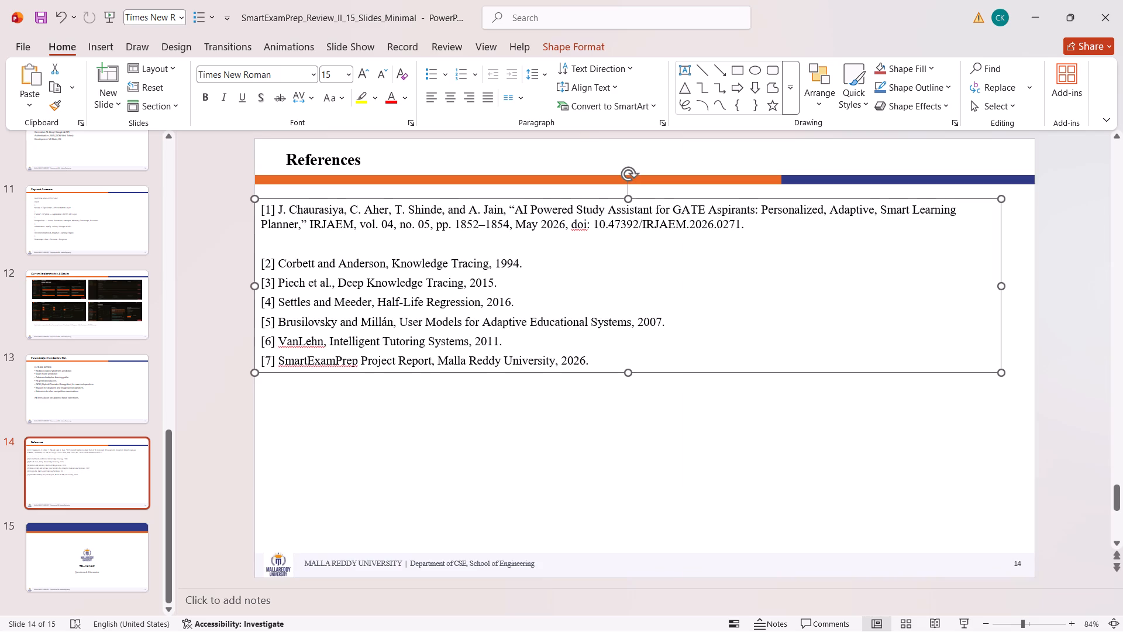
drag(600, 197, 605, 201)
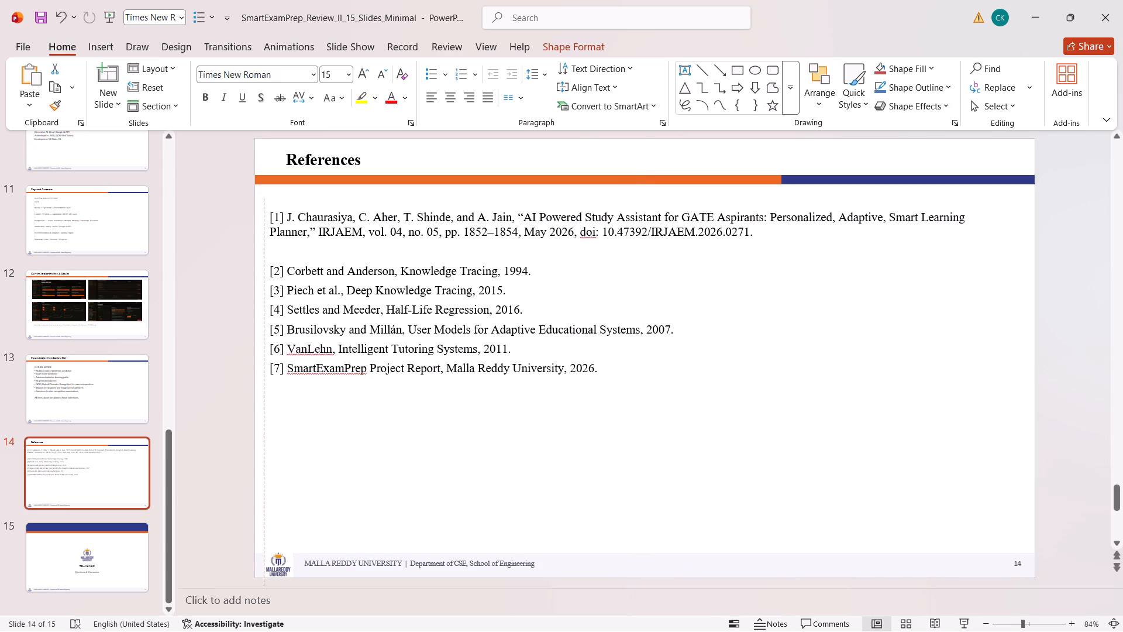
drag(605, 201, 611, 200)
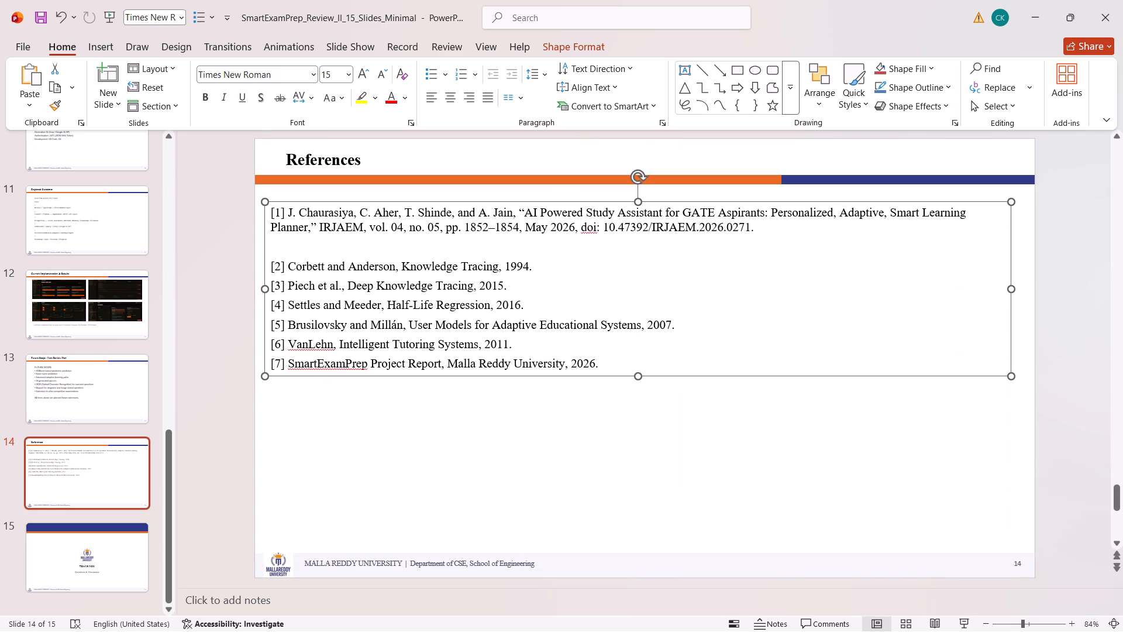
drag(640, 374, 643, 405)
click(229, 306)
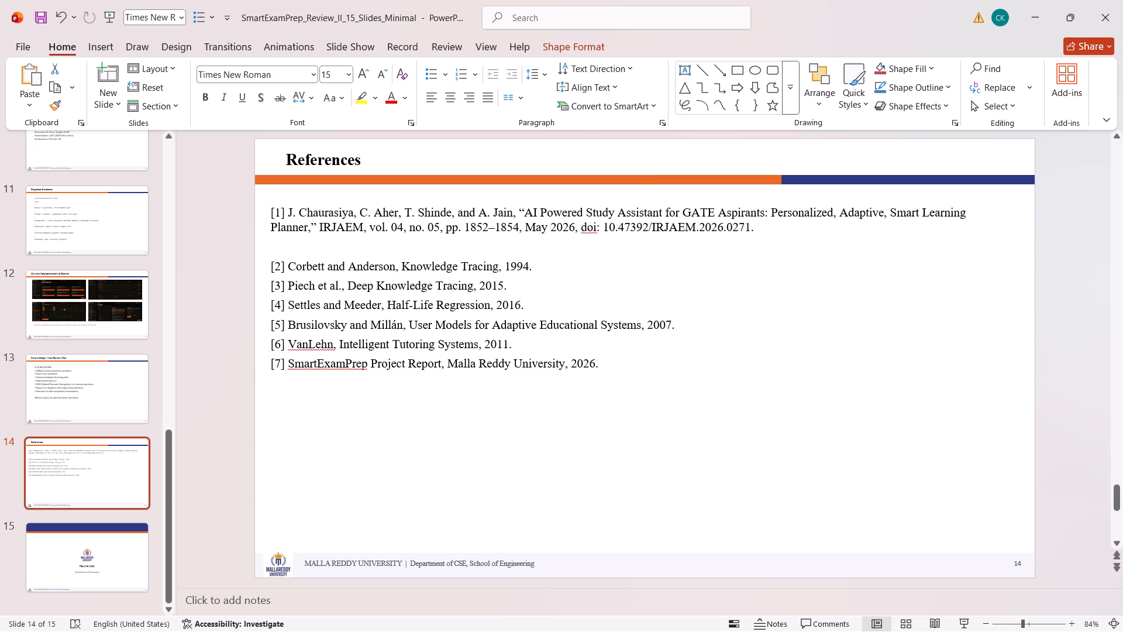
Remove the blank line between references [1] and [2] on slide 14.
click(271, 266)
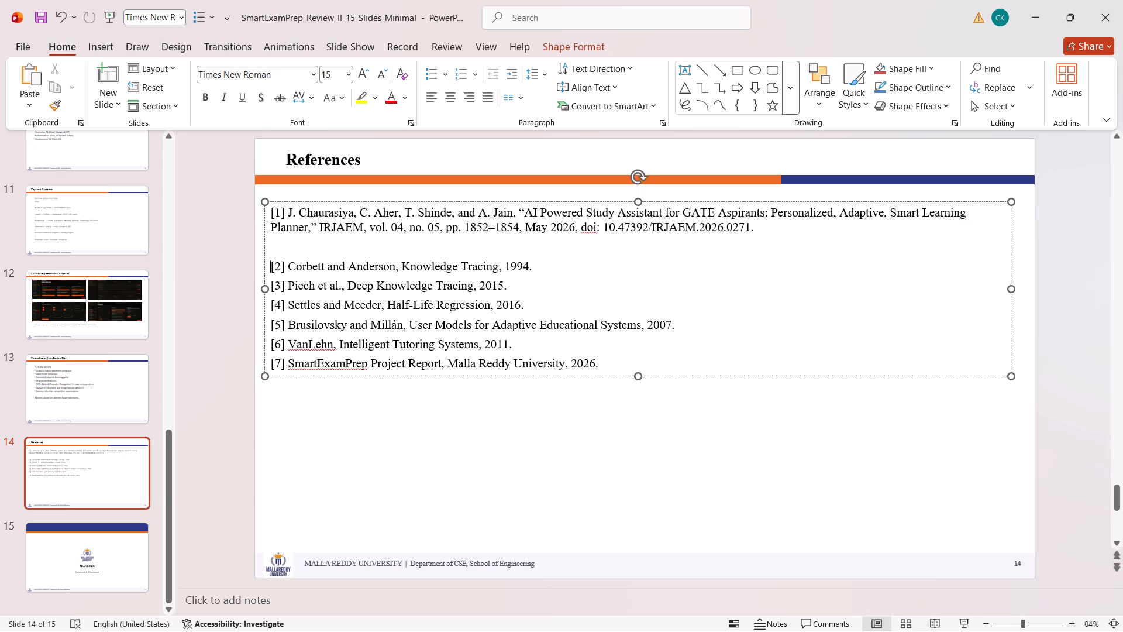
key(BackSpace)
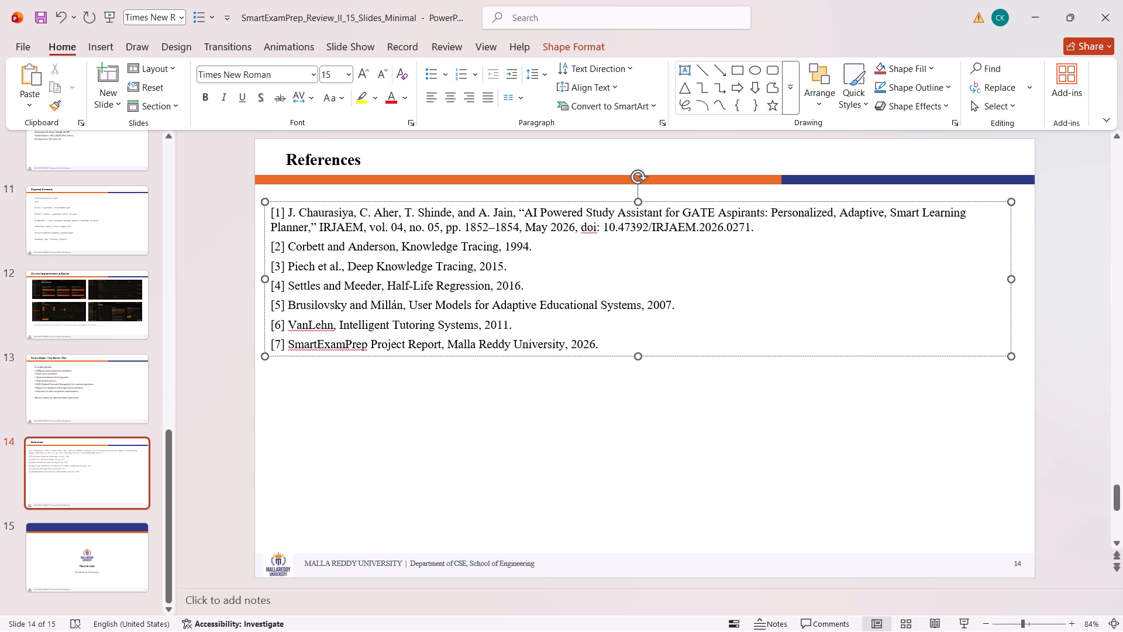
Set all the body text on slide 13, Future Scope / Next Review Plan, to Times New Roman, size 15.
click(127, 376)
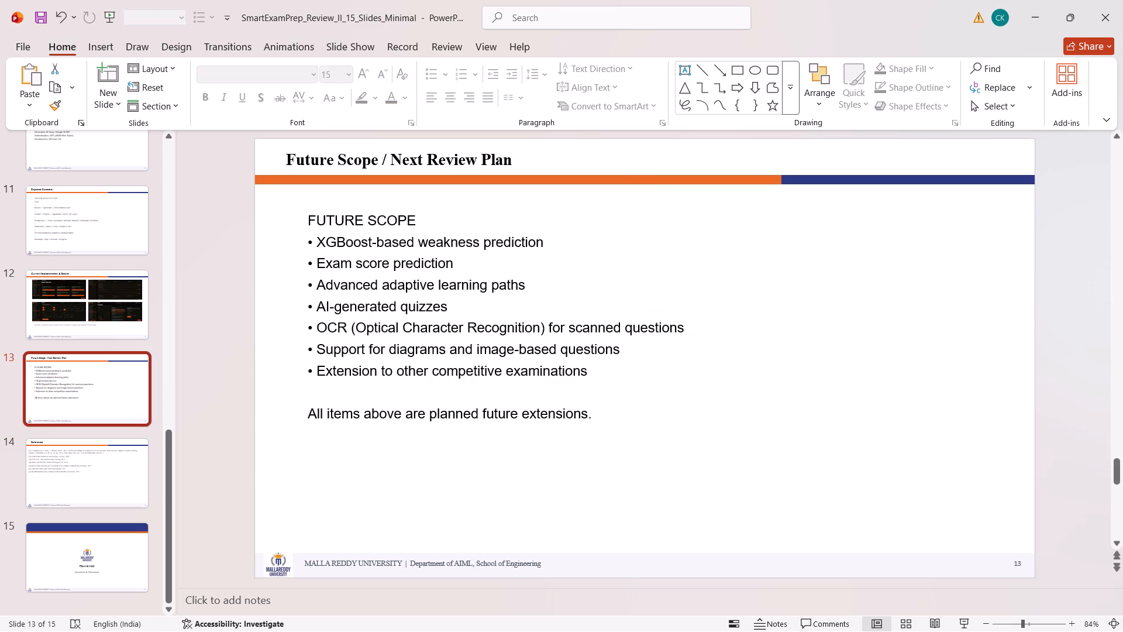
click(395, 307)
key(ctrl+a)
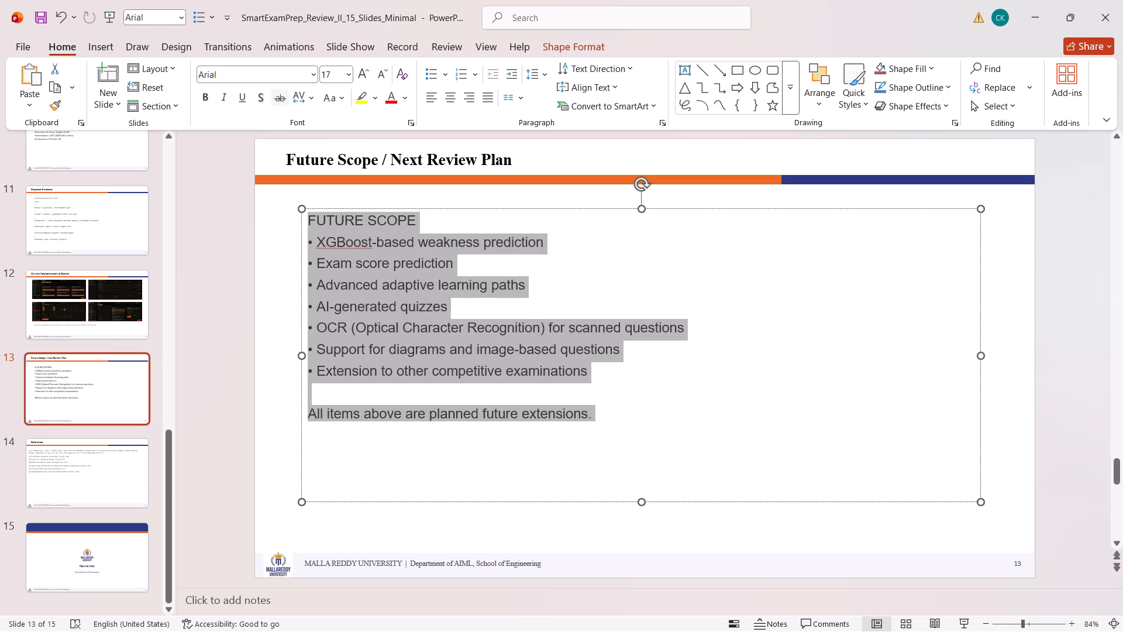
click(252, 78)
key(BackSpace)
text(times)
key(Return)
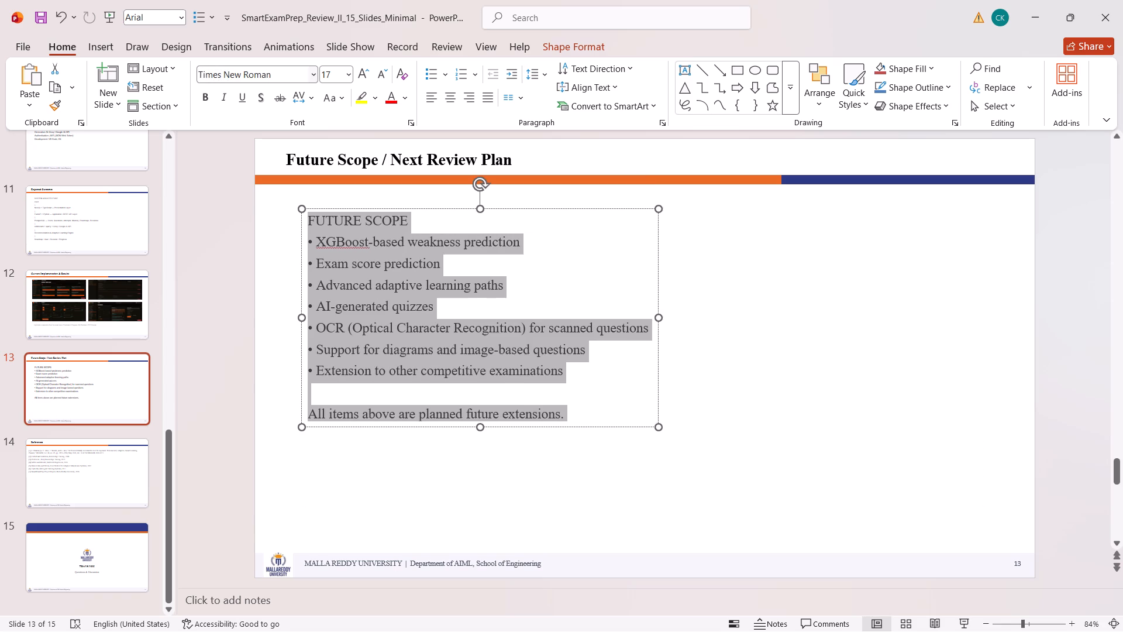
click(339, 71)
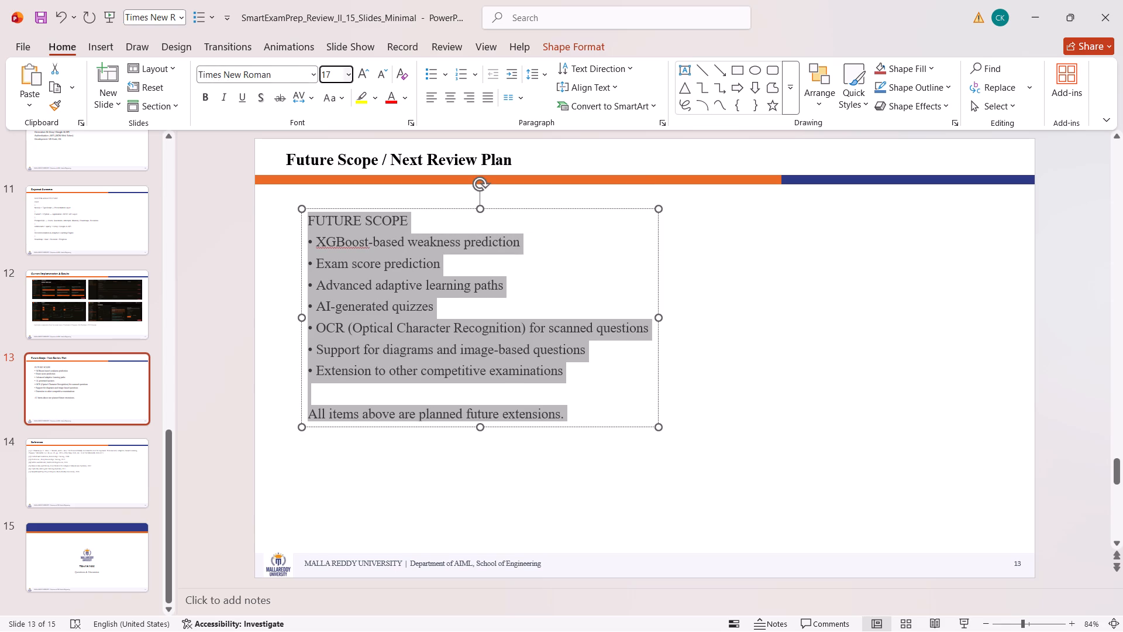
key(BackSpace)
text(15)
key(Return)
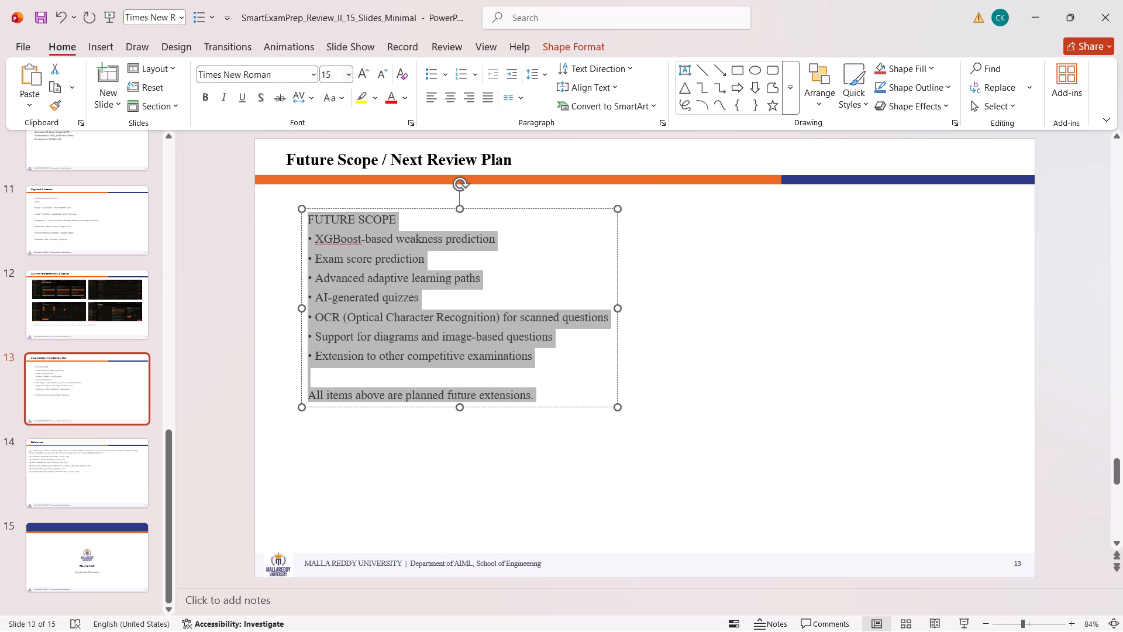
Widen the body text box on slide 13 to the right across most of the slide.
drag(619, 308, 874, 309)
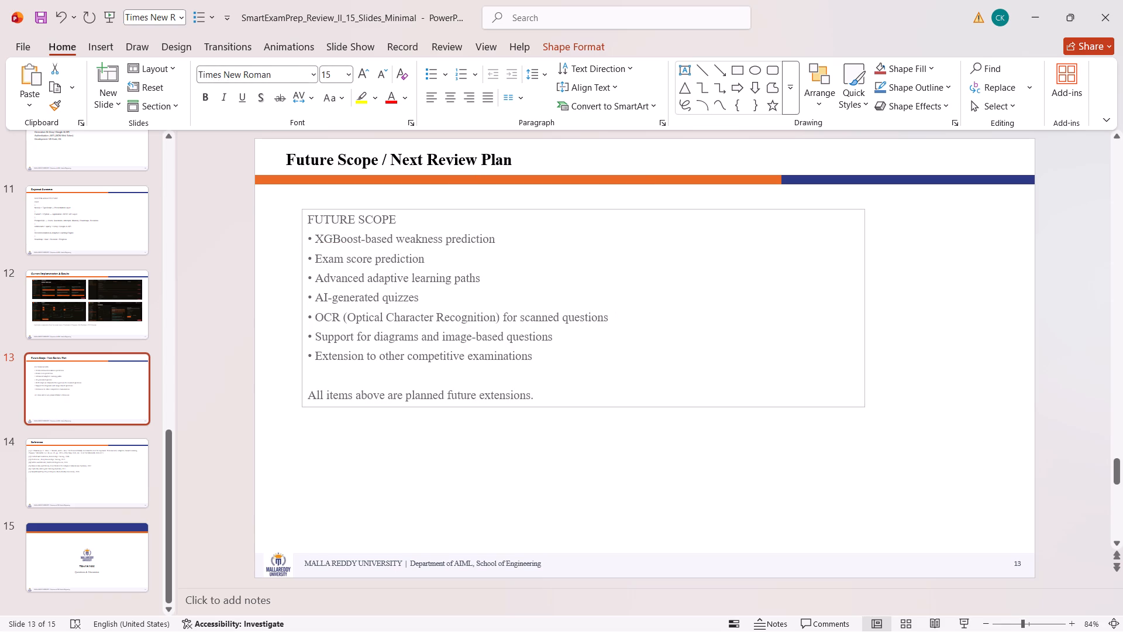
Copy the Fig 4.2 architecture diagram from section 4.2 of the SmartExamPrep project report in Word.
click(88, 321)
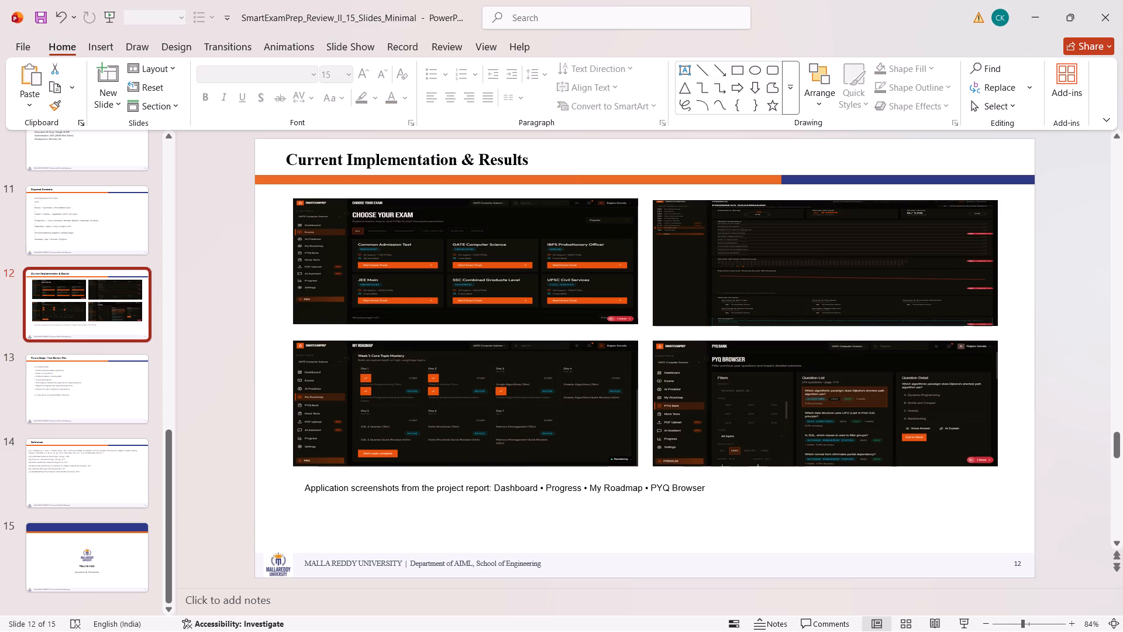
key(Up)
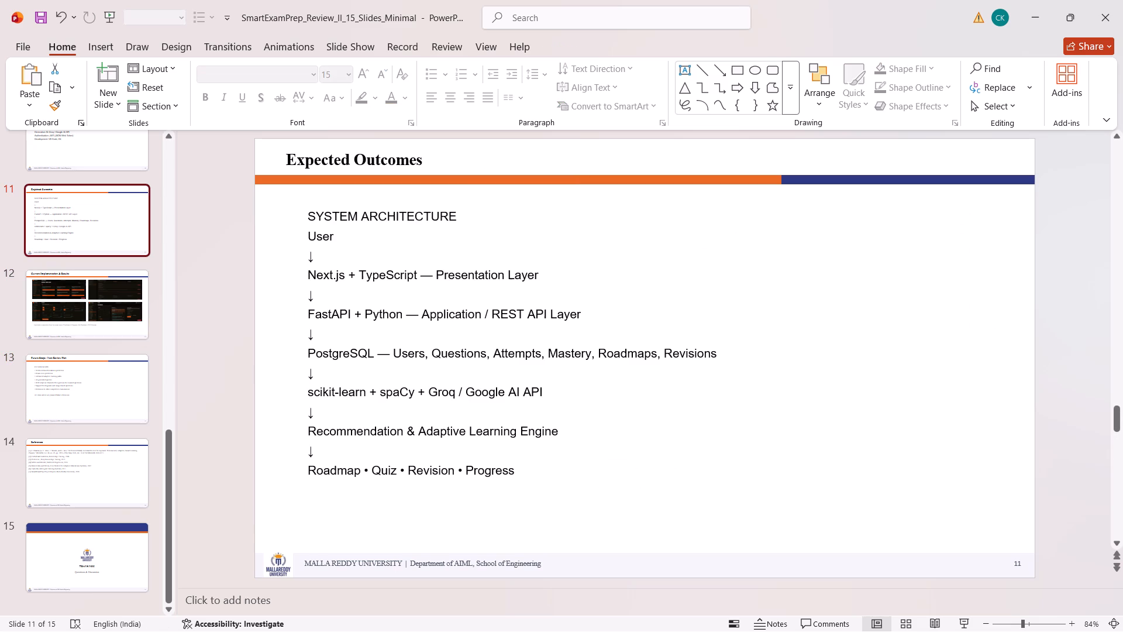
key(alt+Tab)
key(alt+Tab)
key(alt+Tab)
key(alt+Tab)
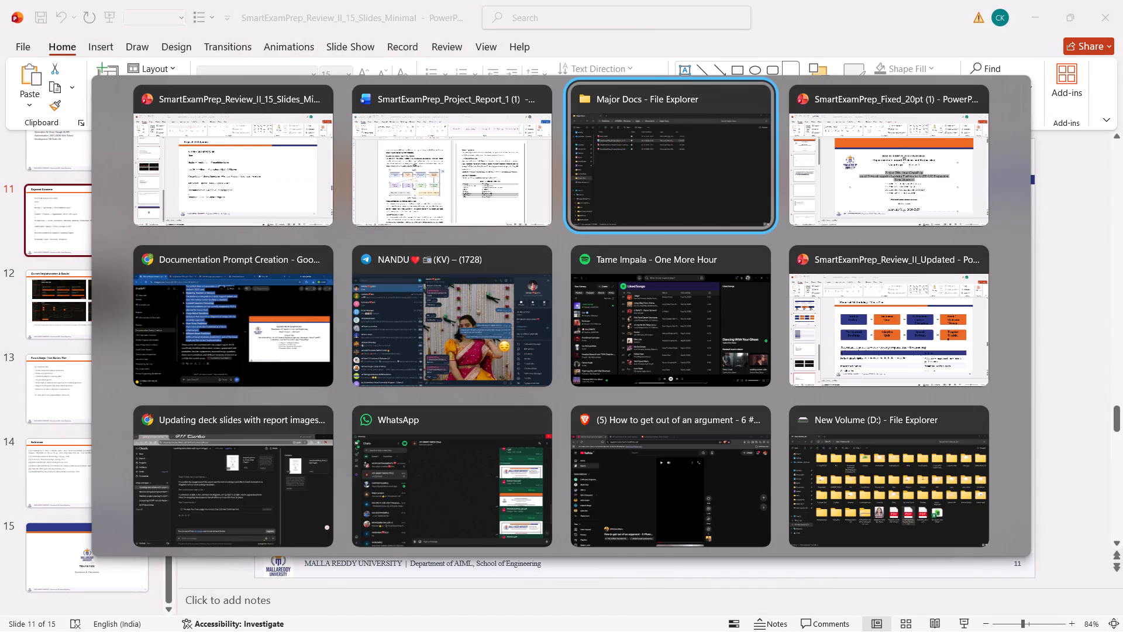
key(alt+Tab)
key(alt+Tab)
scroll(425, 397, down, 2)
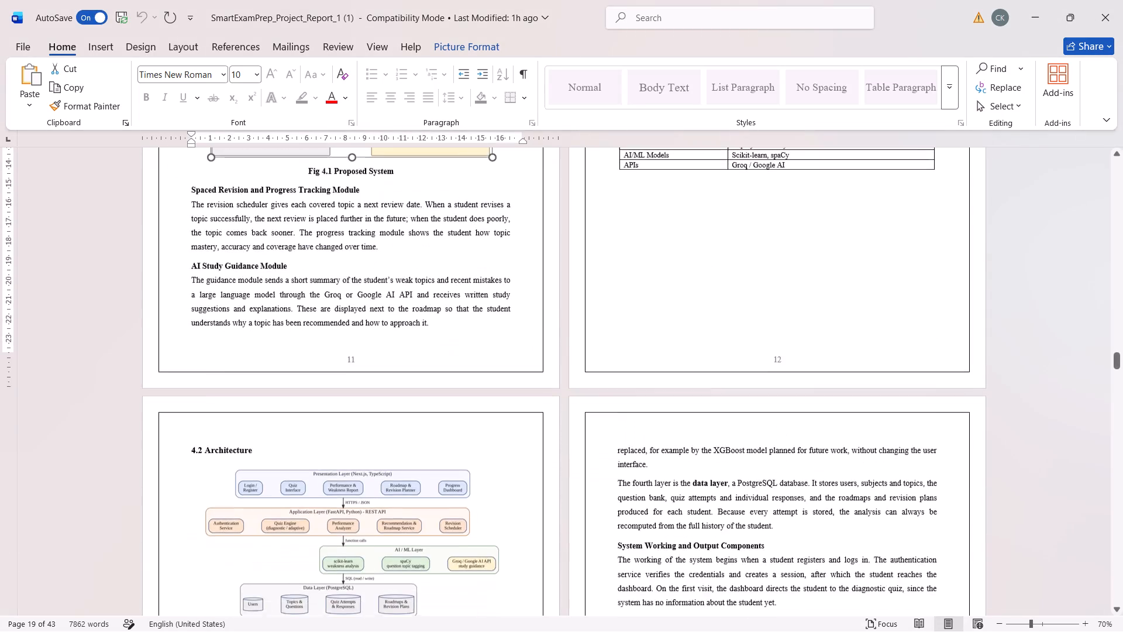
scroll(425, 397, down, 2)
scroll(363, 266, up, 1)
click(373, 278)
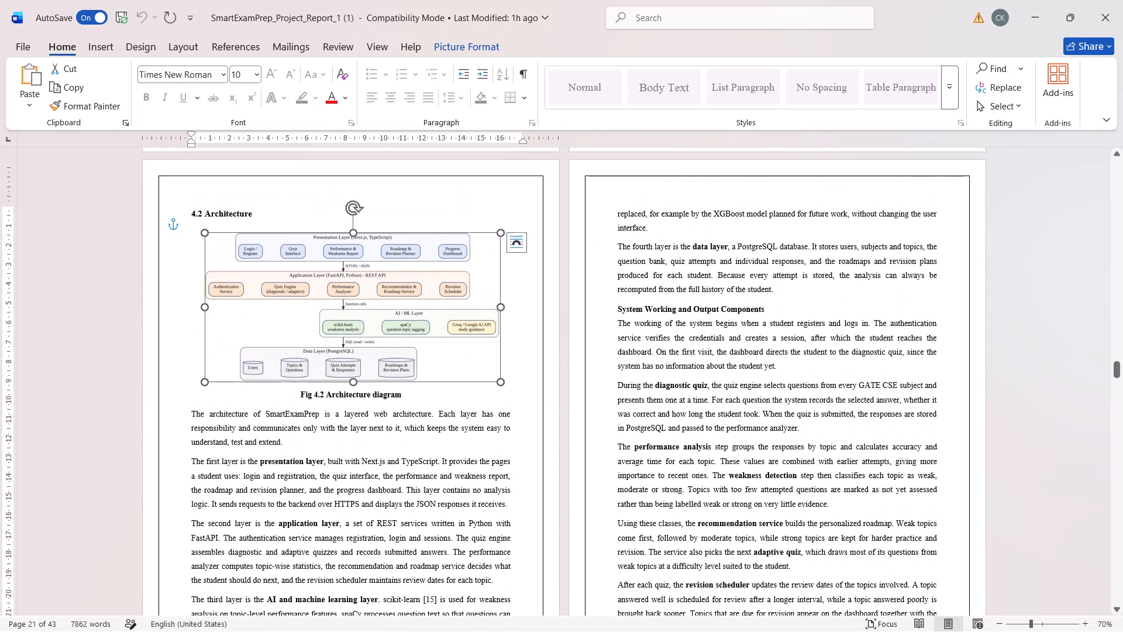
key(ctrl+c)
Back in PowerPoint, replace the system architecture text box on slide 11, Expected Outcomes, with the copied architecture diagram.
key(alt+Tab)
key(alt+Tab)
key(alt+Tab)
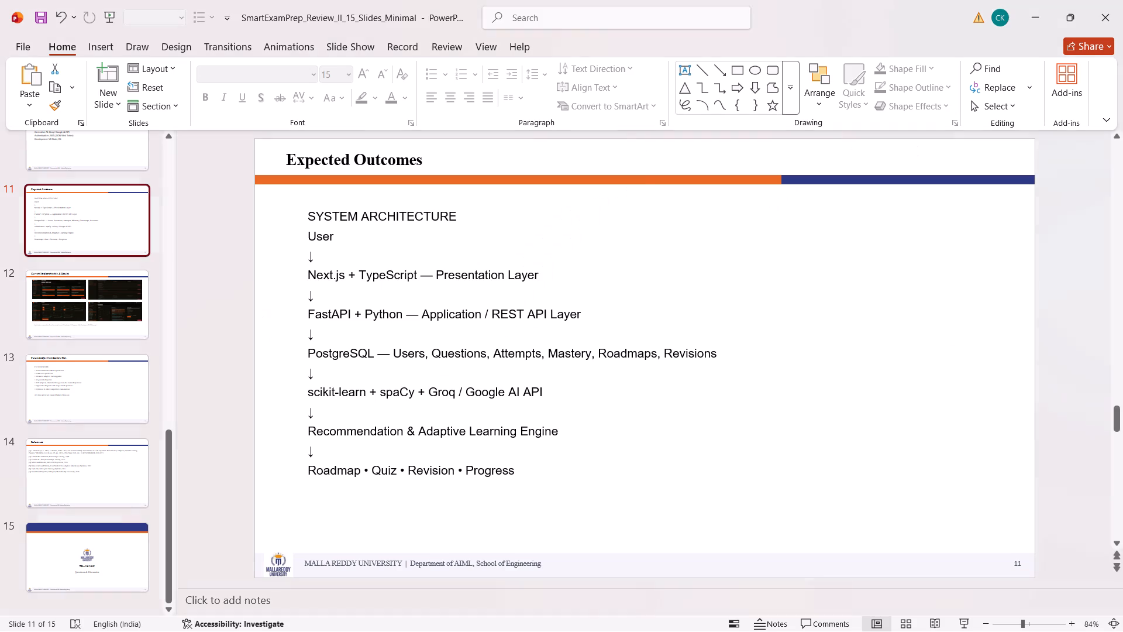
click(432, 350)
key(Delete)
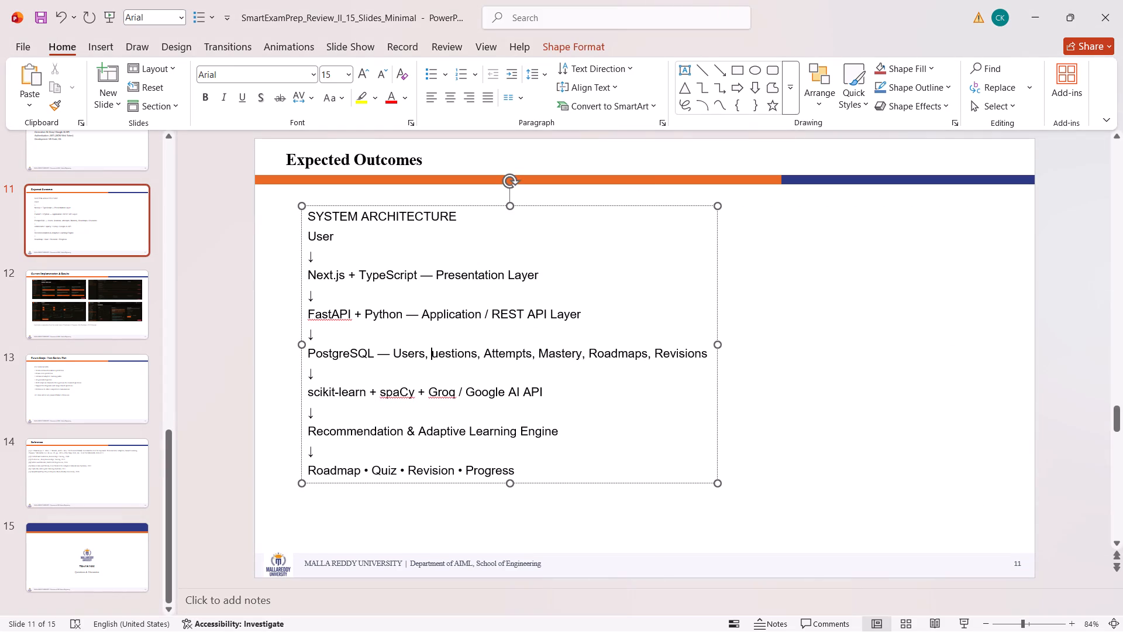
click(501, 201)
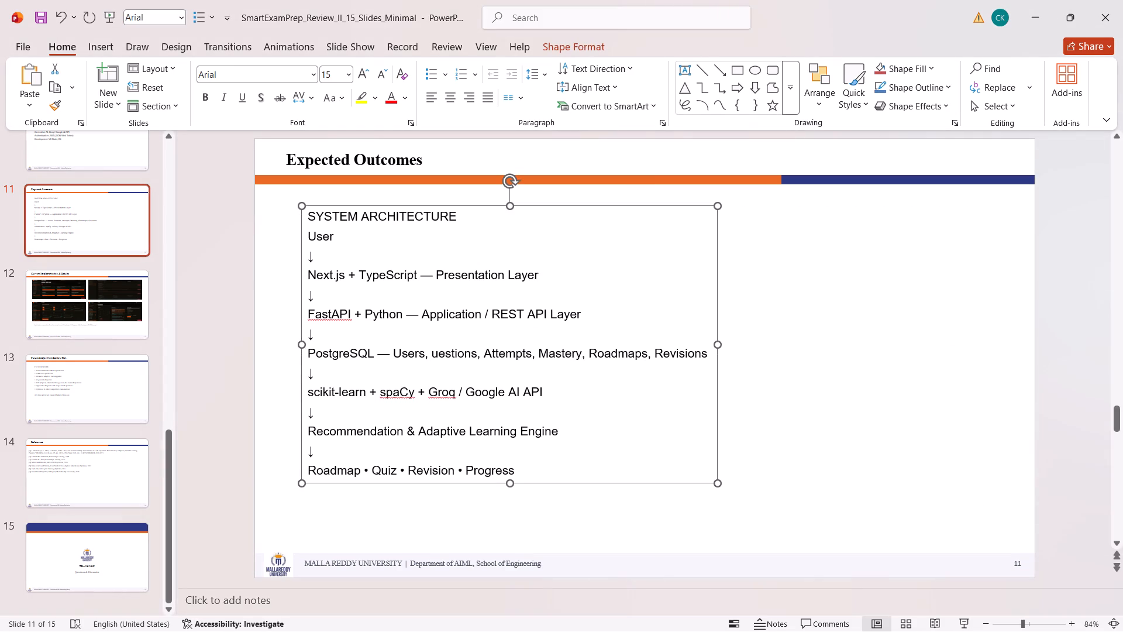
key(Delete)
key(ctrl+v)
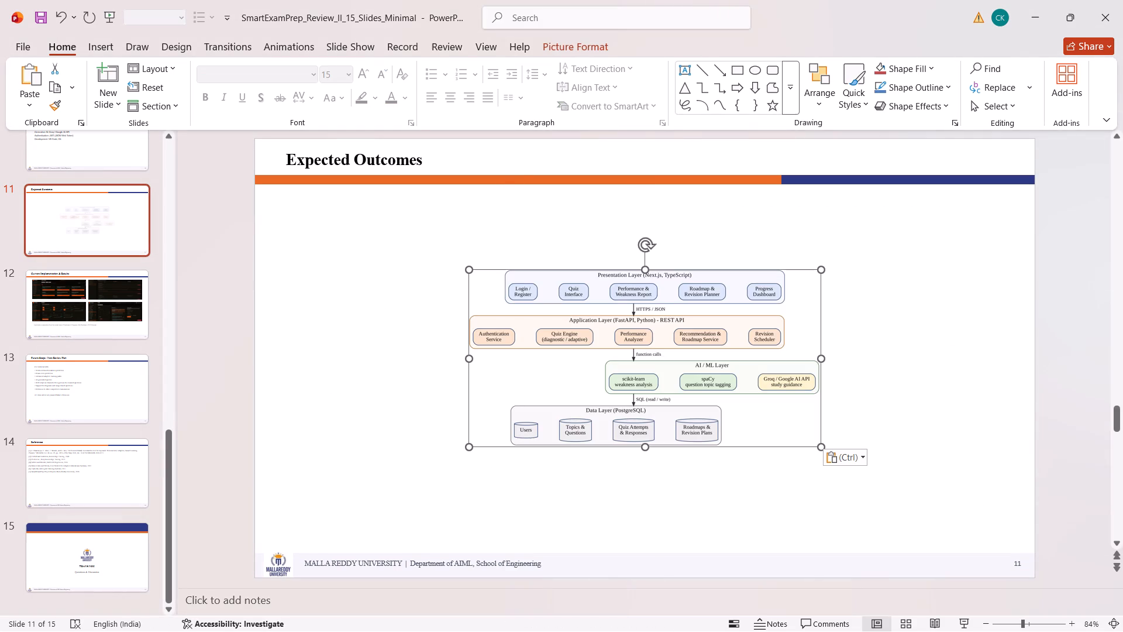
Stretch the architecture diagram on slide 11 in width and height to fill most of the area between the title bar and footer.
drag(469, 363, 363, 356)
drag(715, 355, 935, 377)
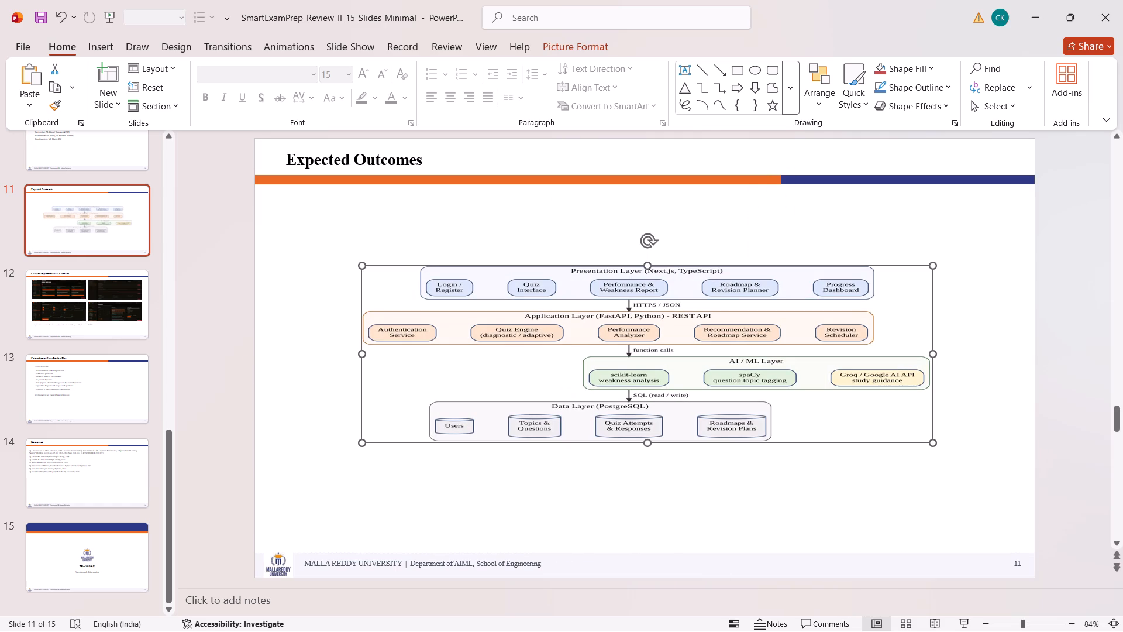
drag(647, 266, 646, 226)
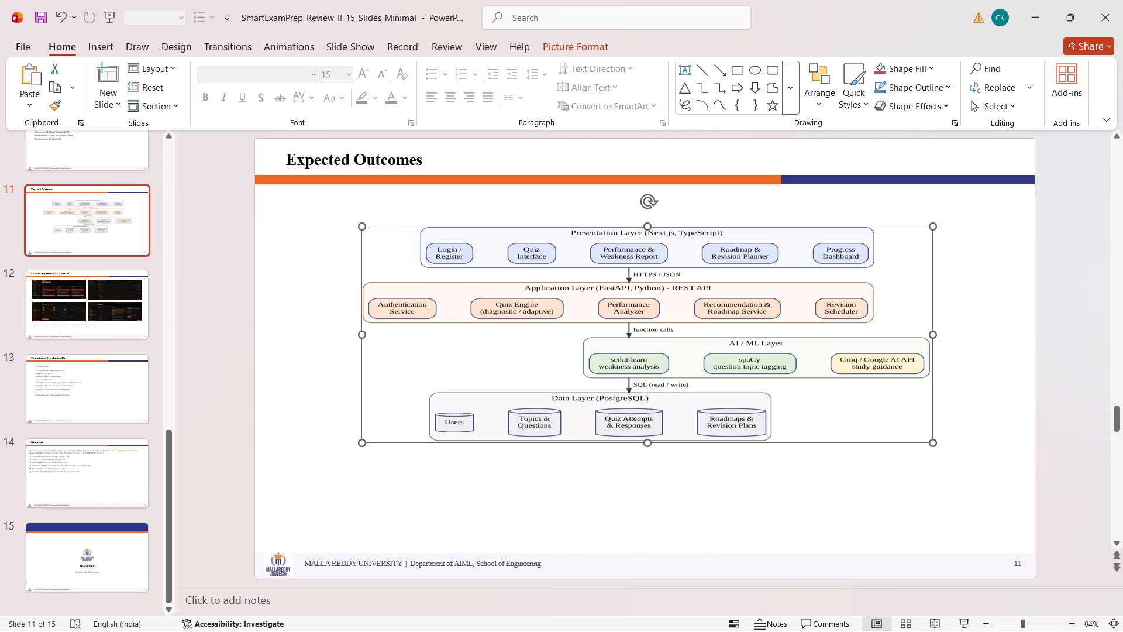
drag(651, 441, 654, 492)
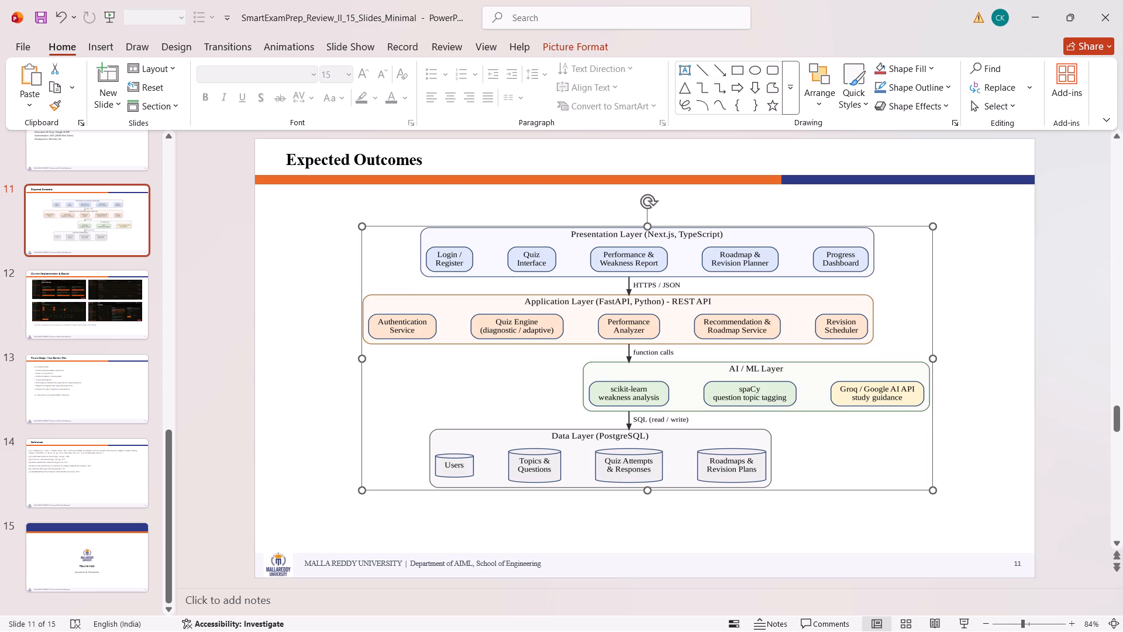
click(192, 369)
Set all the body text on slide 10, Tools and Technologies, to Times New Roman, size 15.
key(Down)
key(Down)
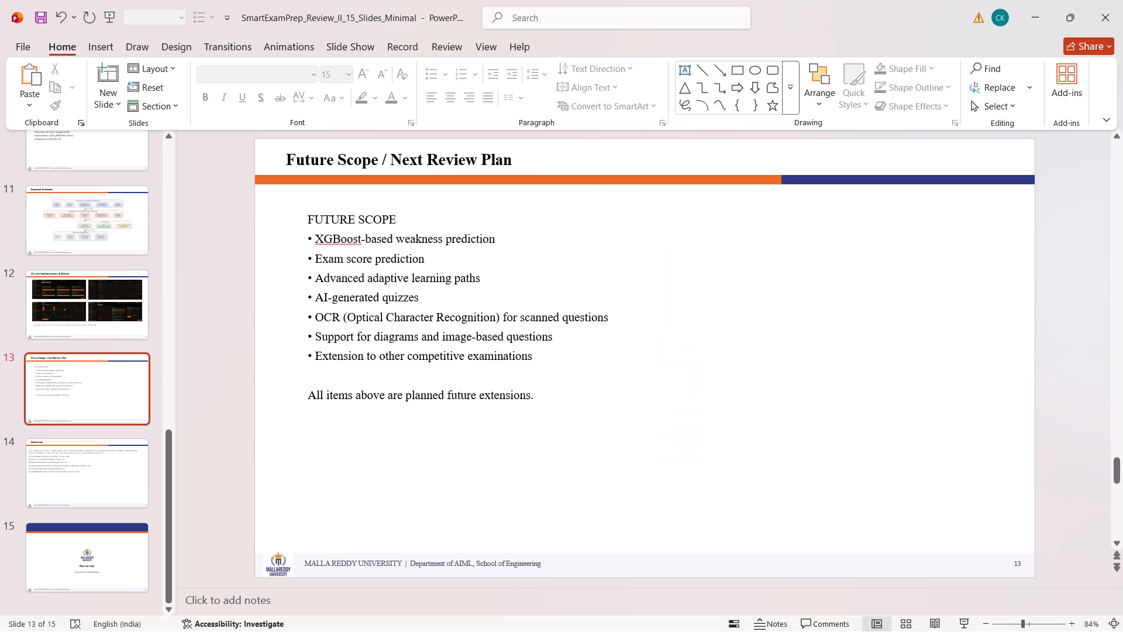
key(Down)
key(Up)
key(Up)
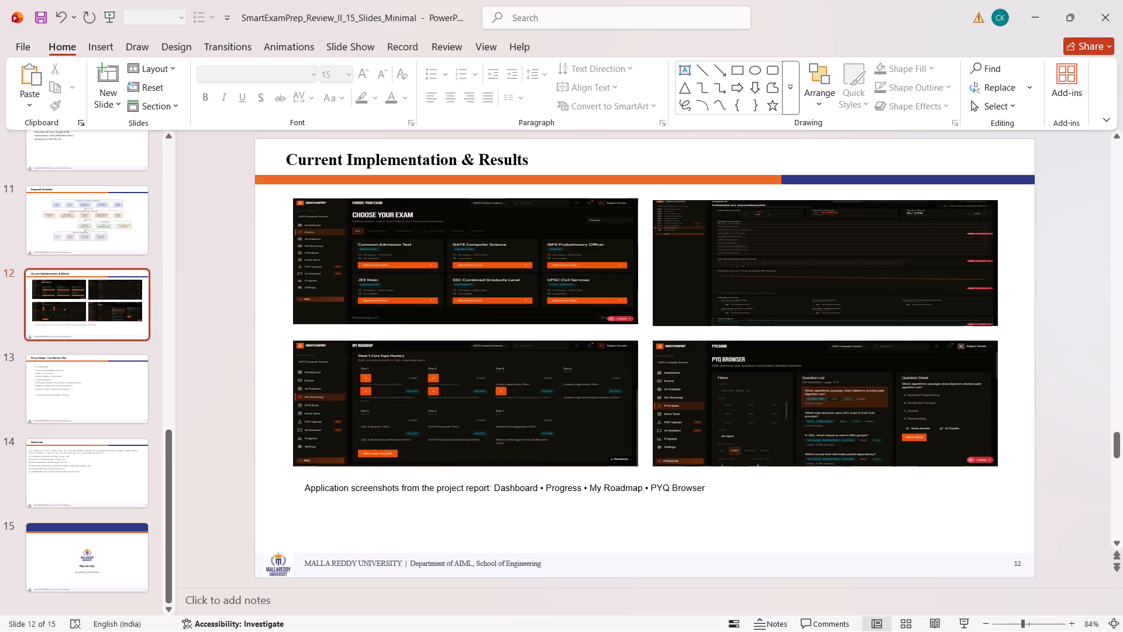
key(Up)
key(Up)
key(Up)
key(Down)
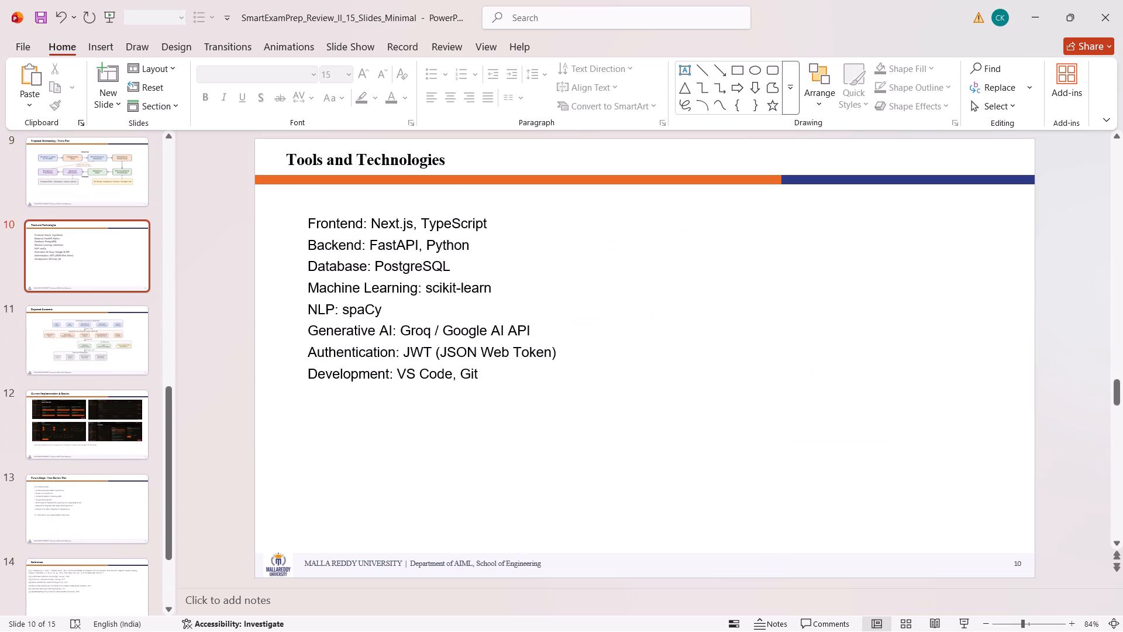
click(466, 335)
key(ctrl+a)
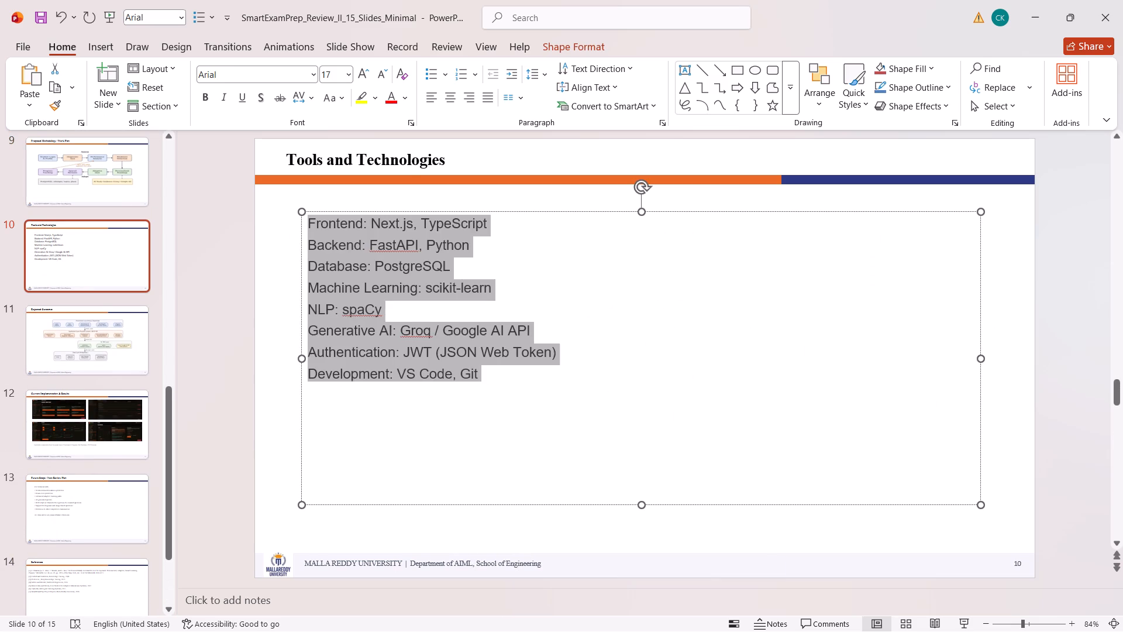
click(288, 77)
key(BackSpace)
text(ti)
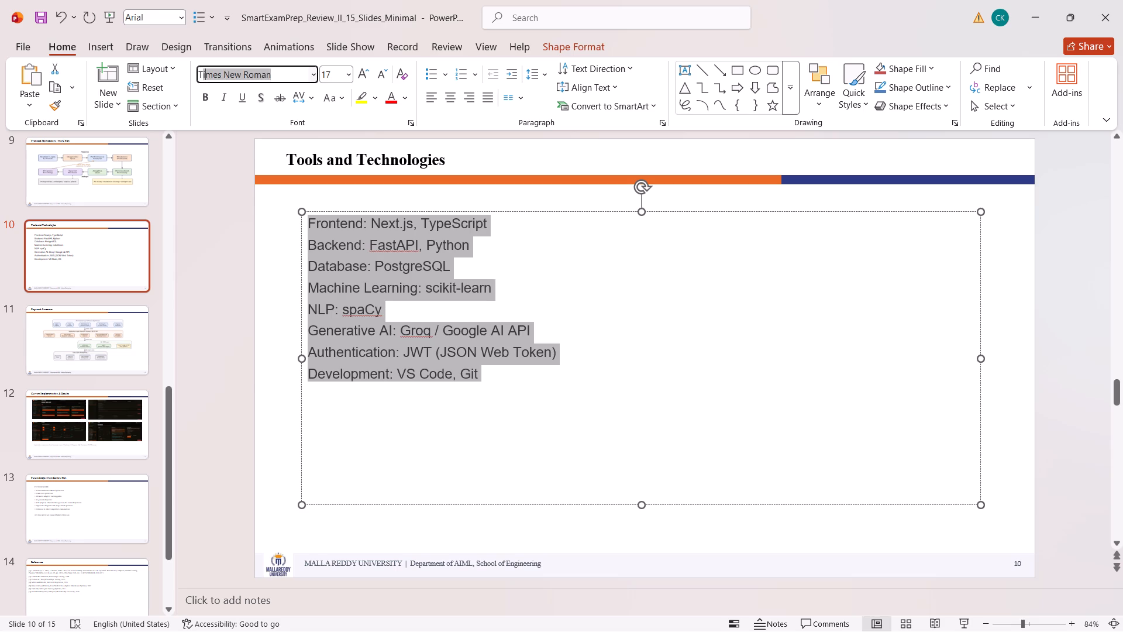
key(Return)
click(339, 75)
key(BackSpace)
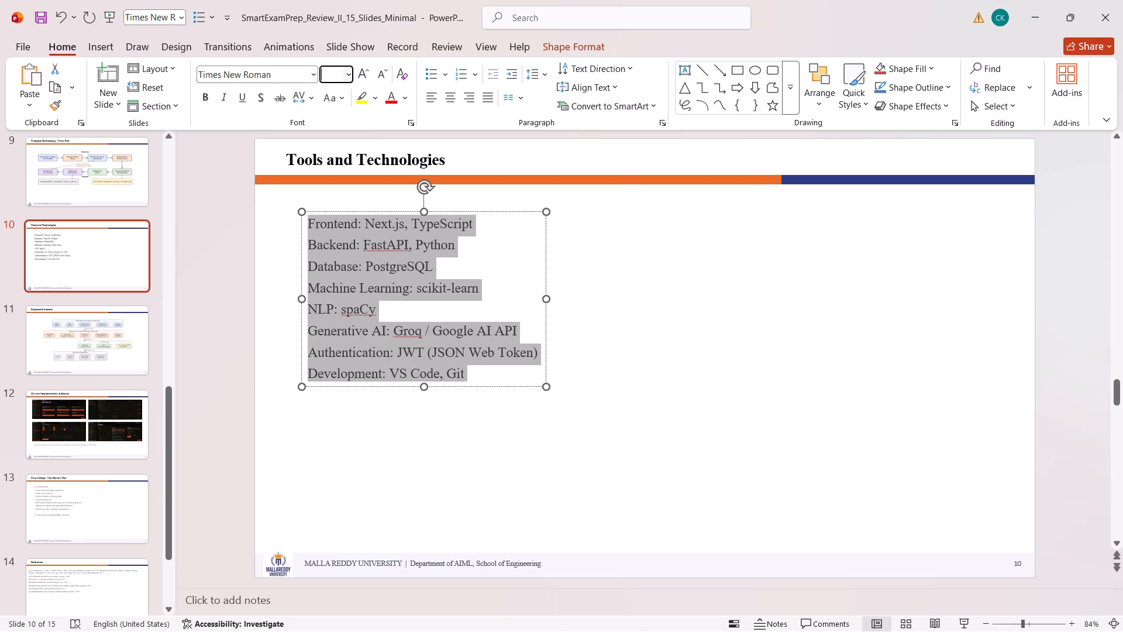
text(15)
key(Return)
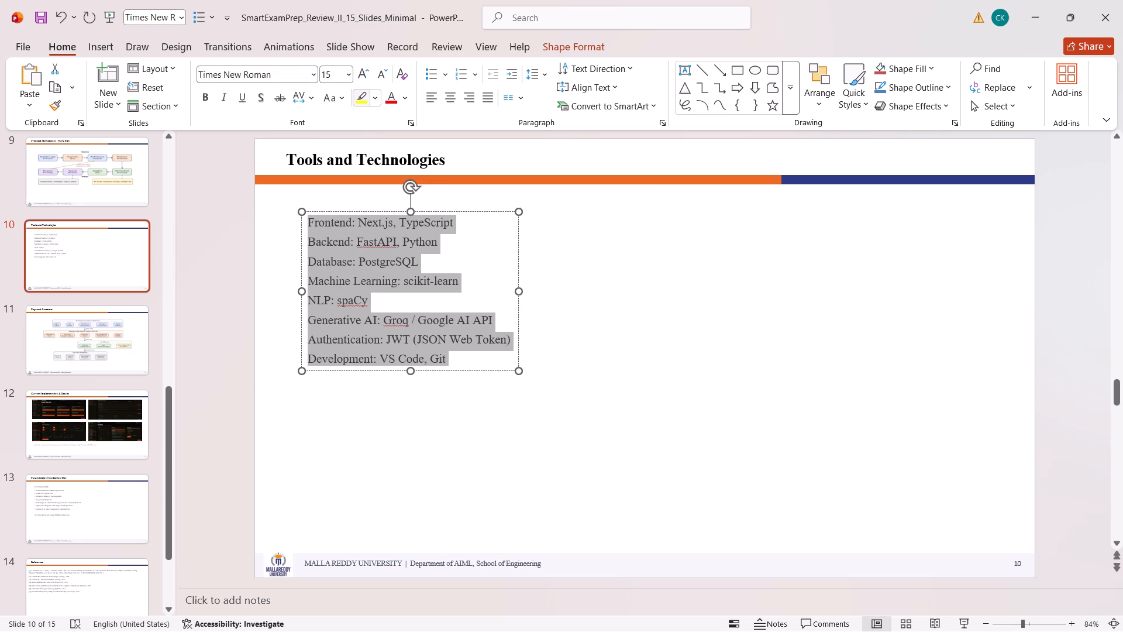
Widen the body text box on slide 10 to the right, well past the end of its longest line.
click(520, 291)
drag(521, 288, 704, 296)
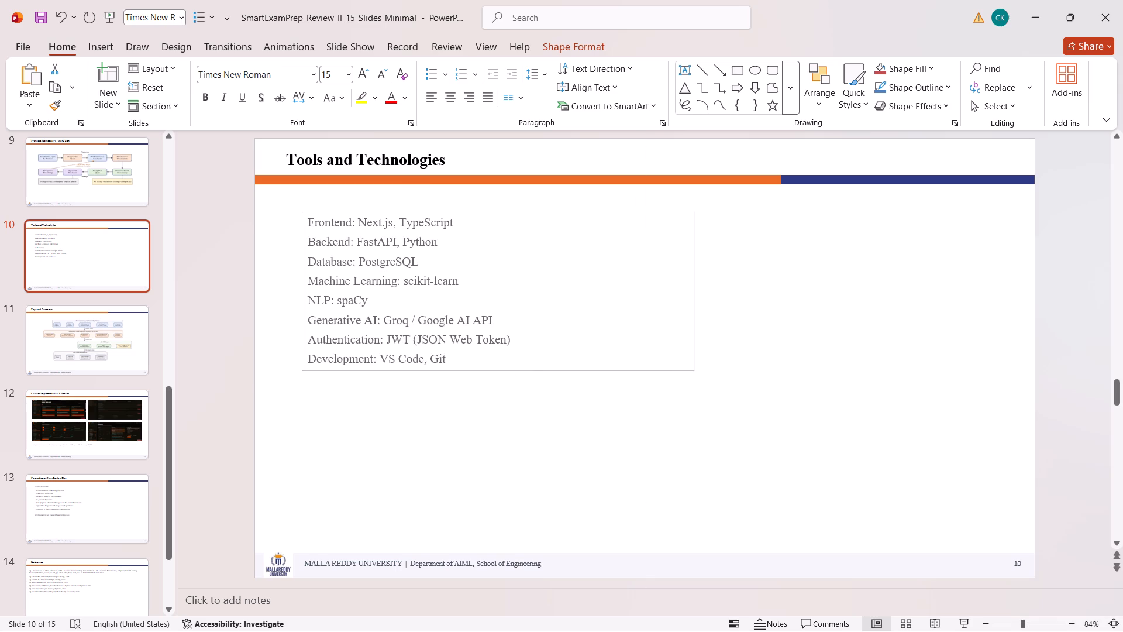
drag(704, 296, 757, 302)
click(32, 190)
key(Up)
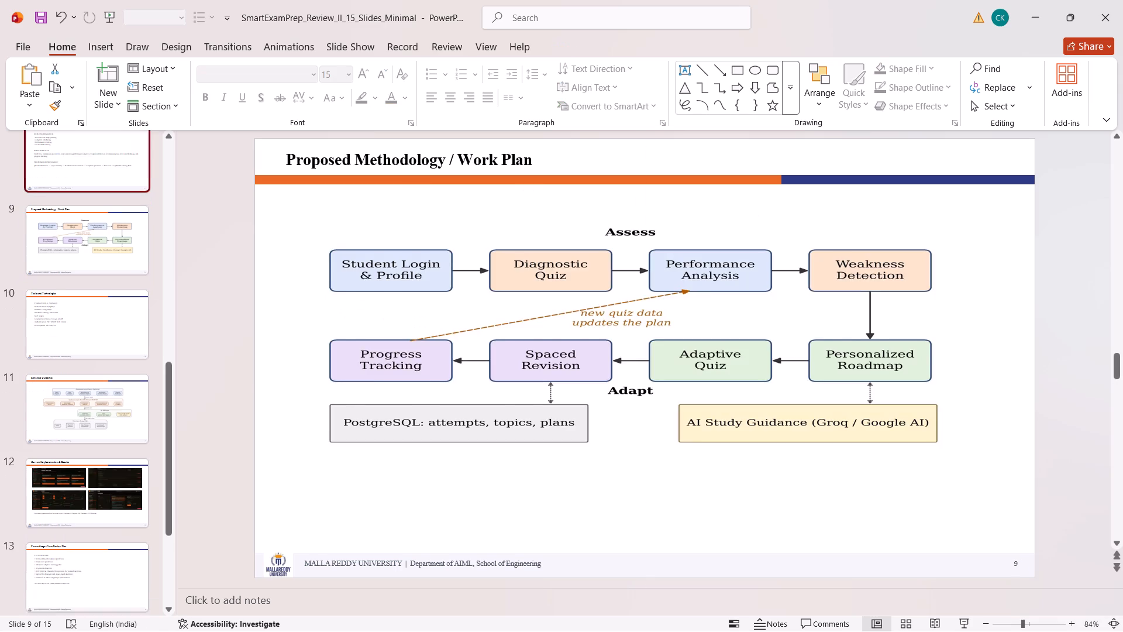
key(Up)
key(Up)
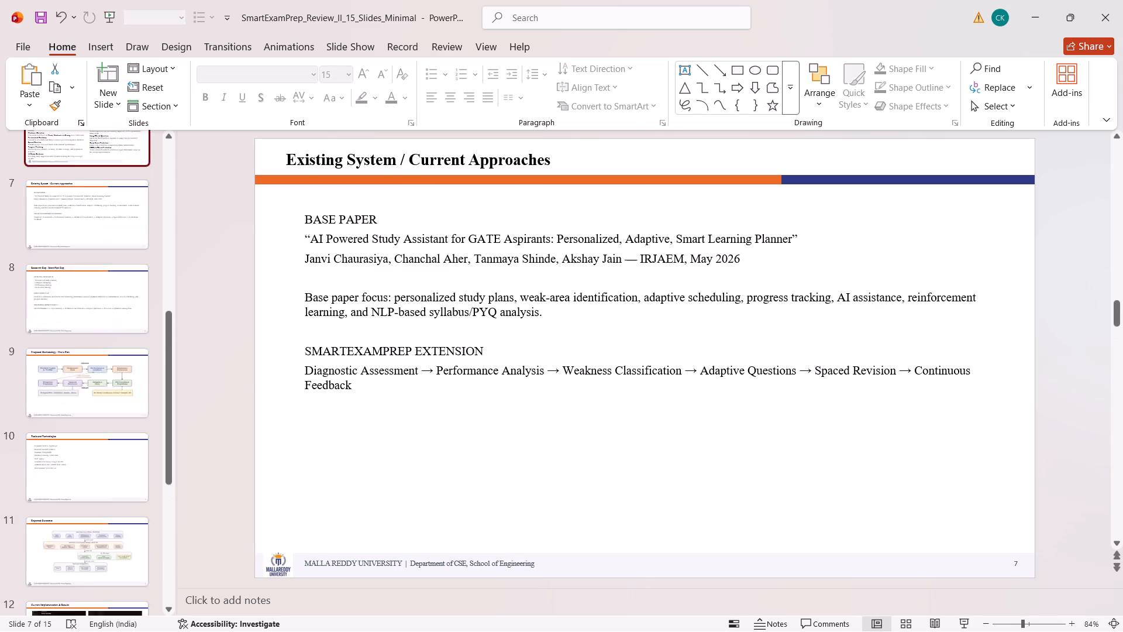
key(Up)
key(Up)
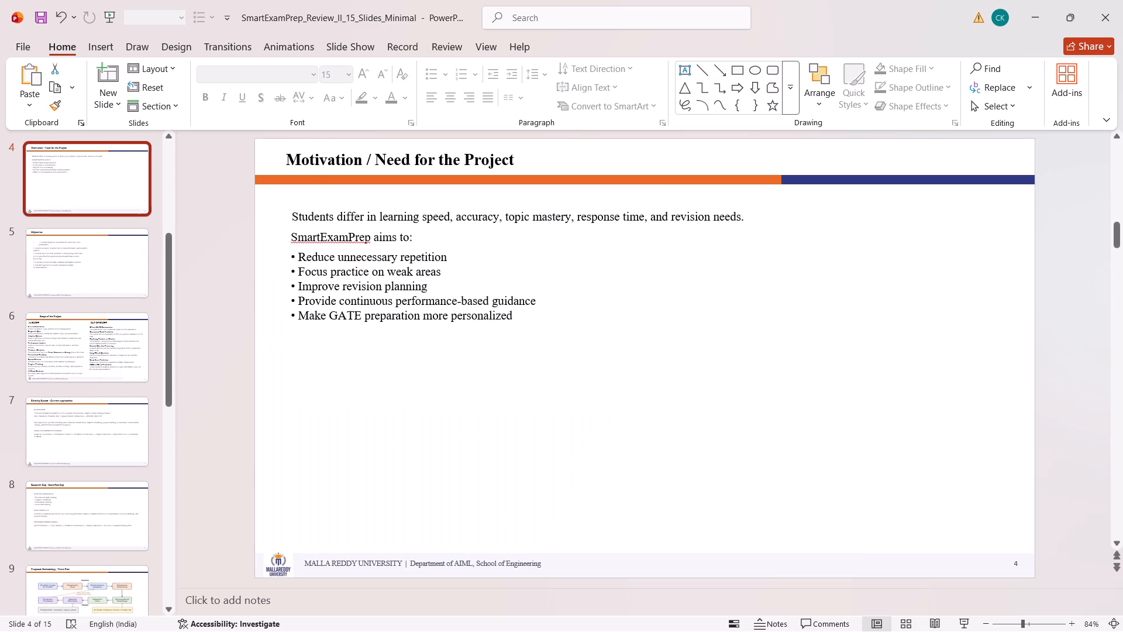
key(Up)
key(Up)
key(Up)
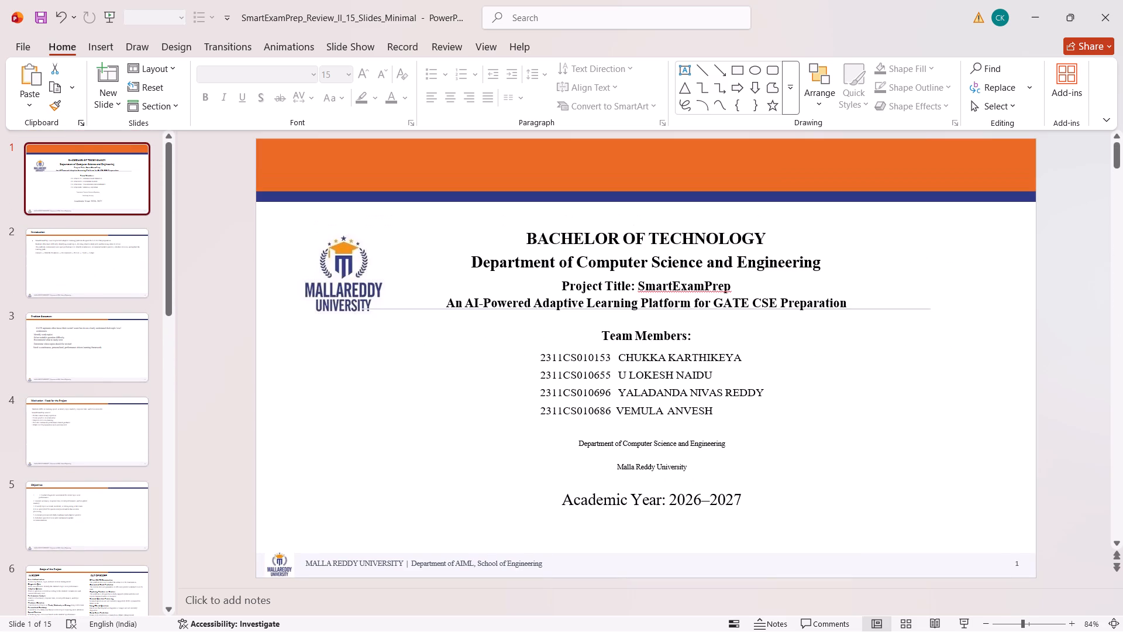
key(Down)
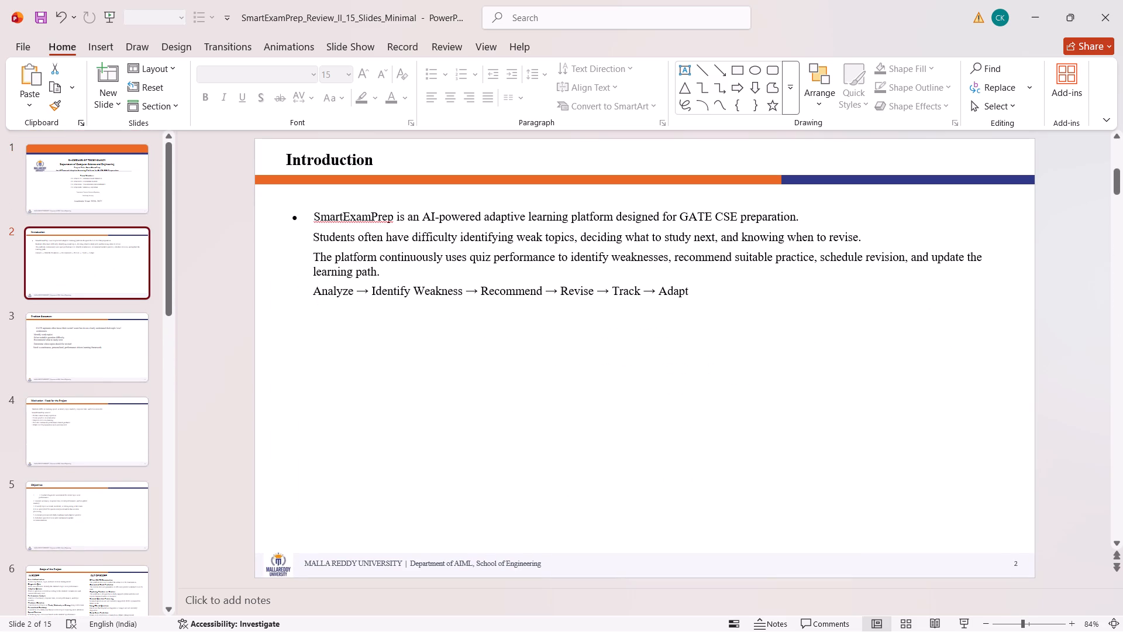
click(379, 273)
key(ctrl+a)
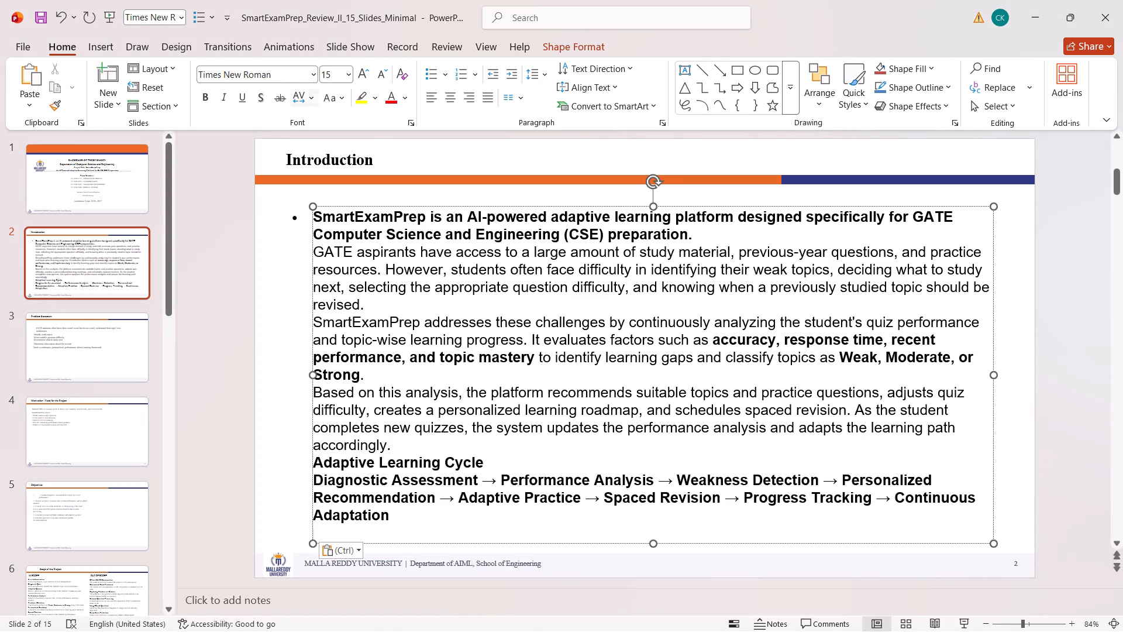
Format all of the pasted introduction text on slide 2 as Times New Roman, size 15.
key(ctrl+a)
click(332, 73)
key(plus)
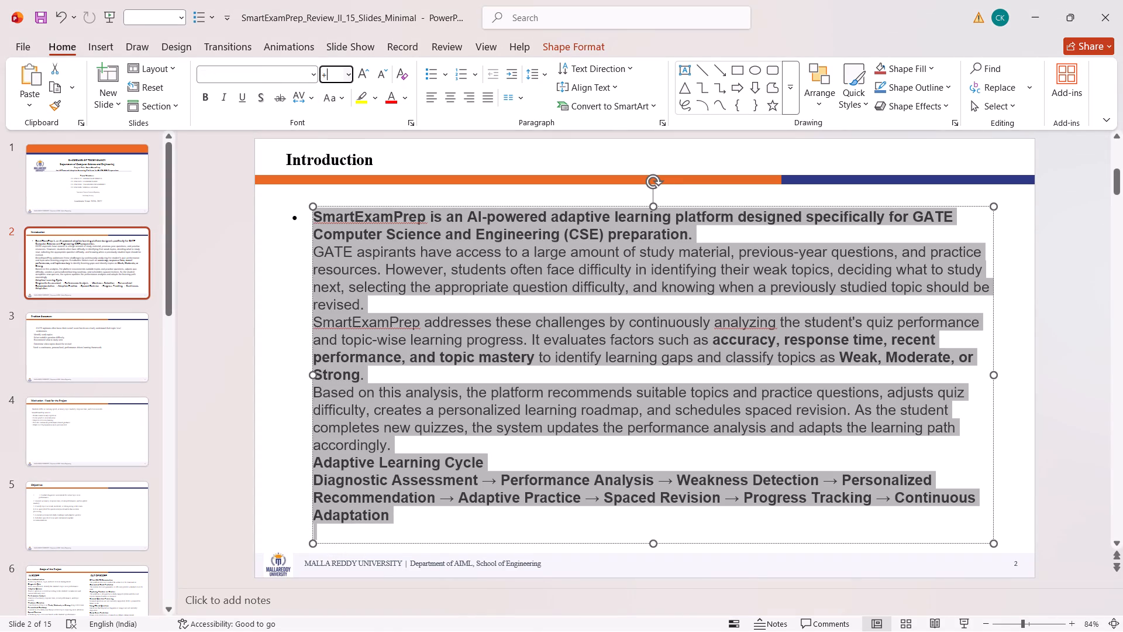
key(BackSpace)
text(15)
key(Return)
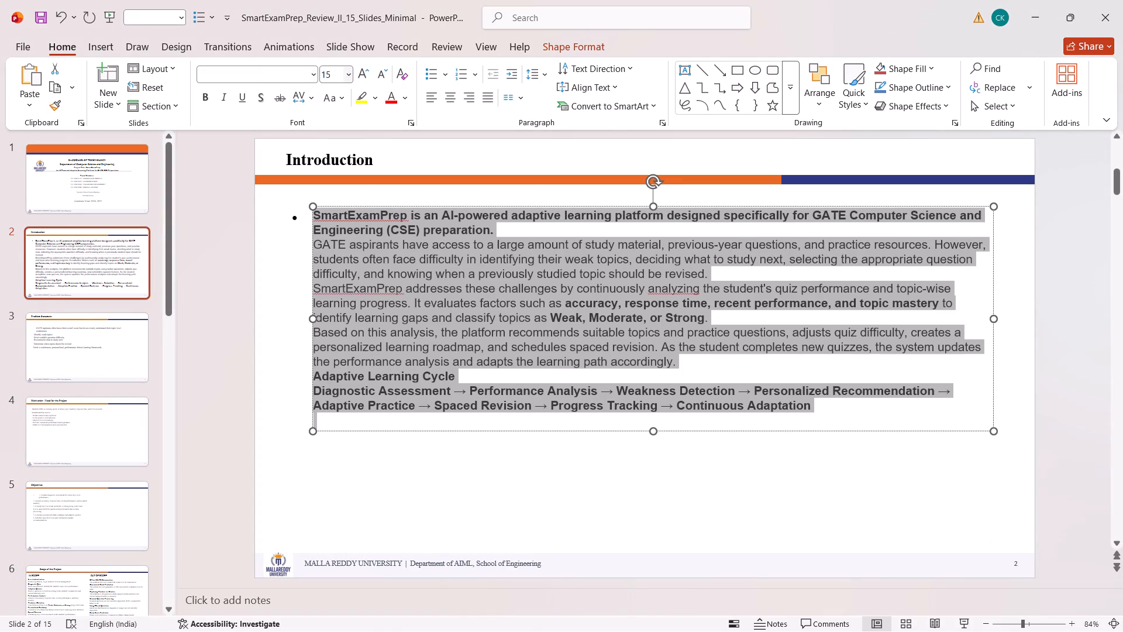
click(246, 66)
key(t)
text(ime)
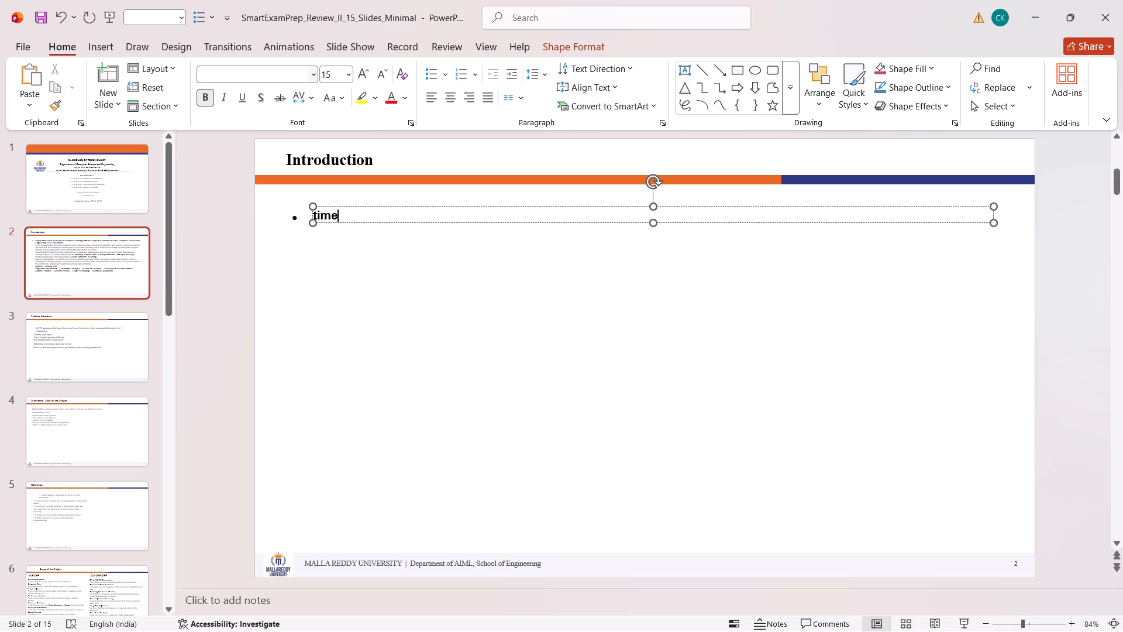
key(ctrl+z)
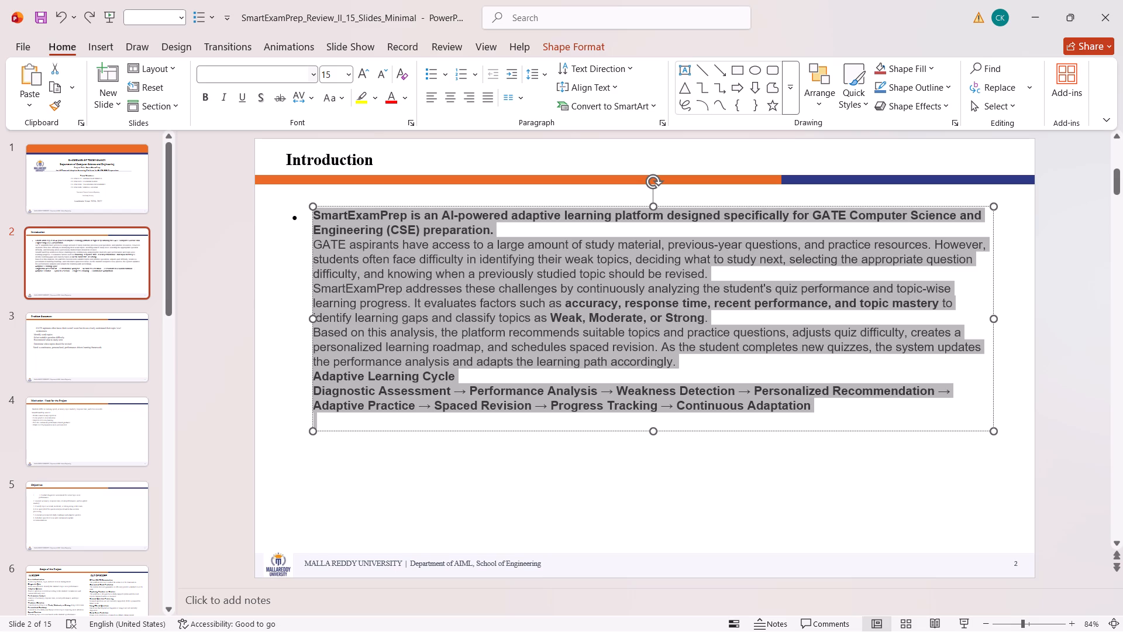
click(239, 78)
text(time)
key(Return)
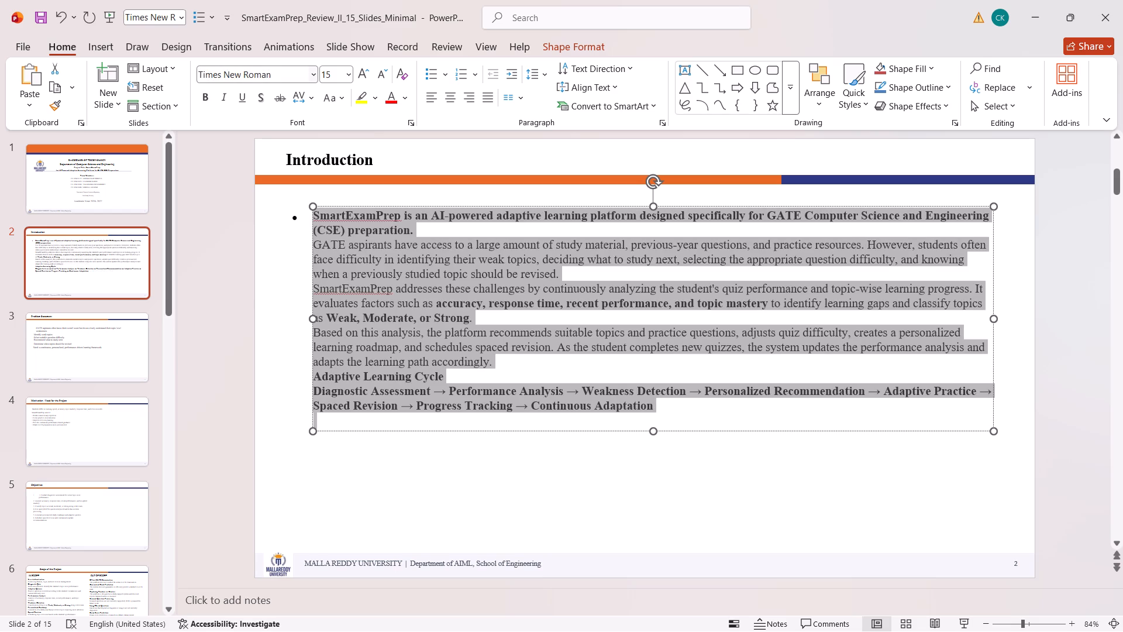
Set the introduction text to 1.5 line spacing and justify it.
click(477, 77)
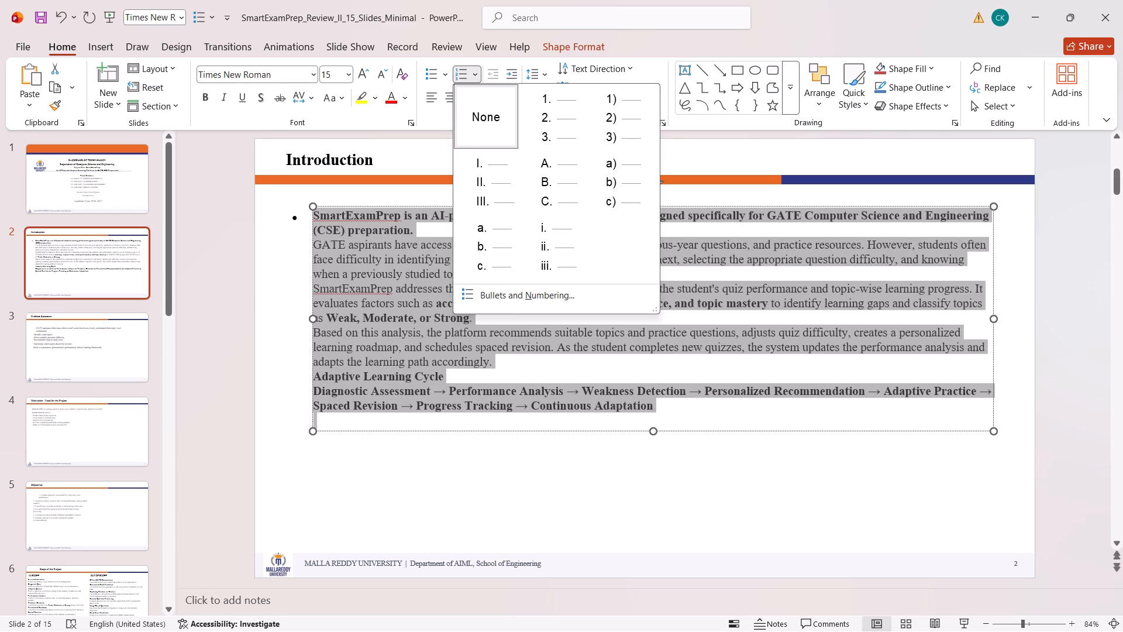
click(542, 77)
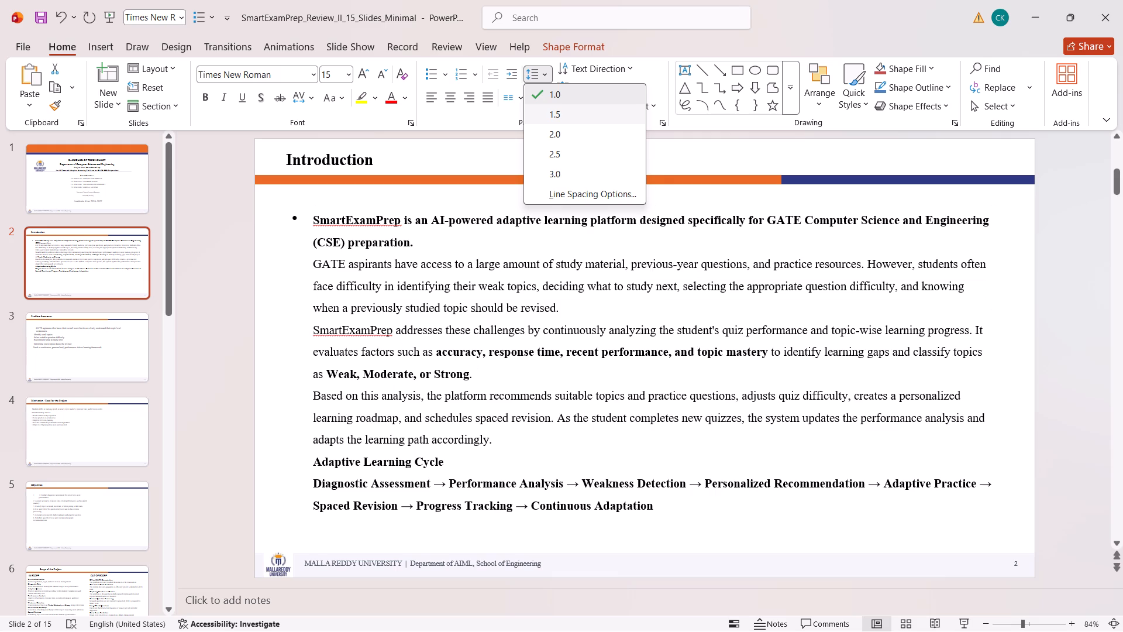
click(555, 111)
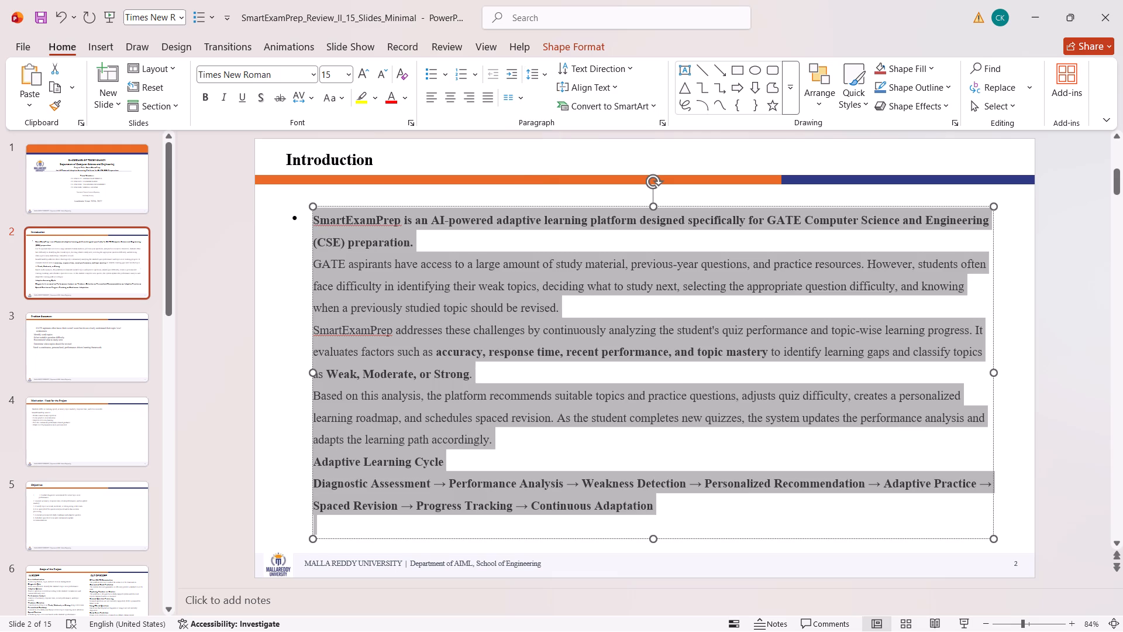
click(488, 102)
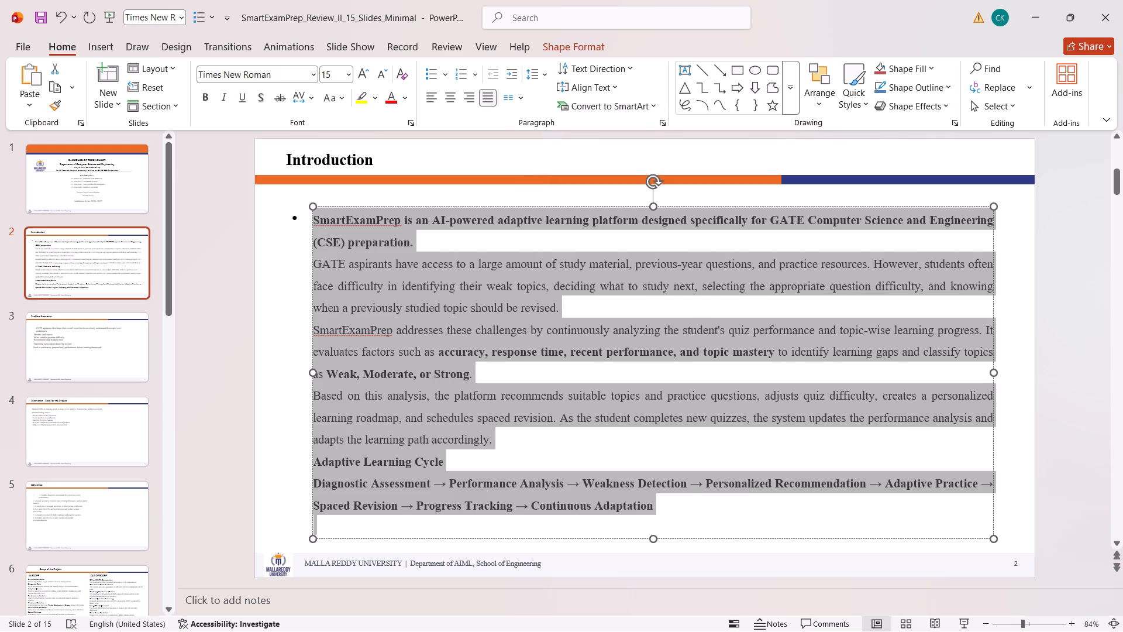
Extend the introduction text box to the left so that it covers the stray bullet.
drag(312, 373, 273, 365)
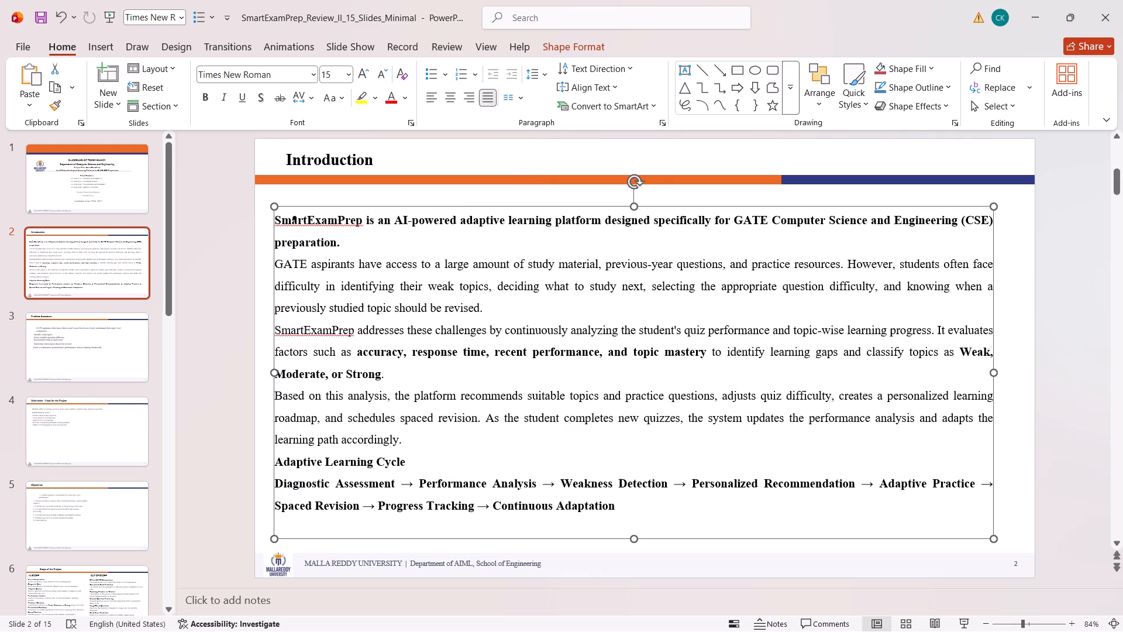
Move the introduction text box down to expose the separate stray bullet box on slide 2, and delete that bullet box.
click(294, 217)
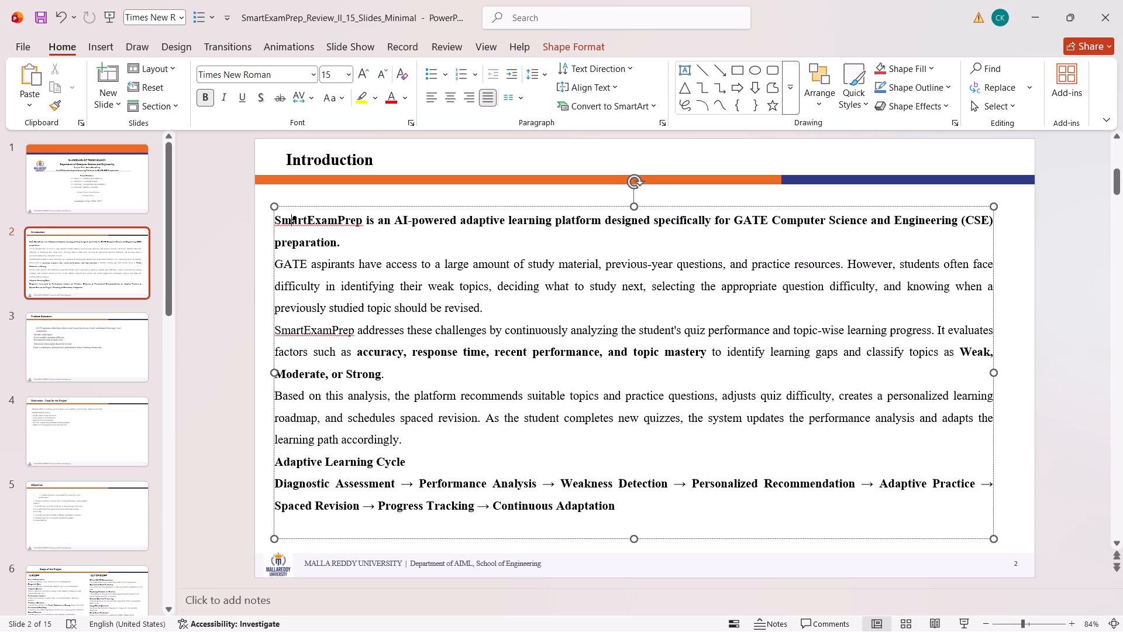
key(ctrl+a)
click(241, 233)
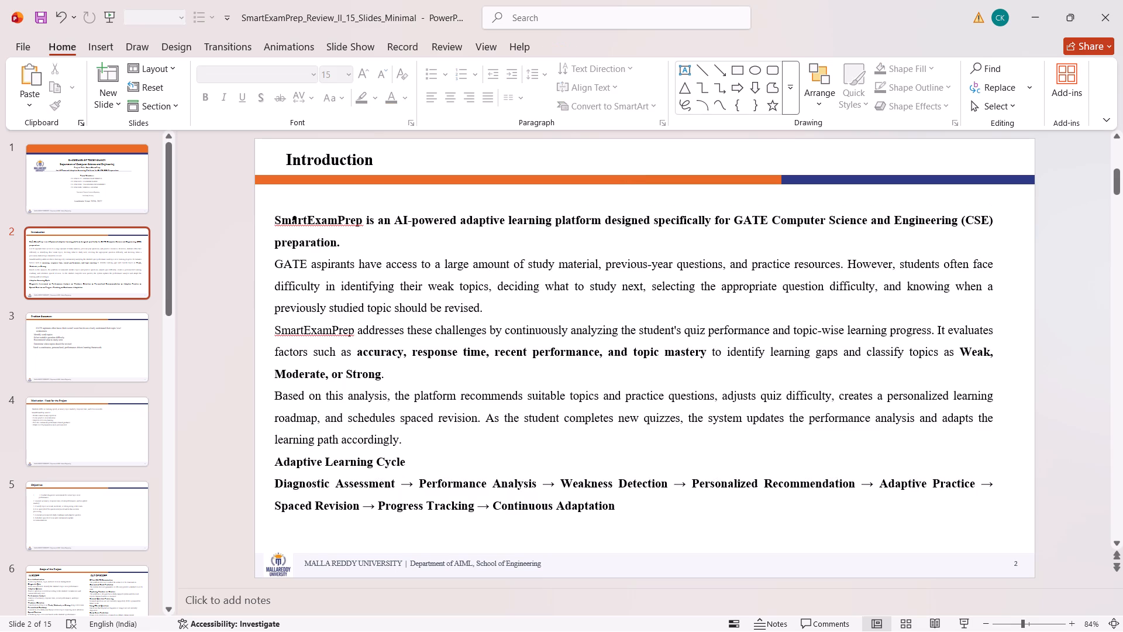
click(288, 219)
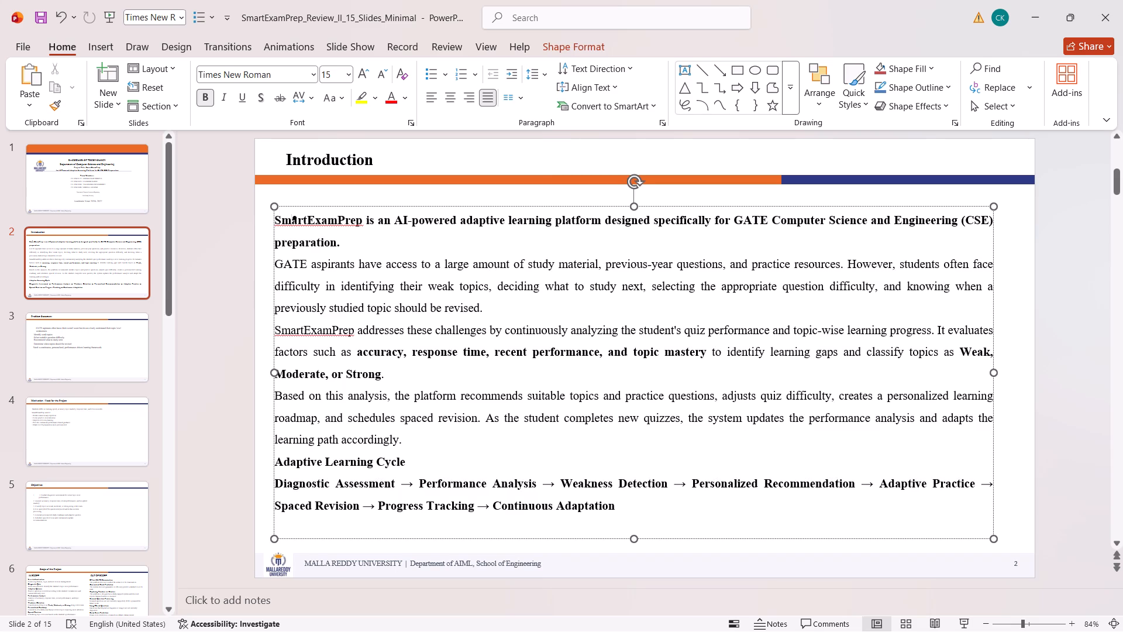
drag(283, 205, 287, 251)
click(292, 217)
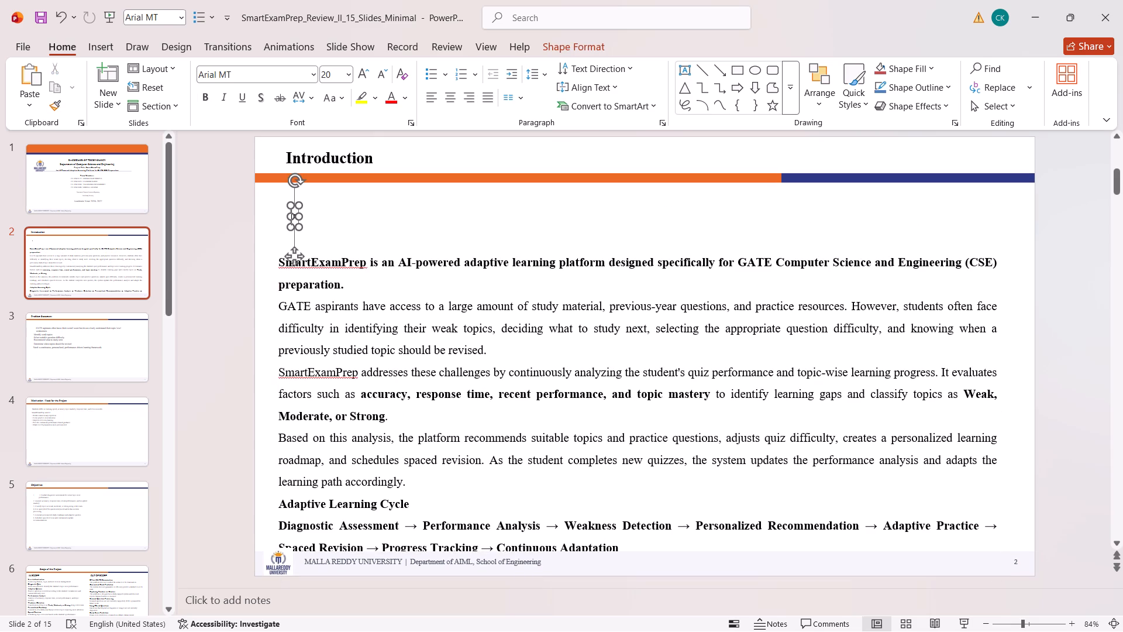
click(292, 217)
key(Delete)
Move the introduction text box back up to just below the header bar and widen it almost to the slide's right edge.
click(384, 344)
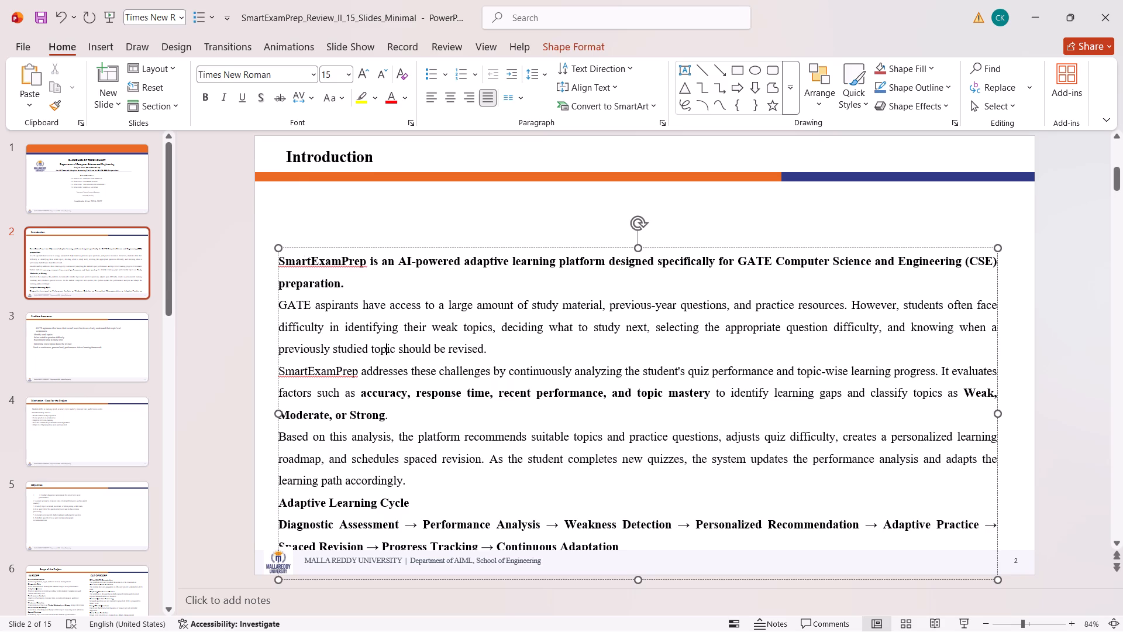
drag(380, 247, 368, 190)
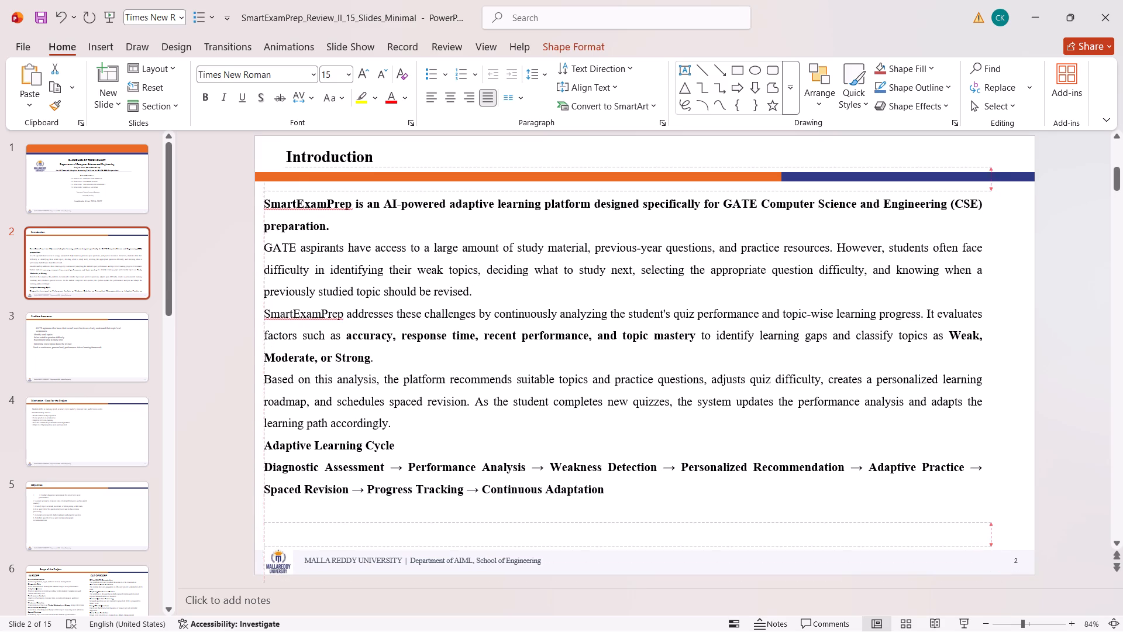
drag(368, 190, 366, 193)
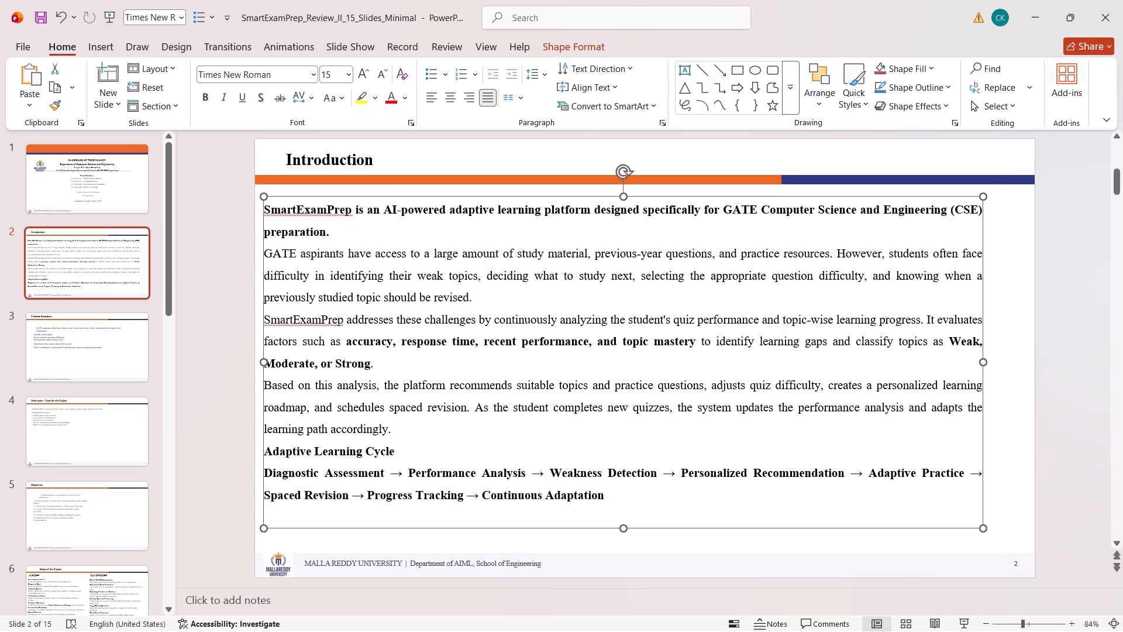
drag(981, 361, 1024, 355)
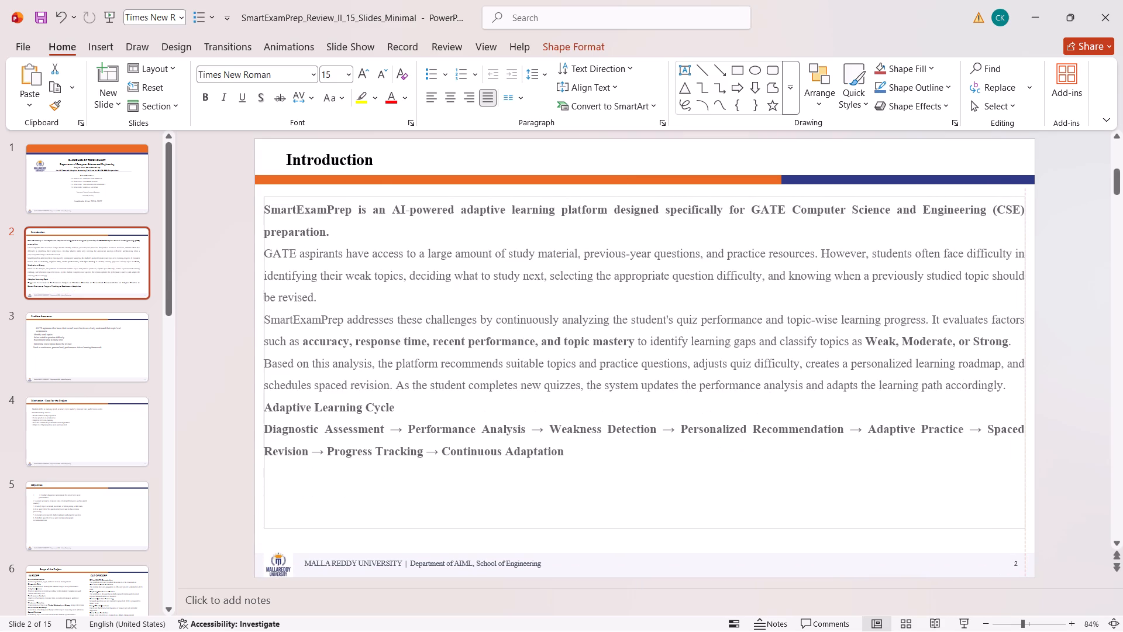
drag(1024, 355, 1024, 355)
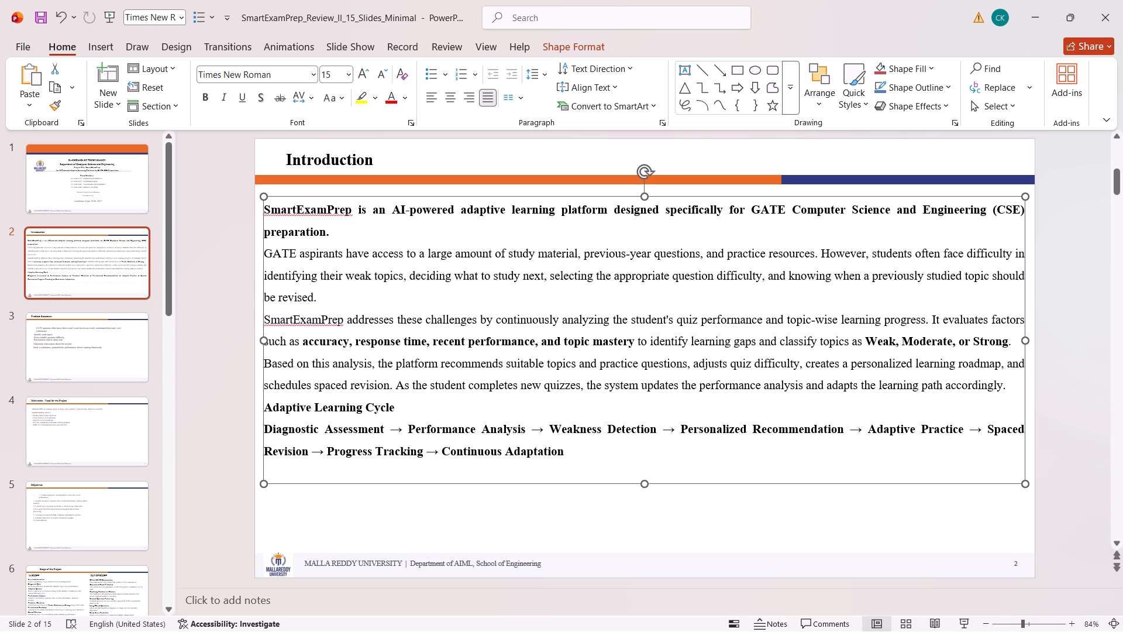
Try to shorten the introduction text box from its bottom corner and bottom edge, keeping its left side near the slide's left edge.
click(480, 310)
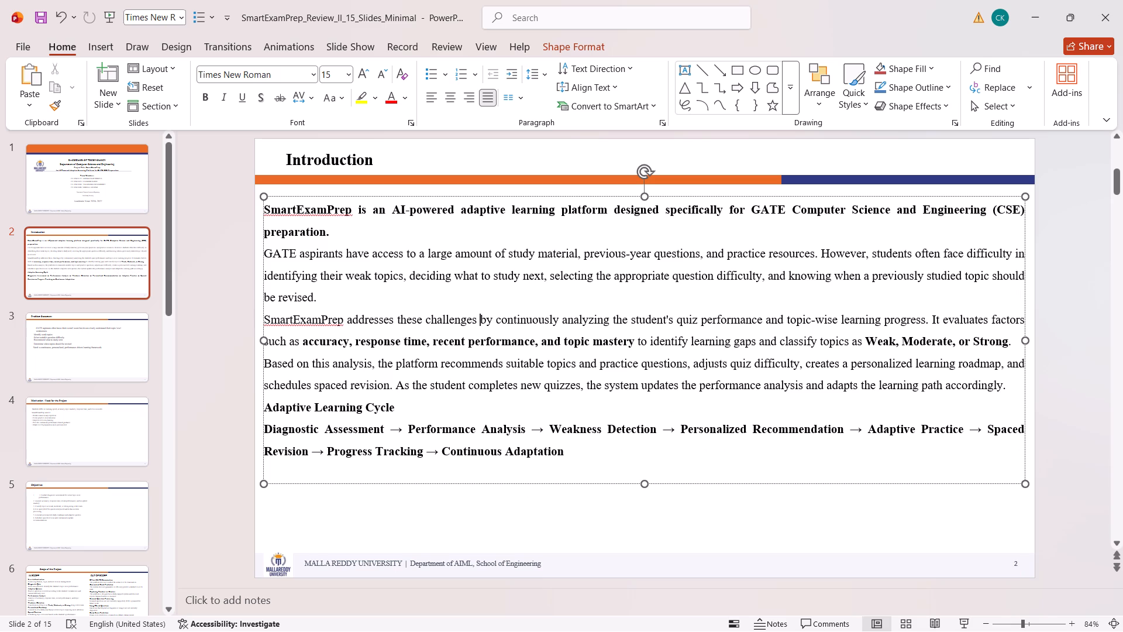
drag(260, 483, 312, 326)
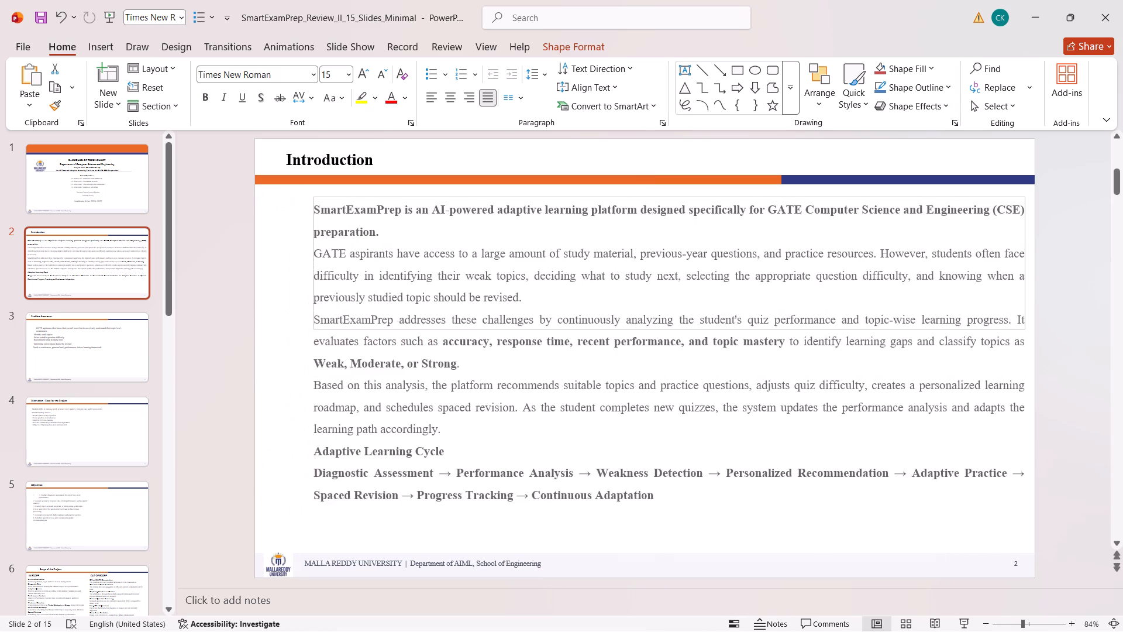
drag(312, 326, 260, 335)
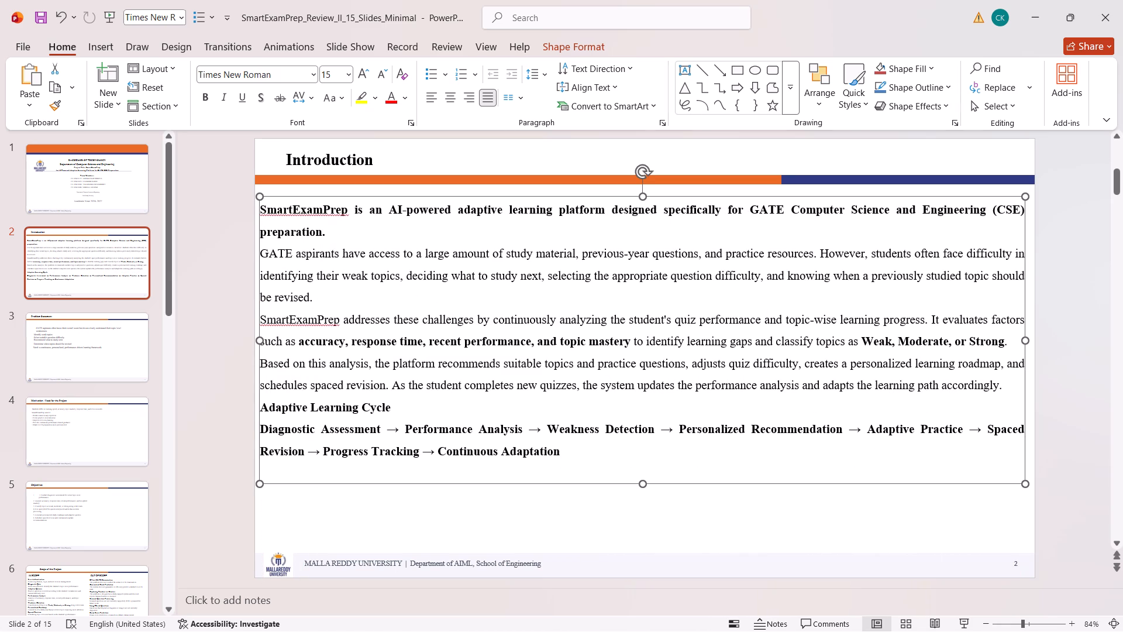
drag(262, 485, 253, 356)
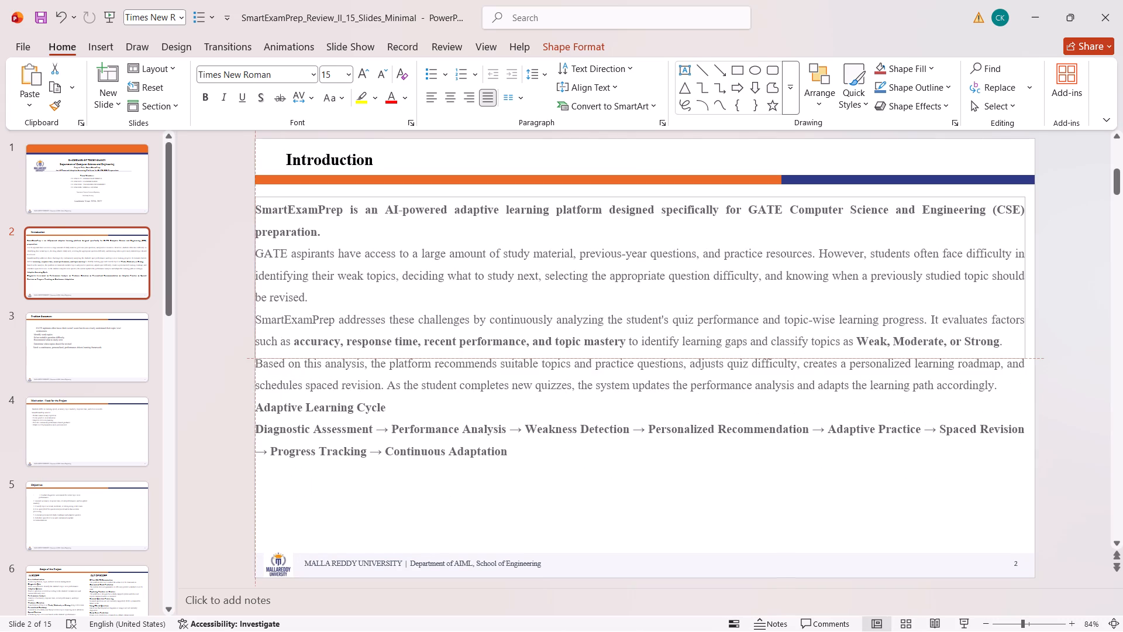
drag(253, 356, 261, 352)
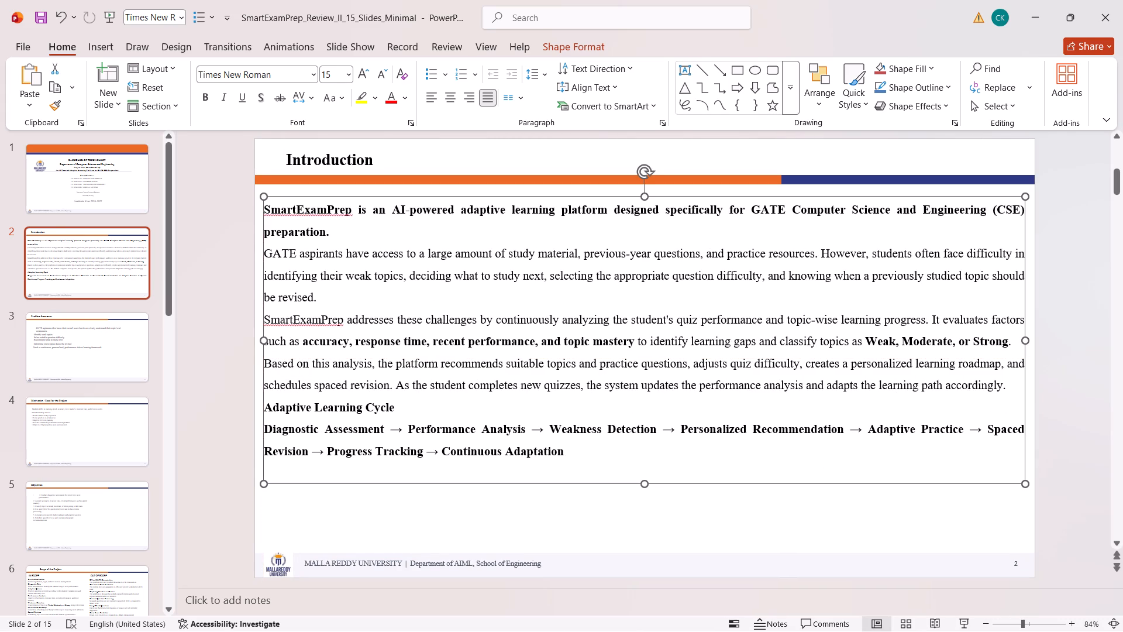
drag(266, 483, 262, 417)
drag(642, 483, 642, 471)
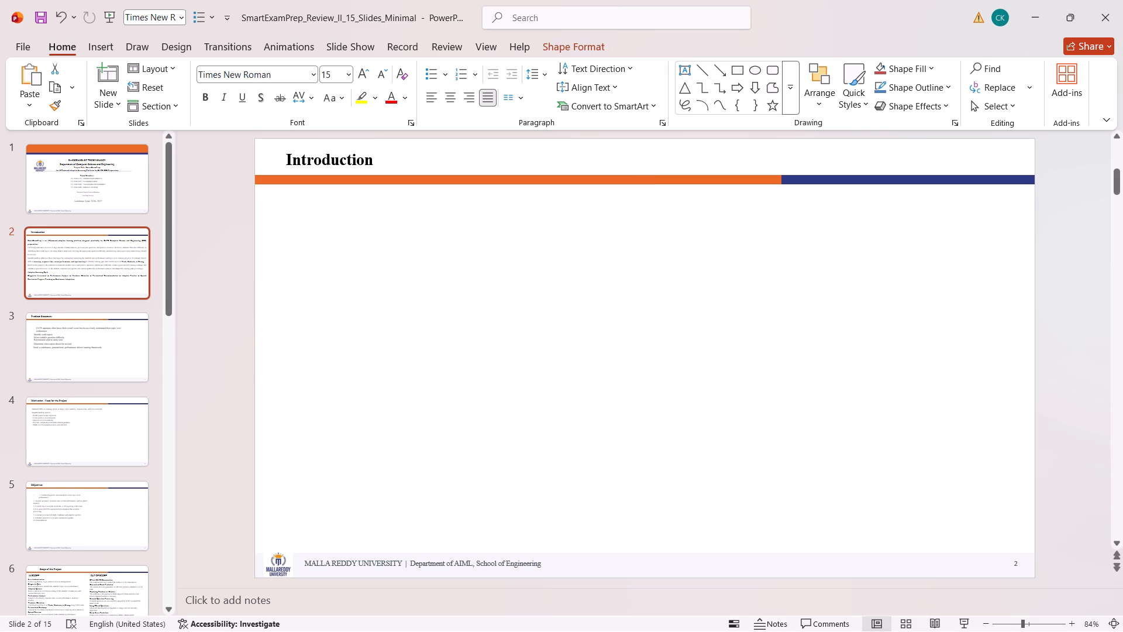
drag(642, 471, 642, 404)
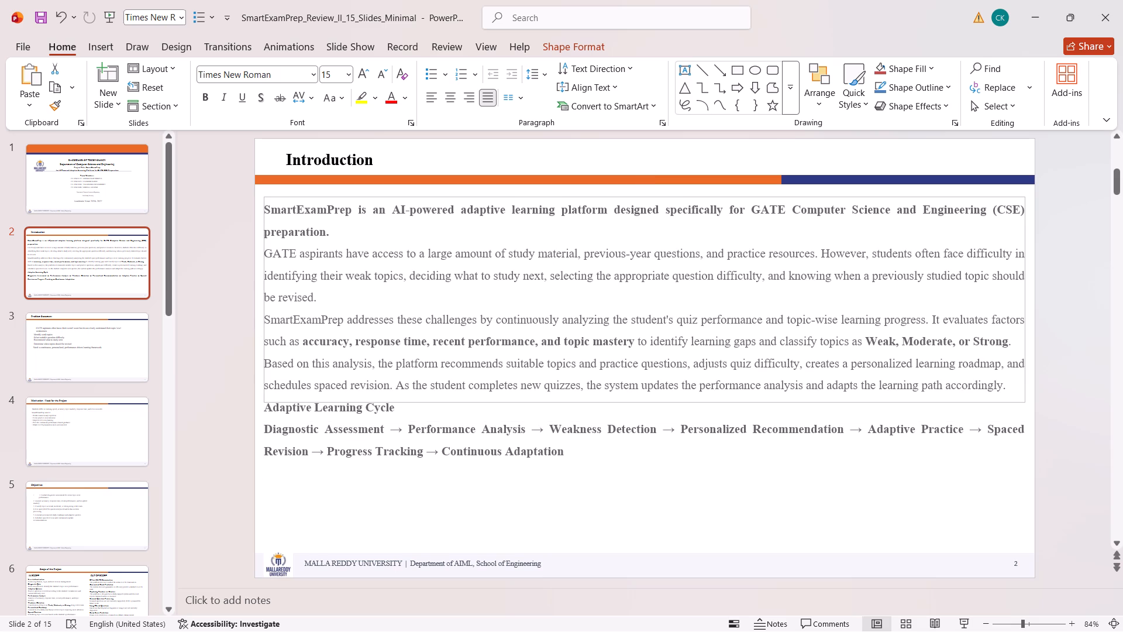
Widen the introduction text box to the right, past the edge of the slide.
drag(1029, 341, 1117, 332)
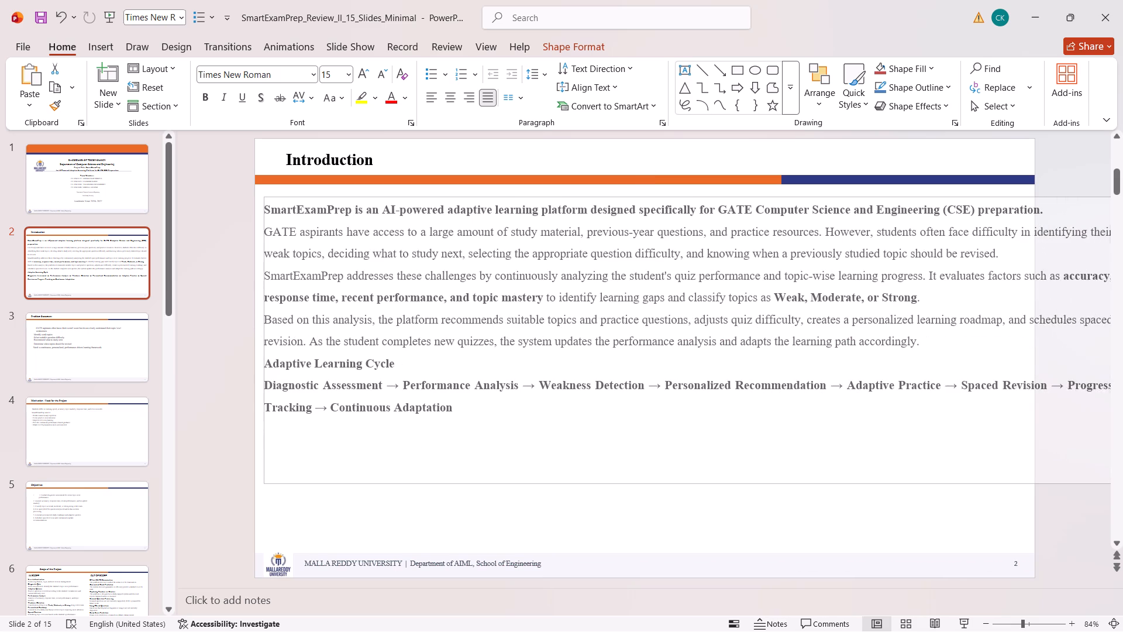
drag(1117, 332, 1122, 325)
Delete all of the text in slide 2's introduction text box.
click(607, 344)
key(ctrl+a)
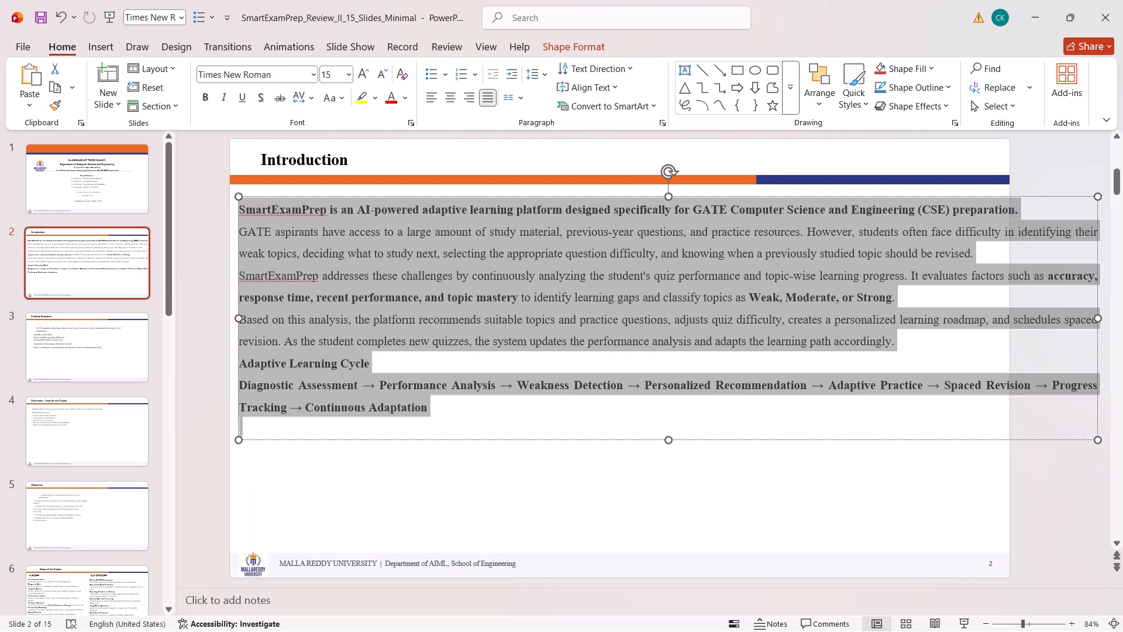
key(BackSpace)
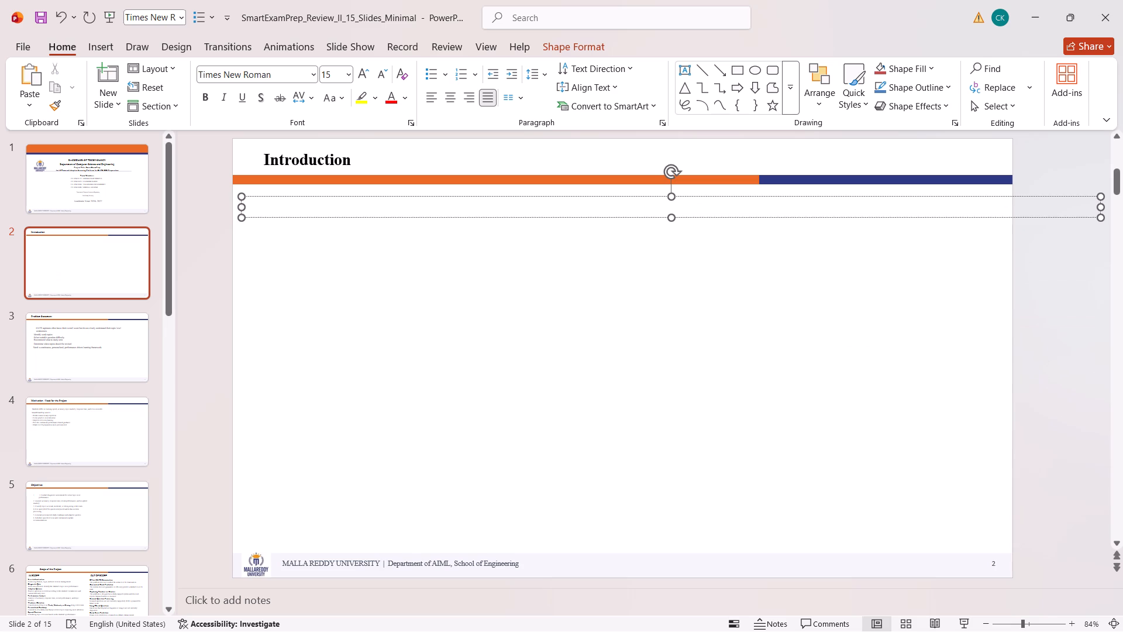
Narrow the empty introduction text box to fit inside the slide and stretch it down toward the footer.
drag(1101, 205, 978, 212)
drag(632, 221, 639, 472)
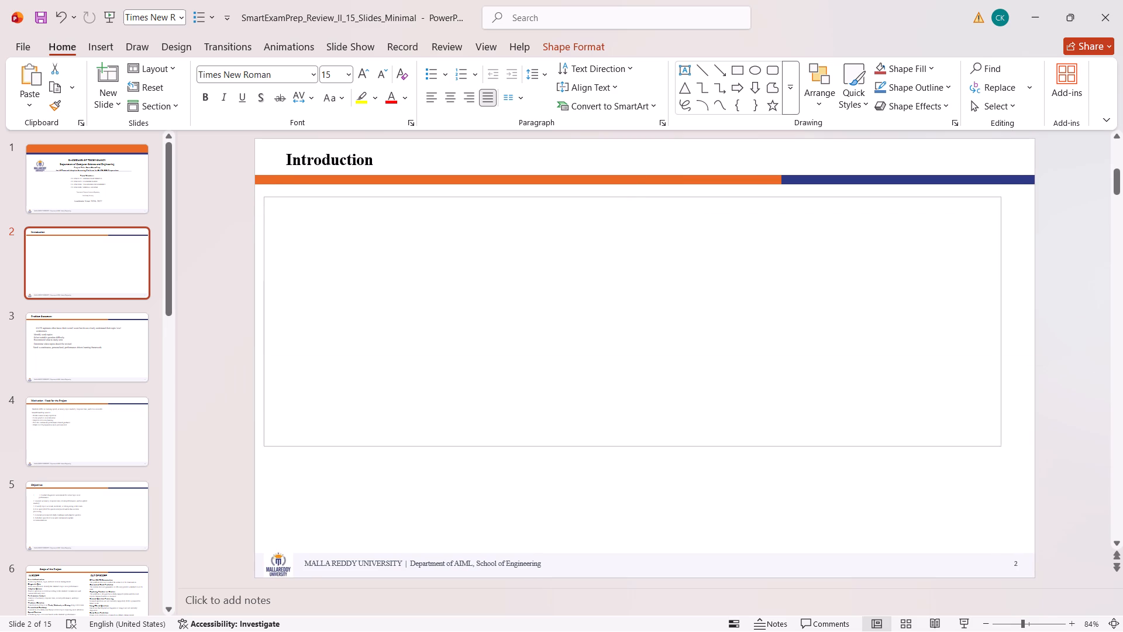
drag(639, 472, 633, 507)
Paste the copied expanded introduction onto slide 2 again.
click(338, 209)
key(ctrl+v)
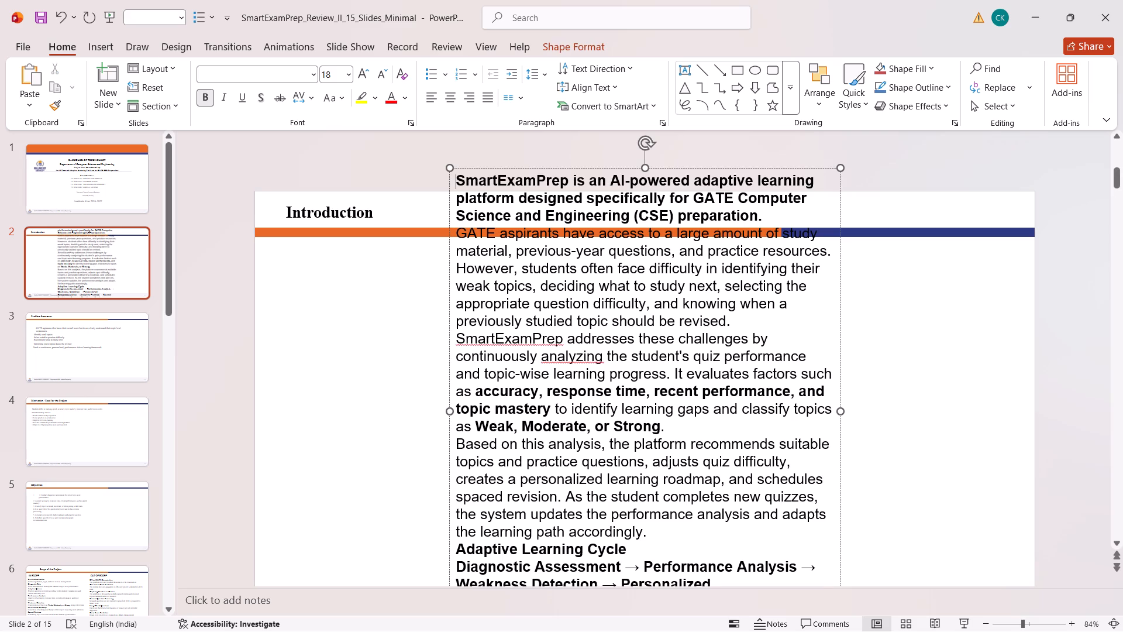
Change the font of all the pasted introduction text on slide 2 to Times New Roman.
ctrl+click(605, 320)
key(ctrl+a)
ctrl+click(573, 324)
key(ctrl+a)
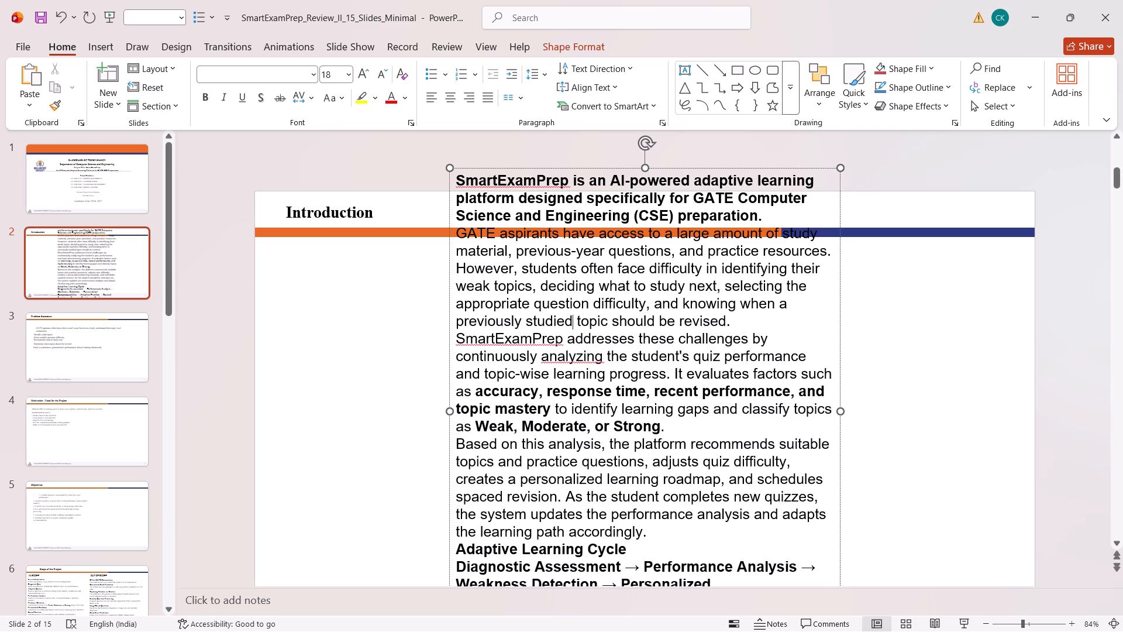
key(ctrl+a)
click(261, 66)
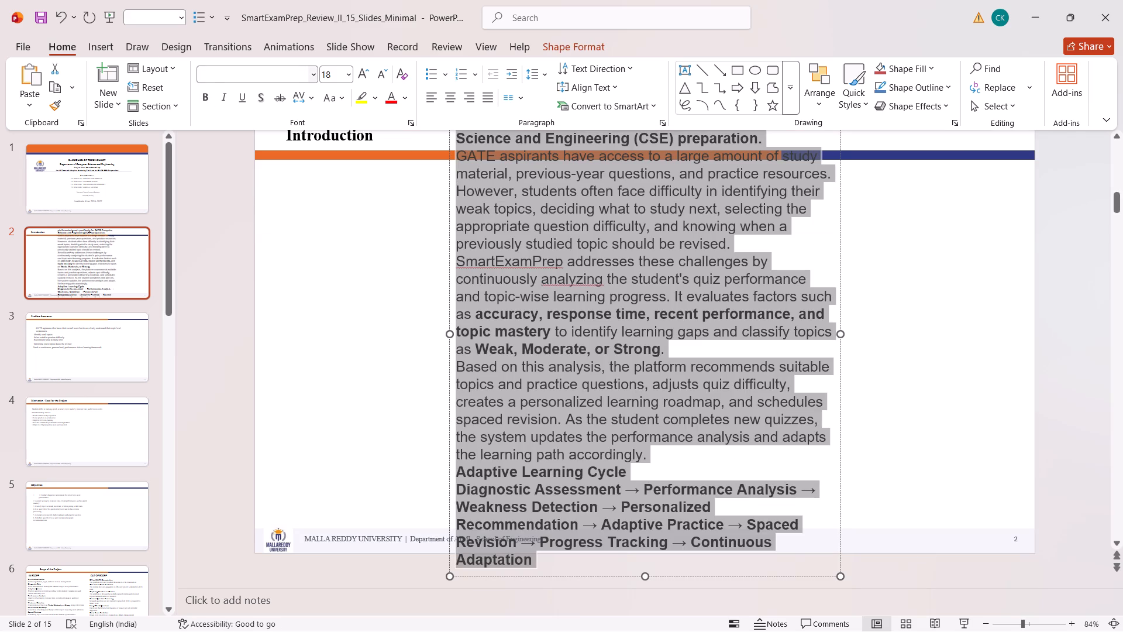
text(ti)
key(BackSpace)
key(BackSpace)
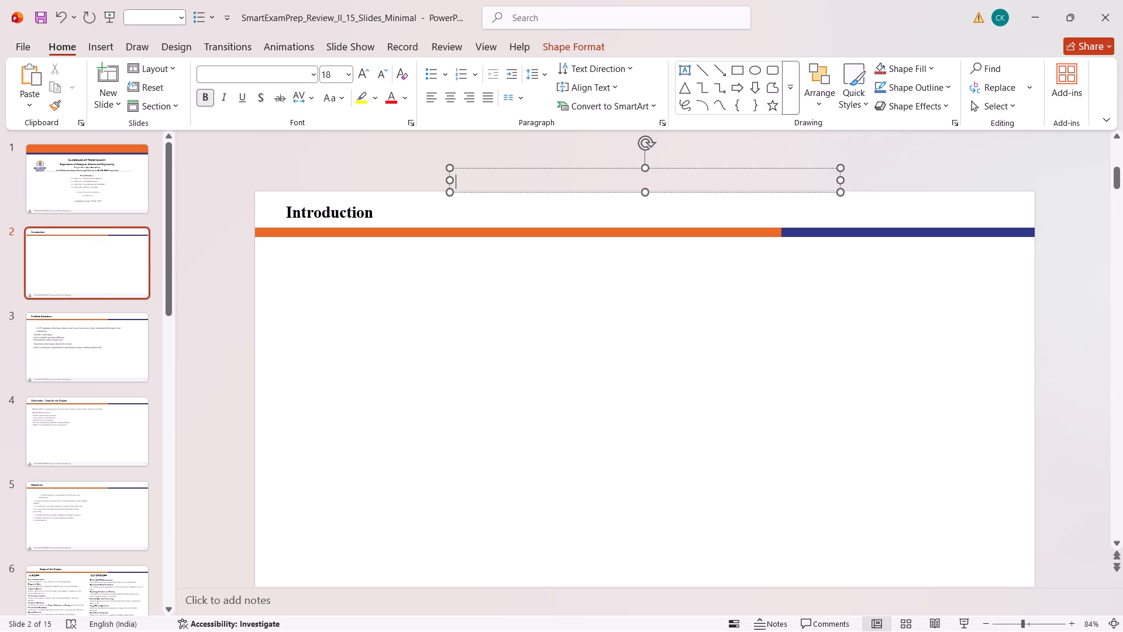
key(ctrl+z)
key(ctrl+z)
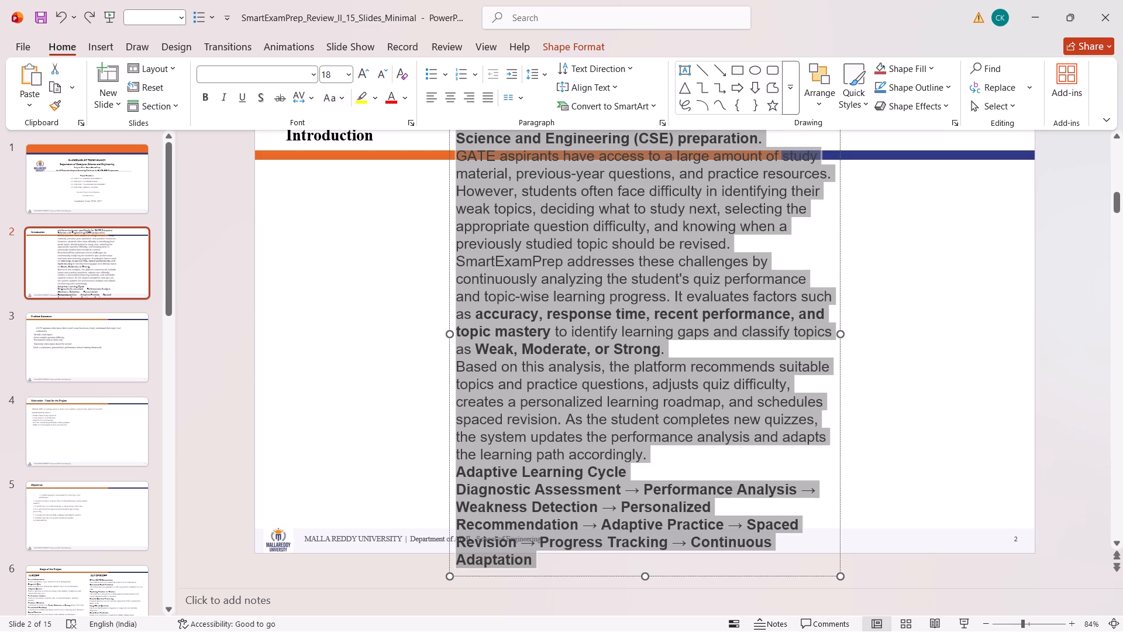
click(291, 75)
text(time)
key(Return)
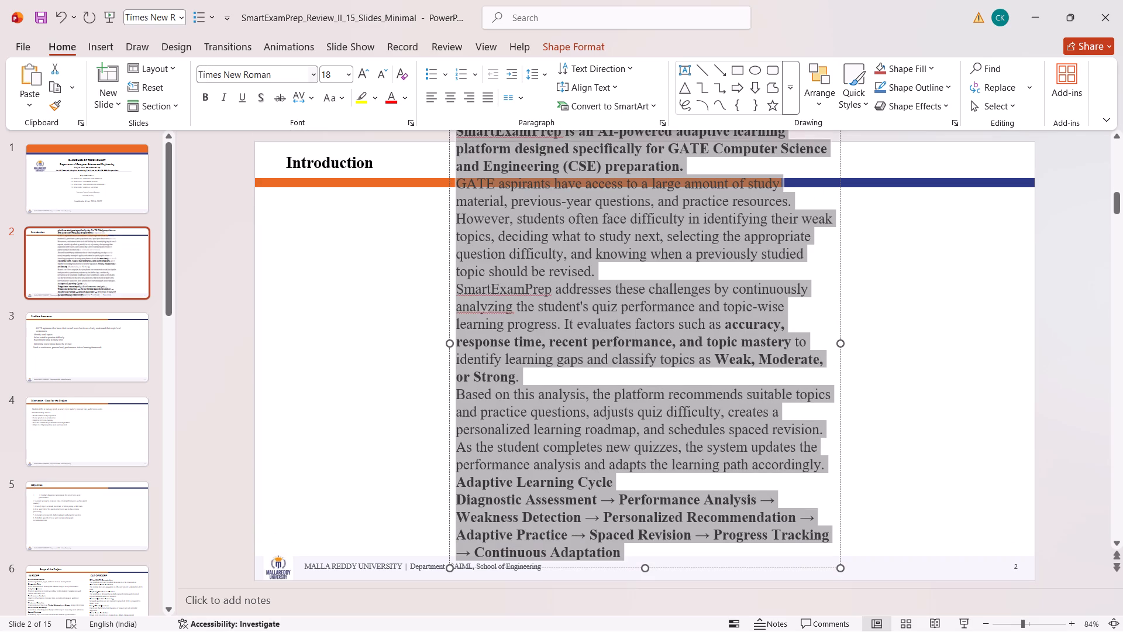
Widen the introduction text box to nearly the full slide width and move it below the orange-and-blue title bar.
drag(449, 341, 385, 339)
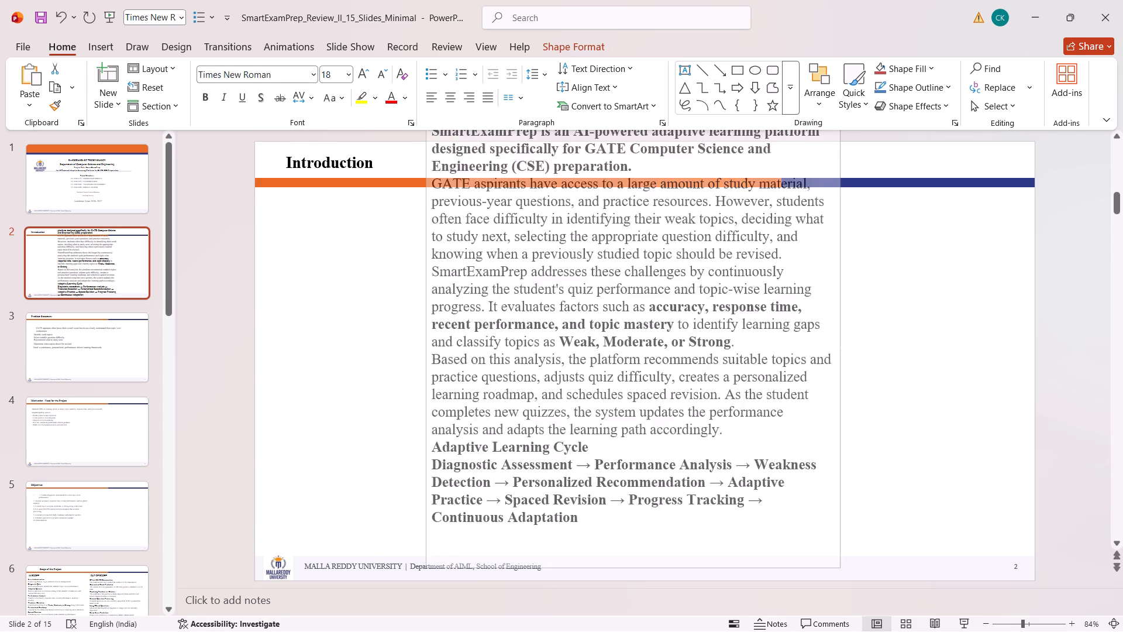
drag(385, 339, 283, 340)
scroll(283, 340, up, 3)
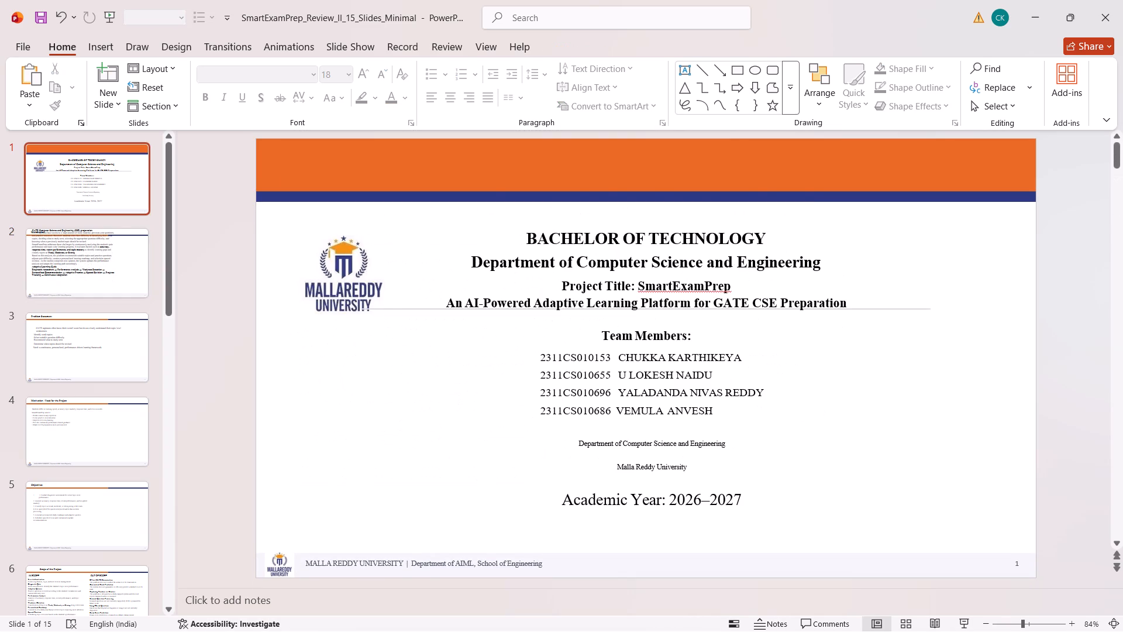
scroll(520, 334, down, 1)
key(Up)
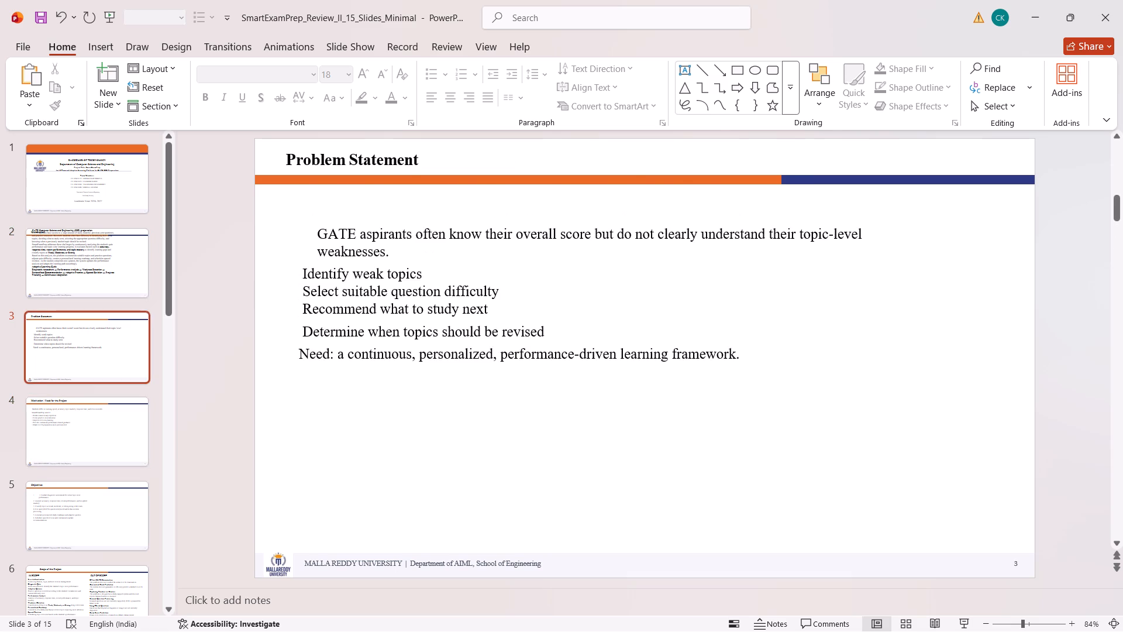
key(Up)
click(646, 346)
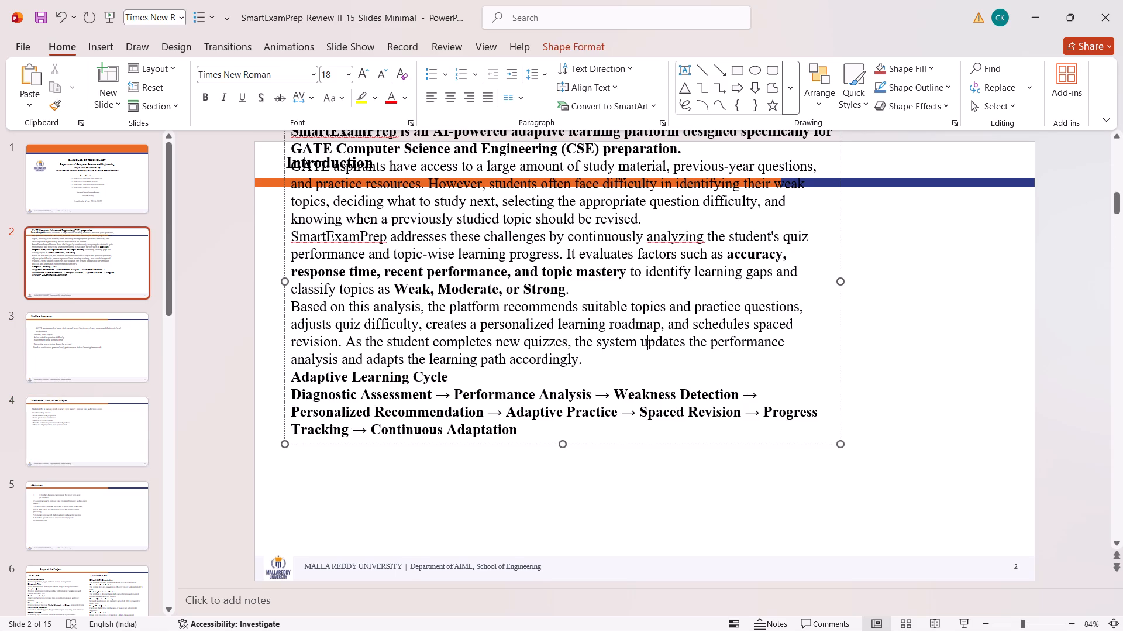
drag(552, 441, 594, 493)
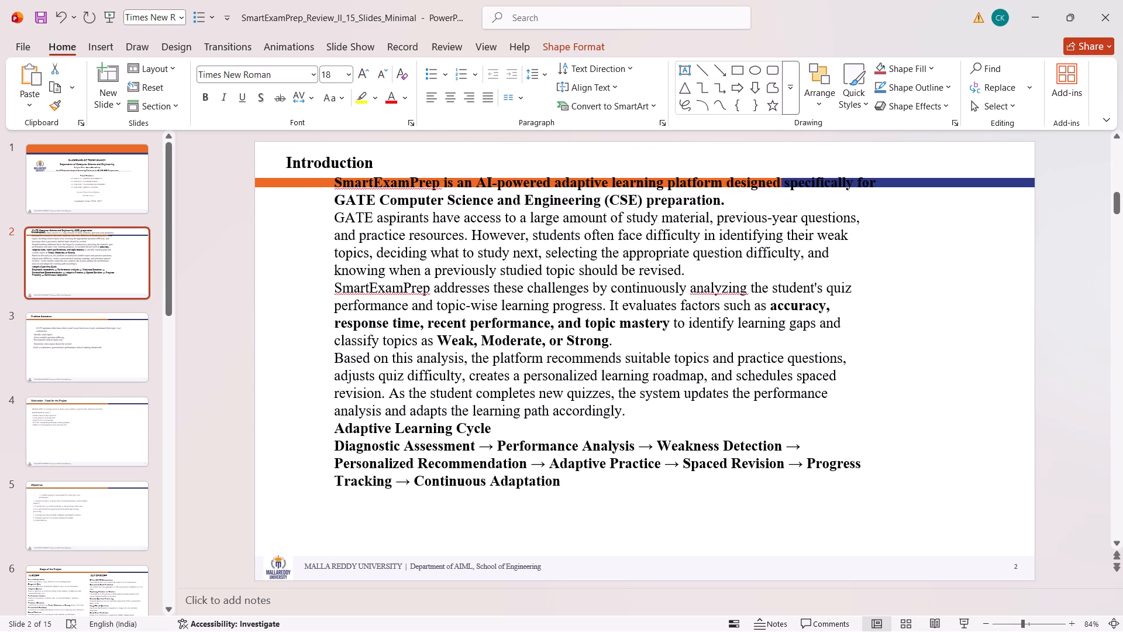
drag(594, 493, 538, 520)
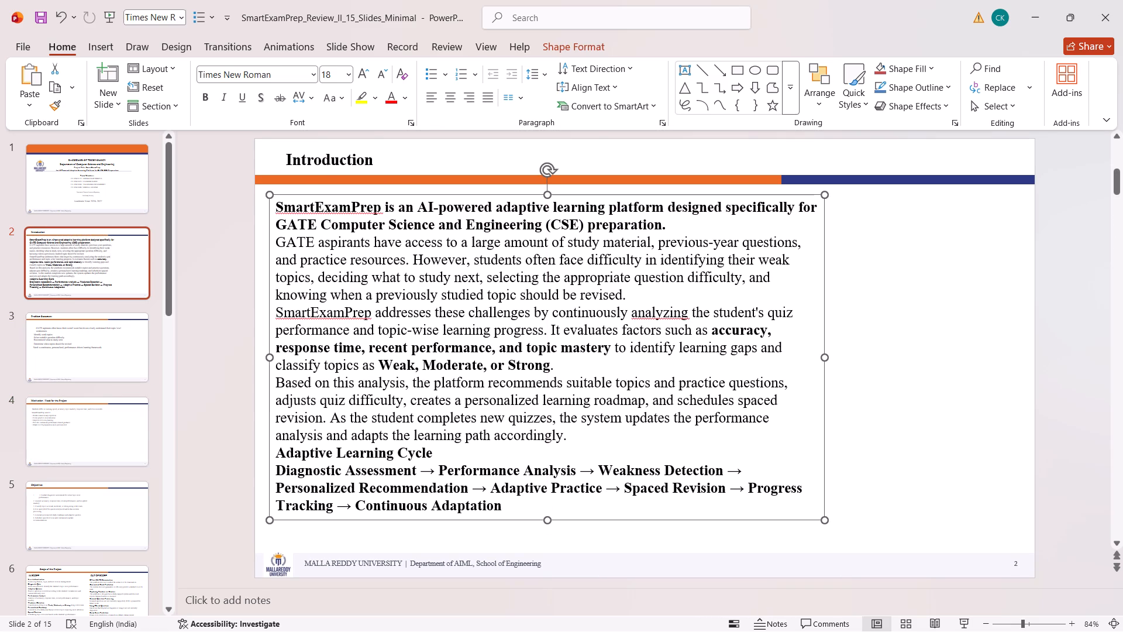
drag(826, 360, 1012, 365)
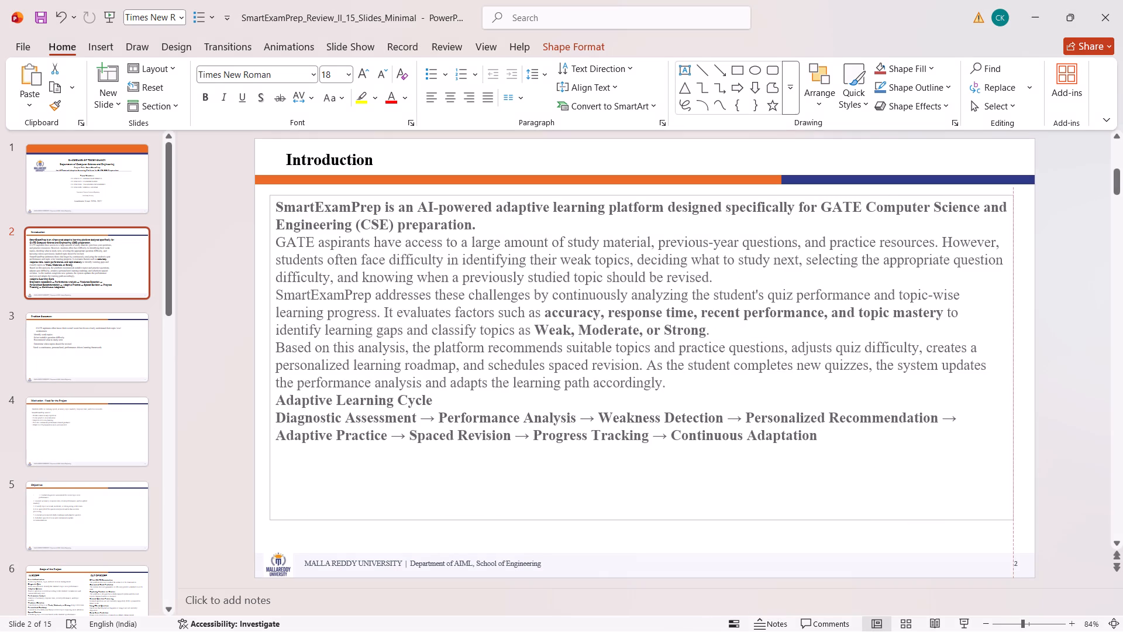
drag(1012, 365, 1023, 365)
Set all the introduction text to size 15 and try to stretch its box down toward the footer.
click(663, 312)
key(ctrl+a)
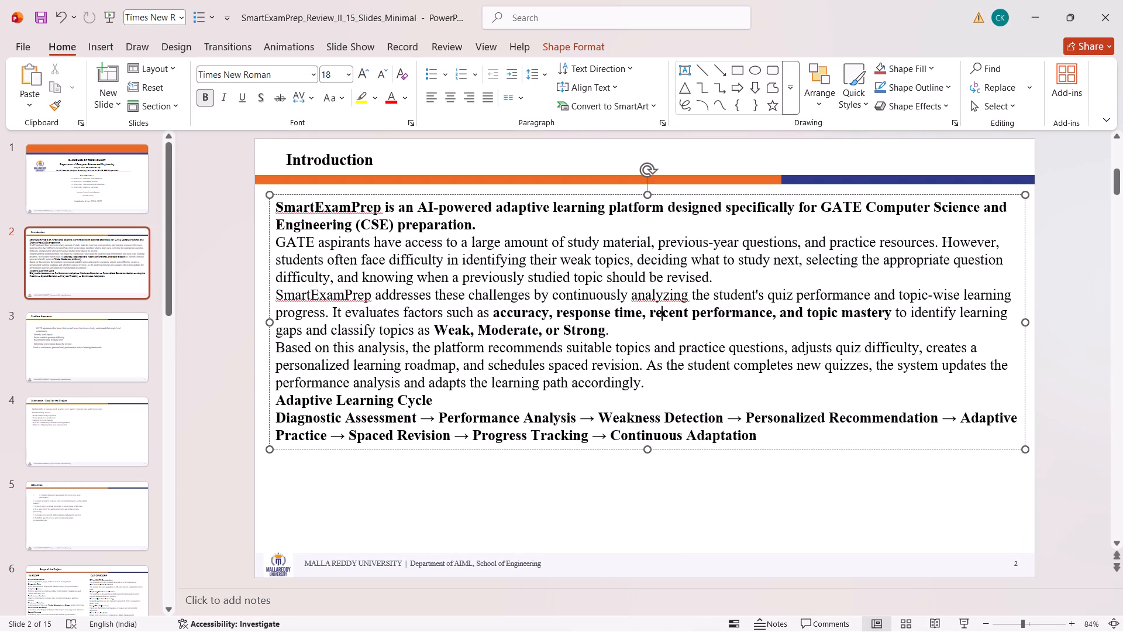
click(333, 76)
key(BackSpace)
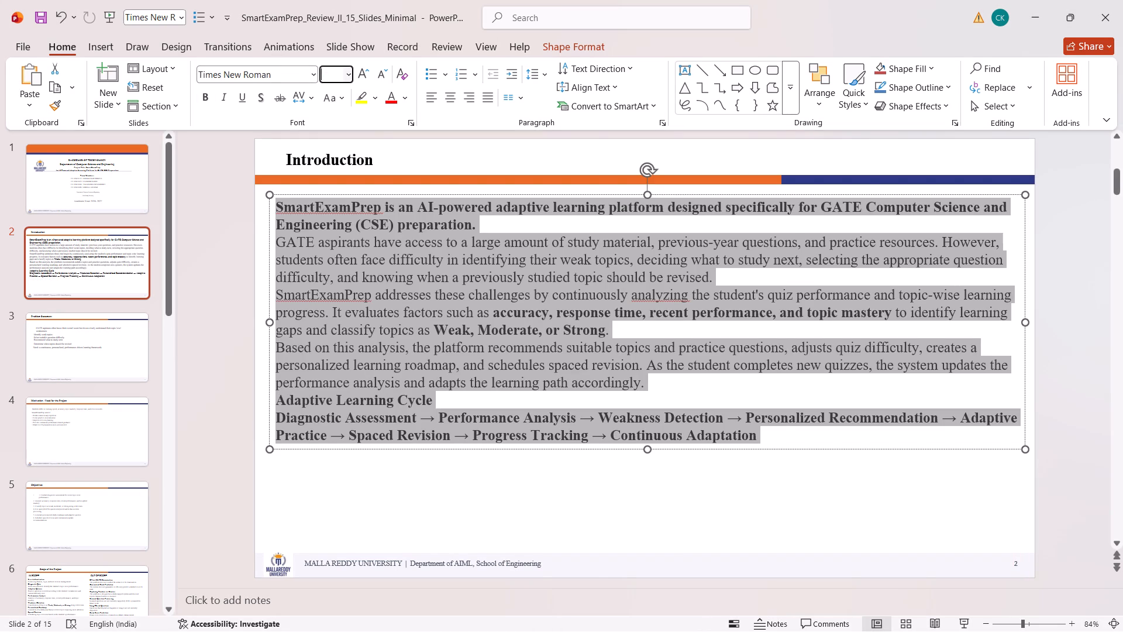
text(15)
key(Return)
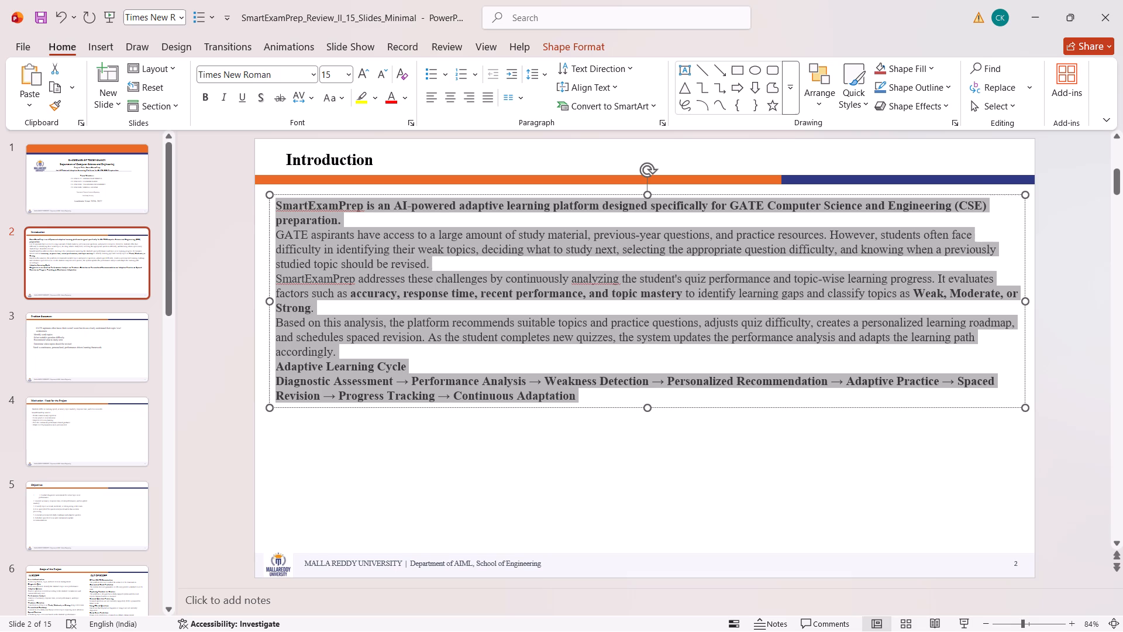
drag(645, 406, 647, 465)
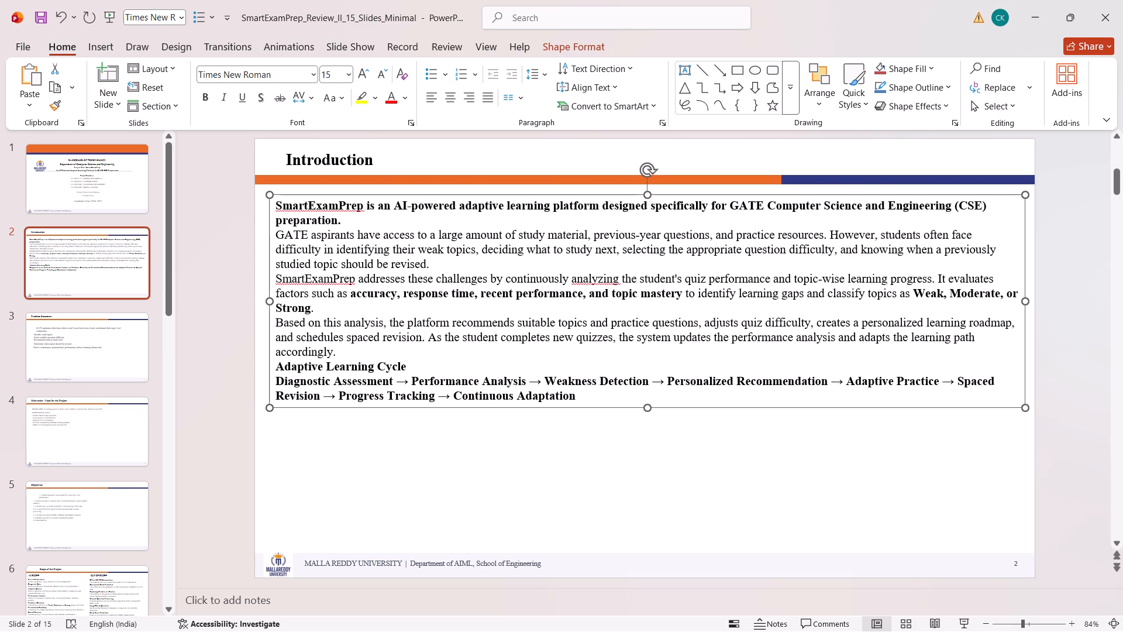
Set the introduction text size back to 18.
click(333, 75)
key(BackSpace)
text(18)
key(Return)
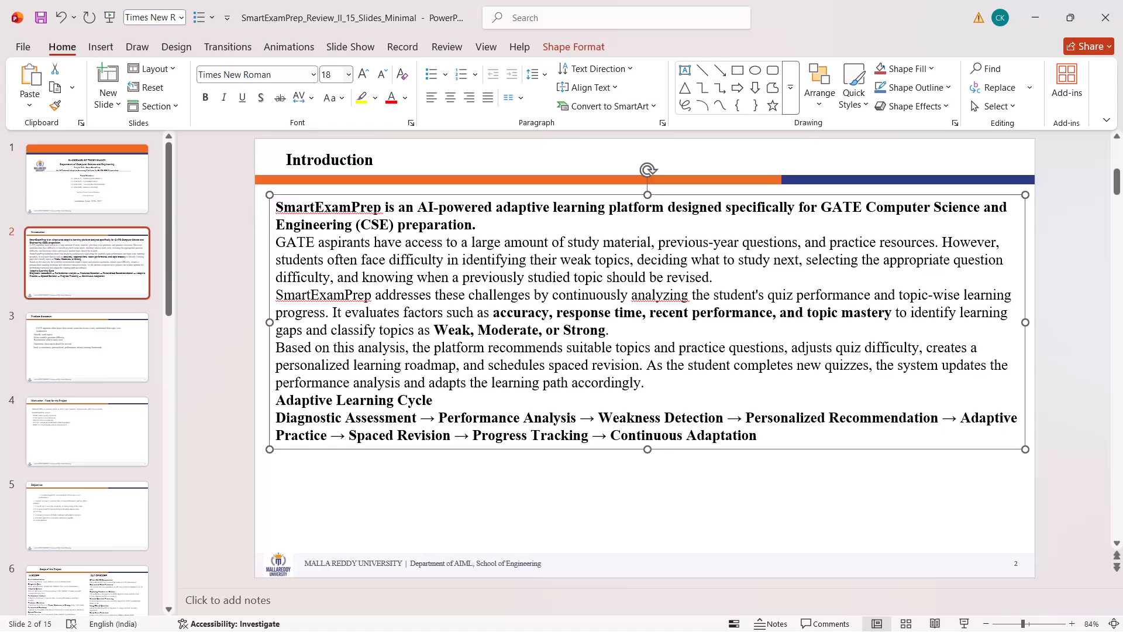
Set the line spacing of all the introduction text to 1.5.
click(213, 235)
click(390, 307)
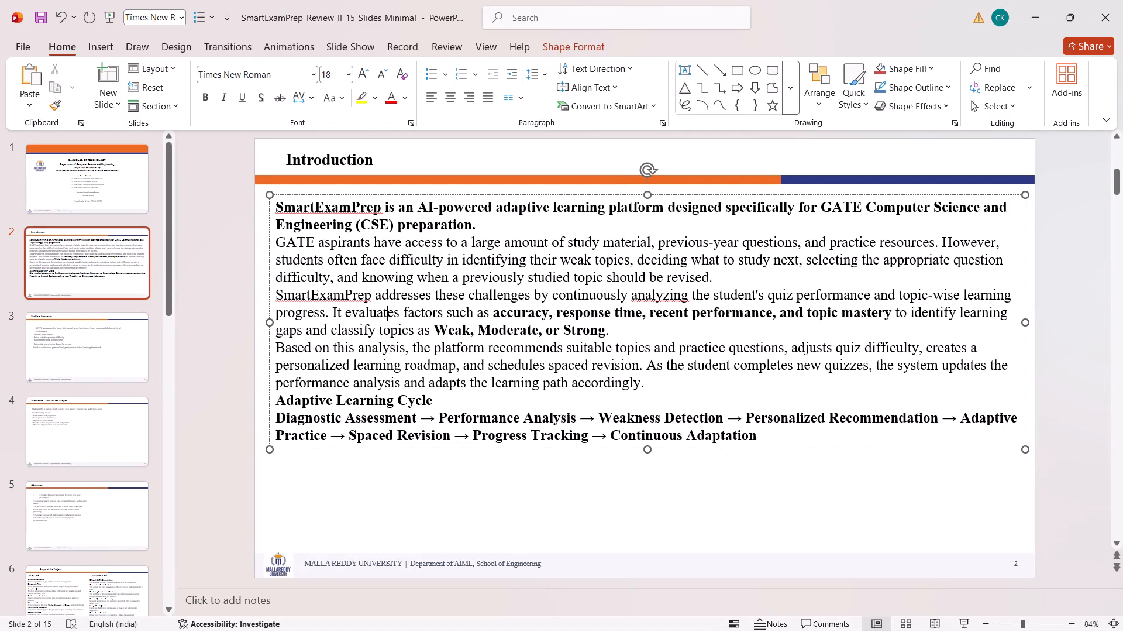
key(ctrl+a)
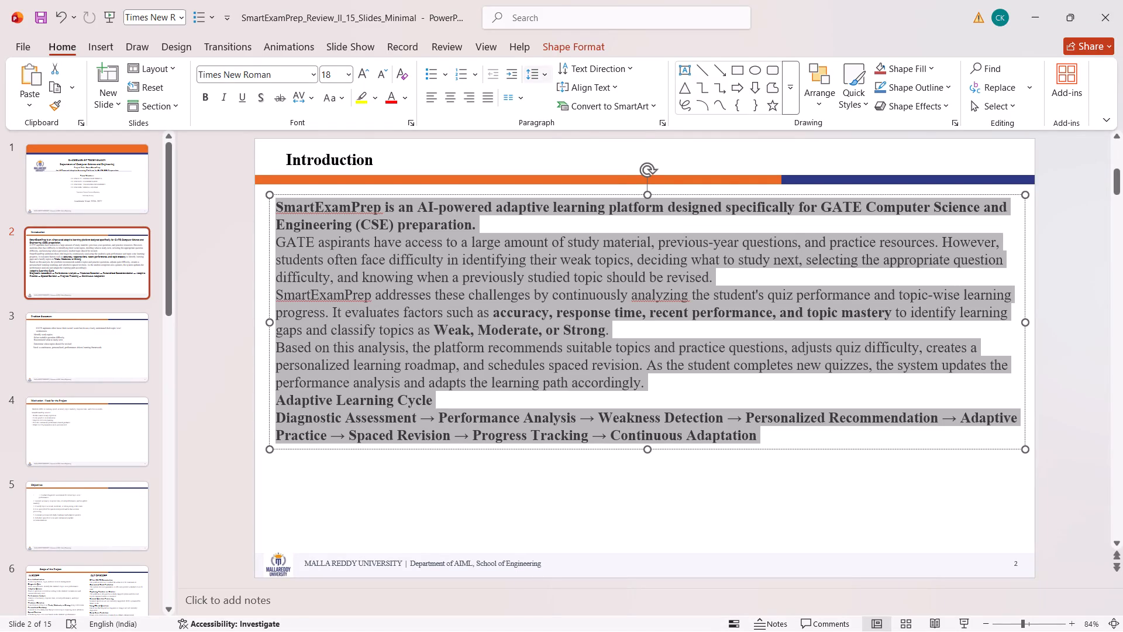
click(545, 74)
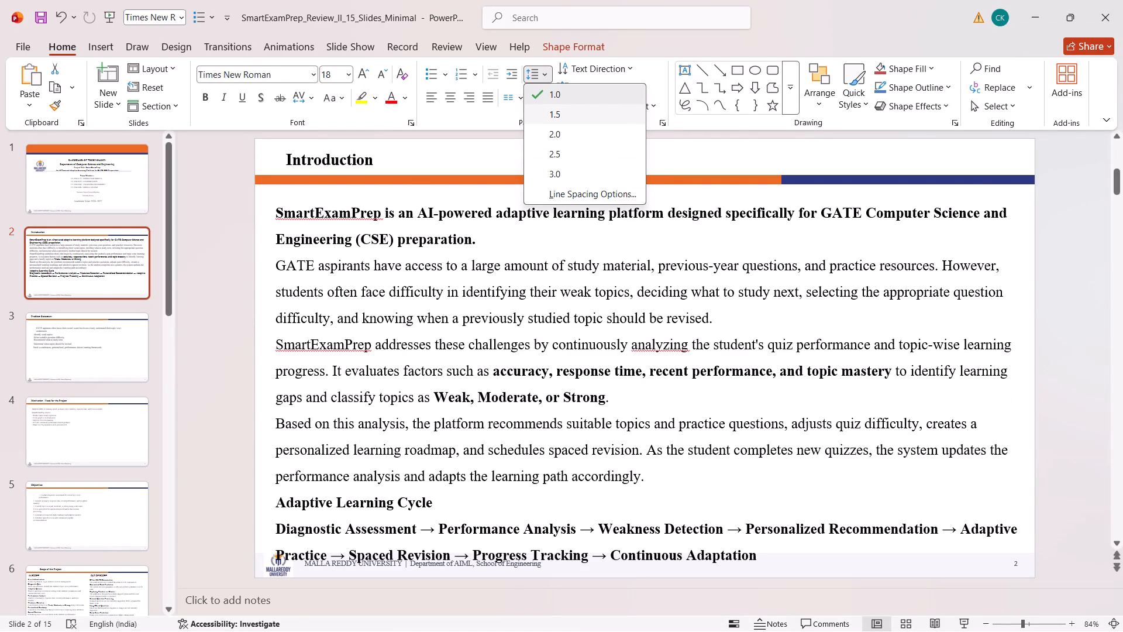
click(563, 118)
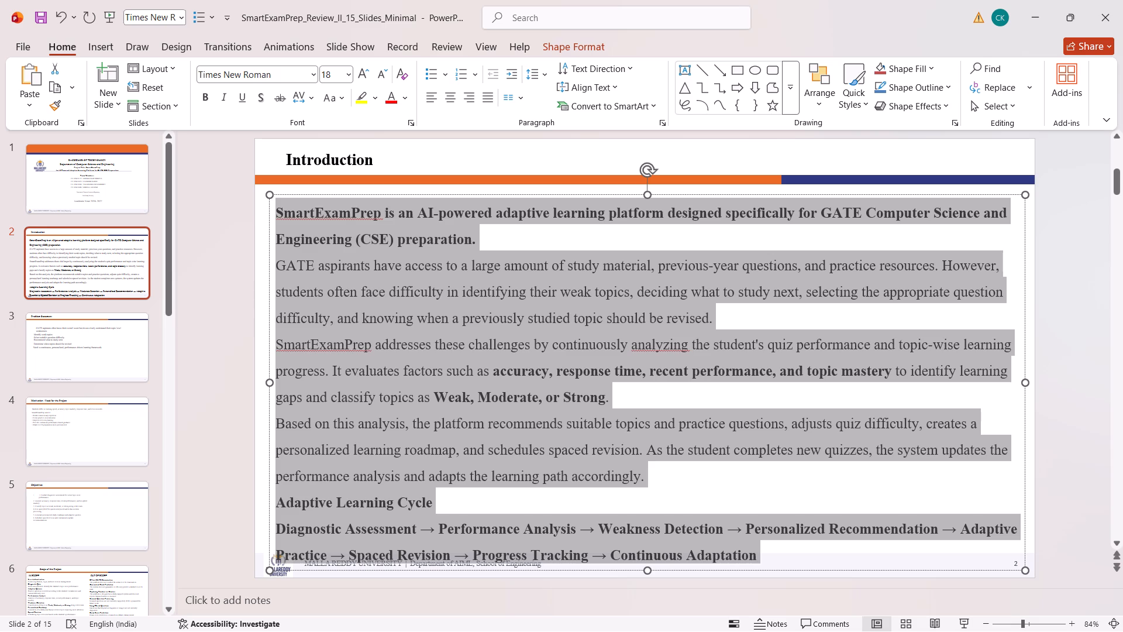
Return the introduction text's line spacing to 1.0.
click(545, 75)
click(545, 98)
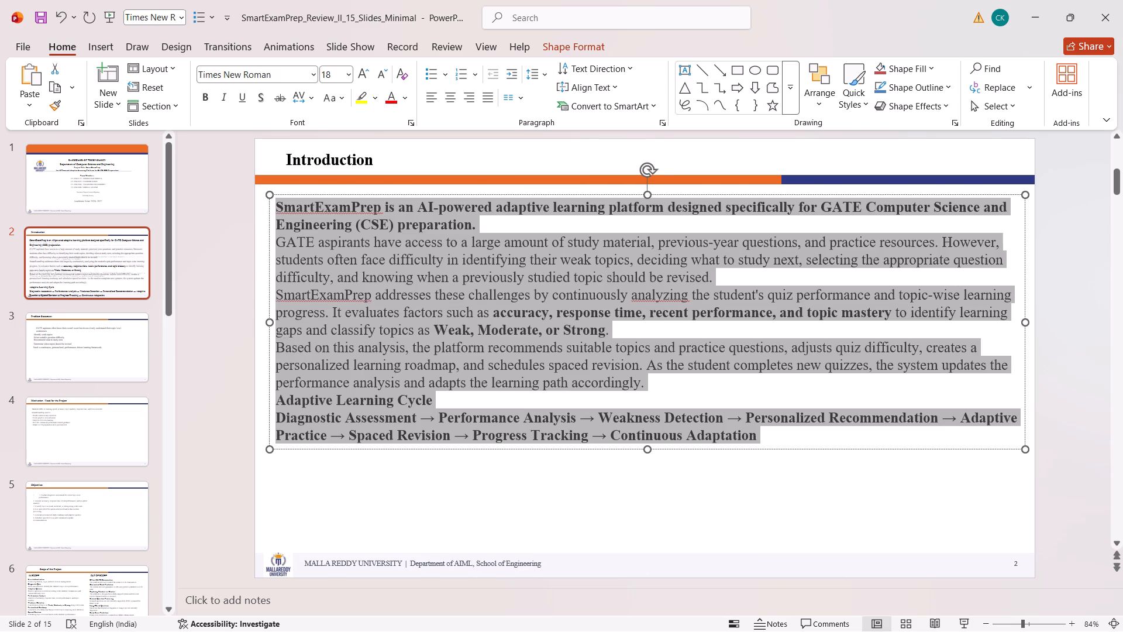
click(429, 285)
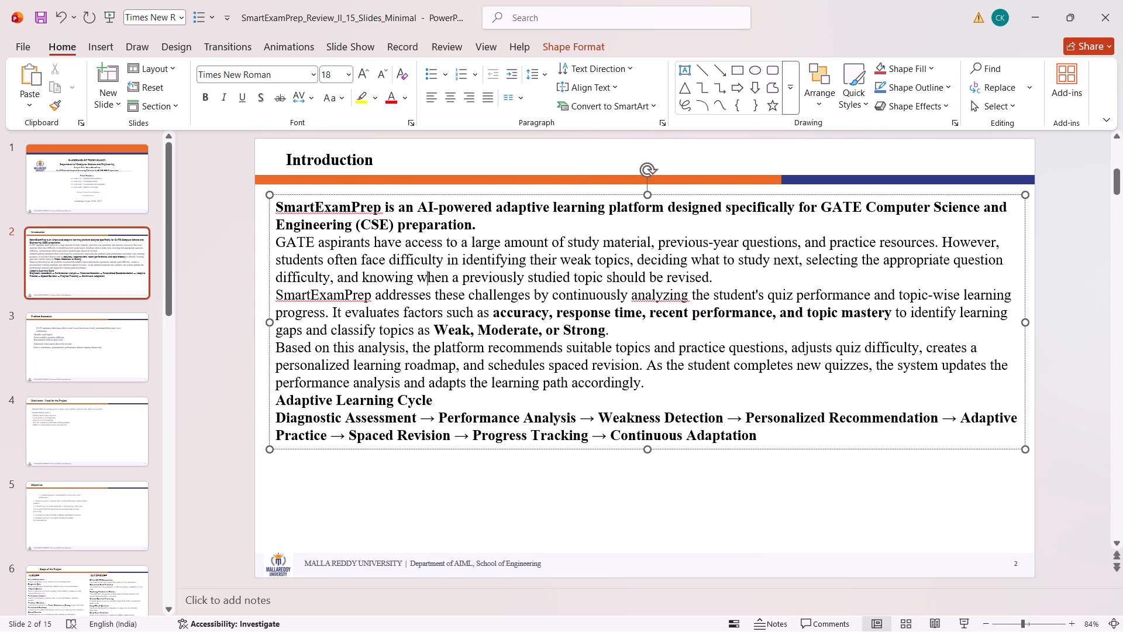
Insert a blank line after each of the three regular-weight introduction paragraphs, ending just above the Adaptive Learning Cycle heading.
click(720, 277)
key(Return)
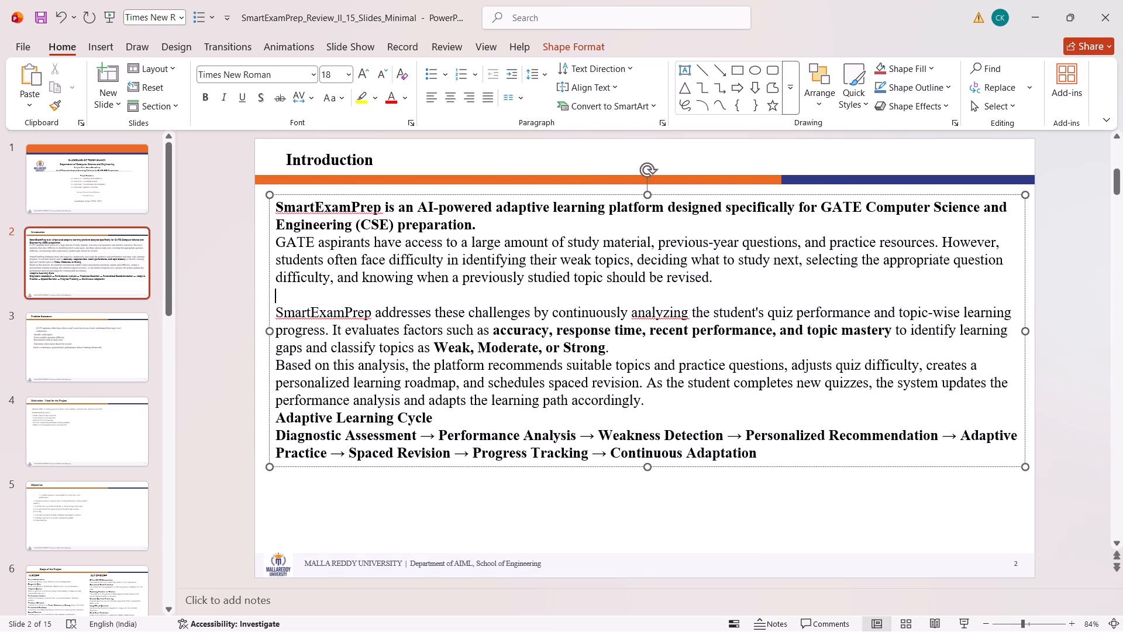
click(667, 339)
key(Return)
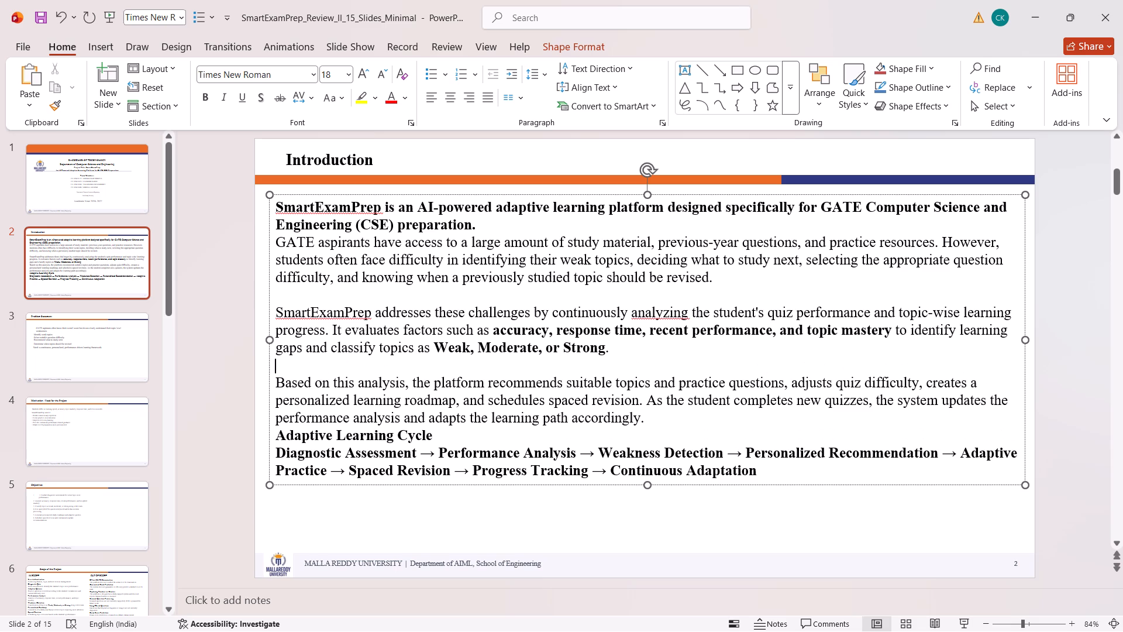
click(653, 419)
key(Return)
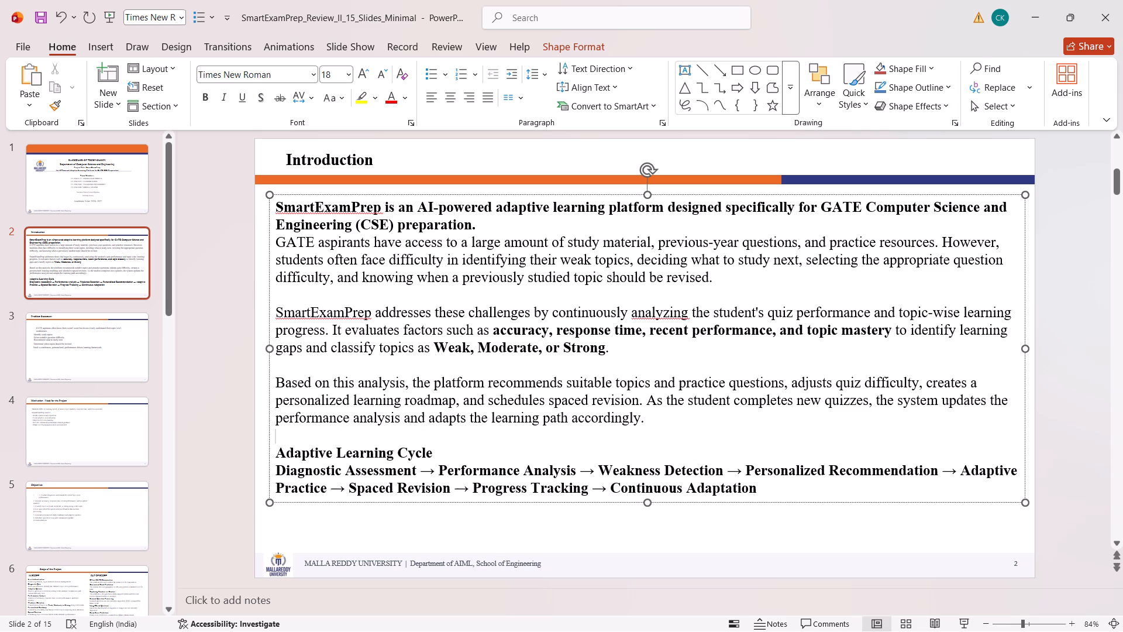
Delete the bold opening sentence of the introduction and the empty line it leaves, so the text starts at "GATE aspirants".
click(489, 231)
key(ctrl+BackSpace)
key(ctrl+BackSpace)
key(ctrl+BackSpace)
key(ctrl+BackSpace)
key(ctrl+BackSpace)
key(ctrl+BackSpace)
key(ctrl+BackSpace)
key(ctrl+BackSpace)
key(ctrl+BackSpace)
key(ctrl+BackSpace)
key(ctrl+BackSpace)
key(ctrl+BackSpace)
key(ctrl+BackSpace)
key(ctrl+BackSpace)
key(ctrl+BackSpace)
key(ctrl+BackSpace)
key(ctrl+BackSpace)
key(ctrl+BackSpace)
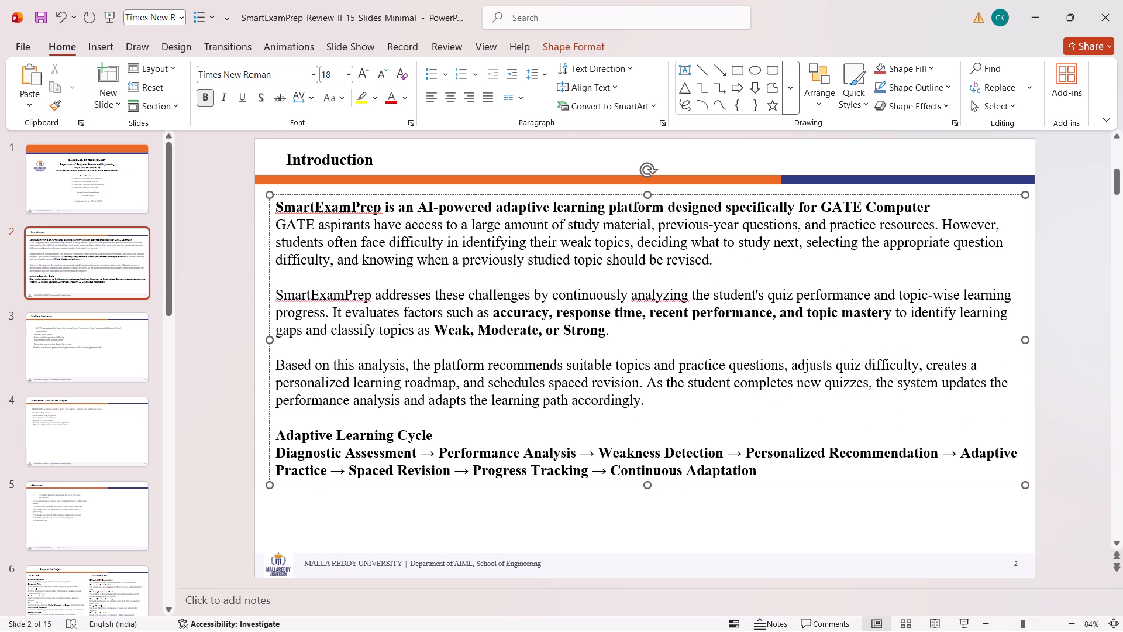
key(ctrl+BackSpace)
key(ctrl+BackSpace)
key(ctrl+BackSpace)
key(Down)
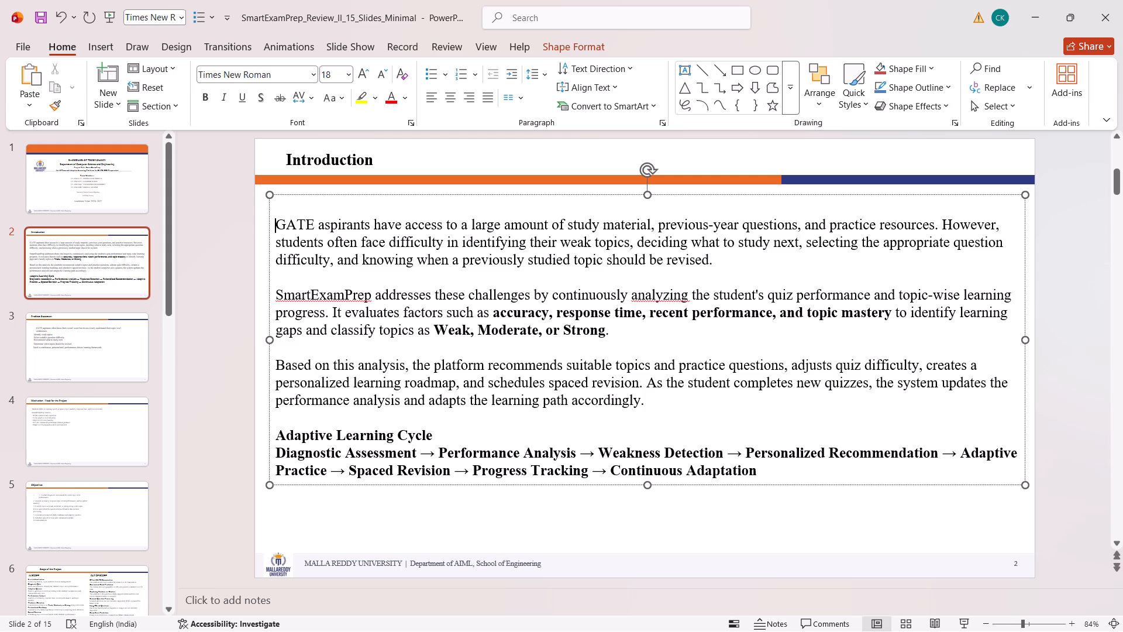
key(BackSpace)
Copy all of the body text of the Problem Statement on slide 3.
click(66, 357)
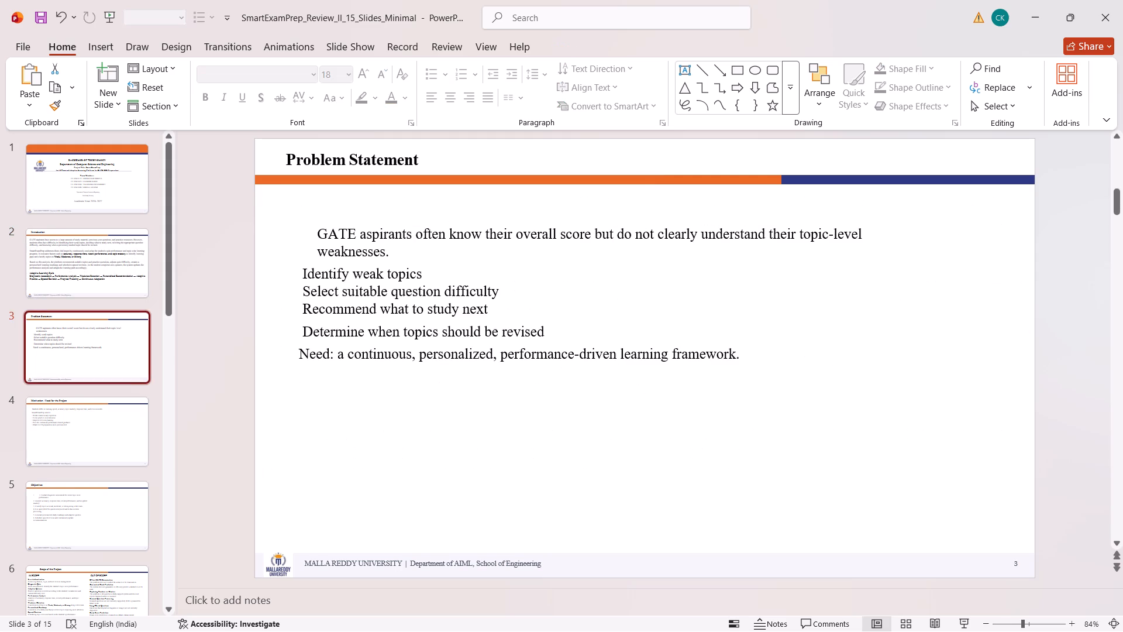
click(391, 289)
key(ctrl+a)
key(ctrl+c)
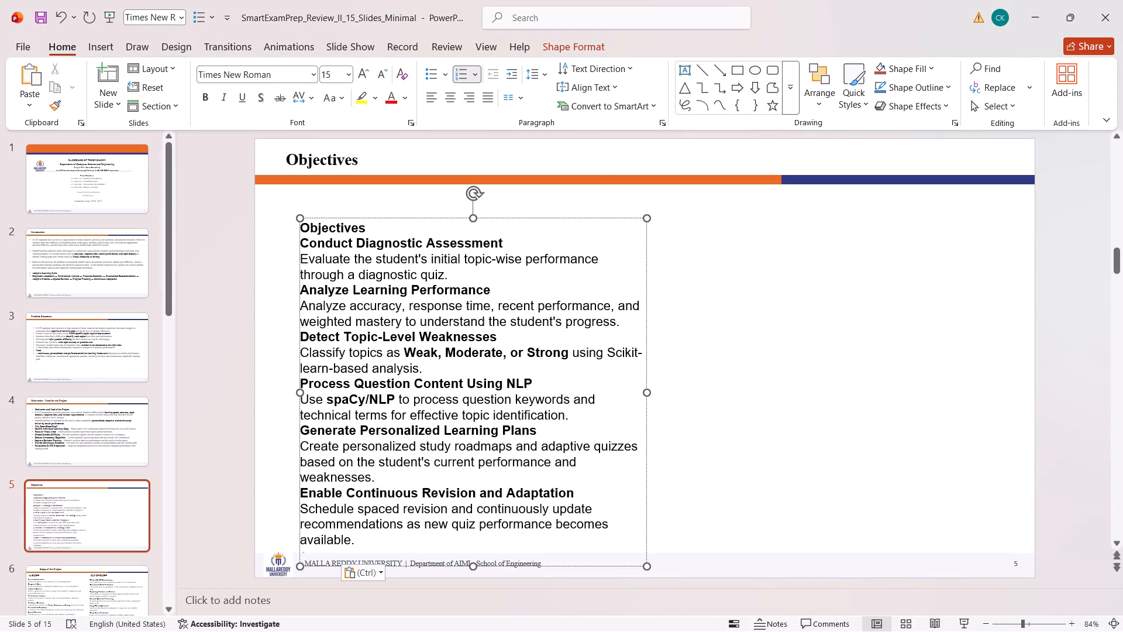
Widen the Objectives body text box to just past the slide's right edge.
drag(649, 393, 1048, 341)
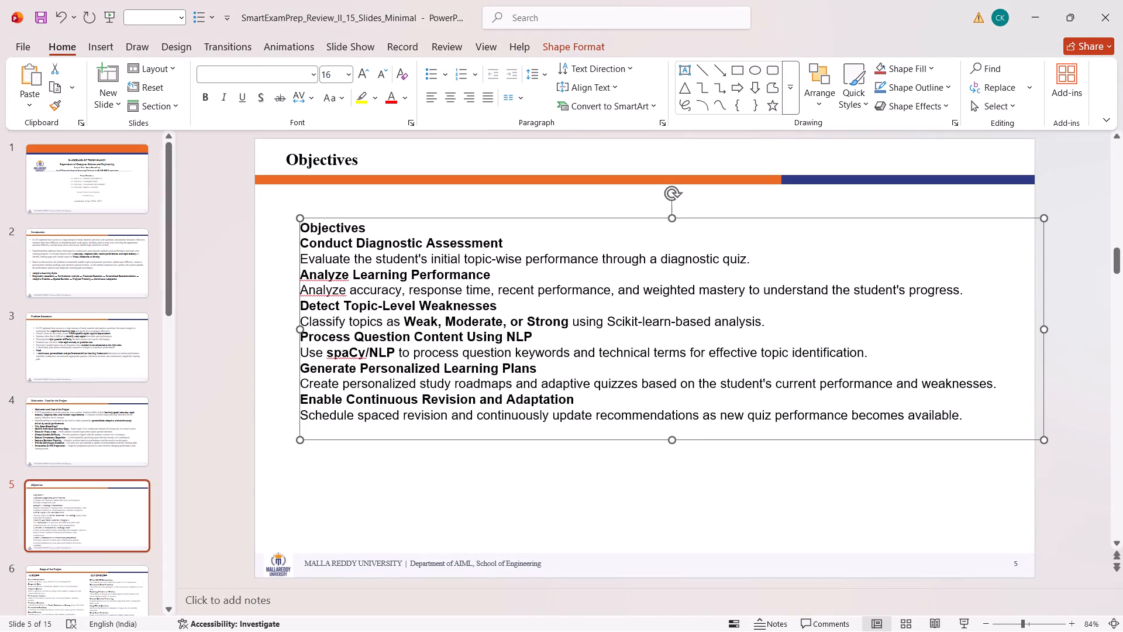
Change all of the Objectives body text to Times New Roman.
click(718, 363)
key(ctrl+a)
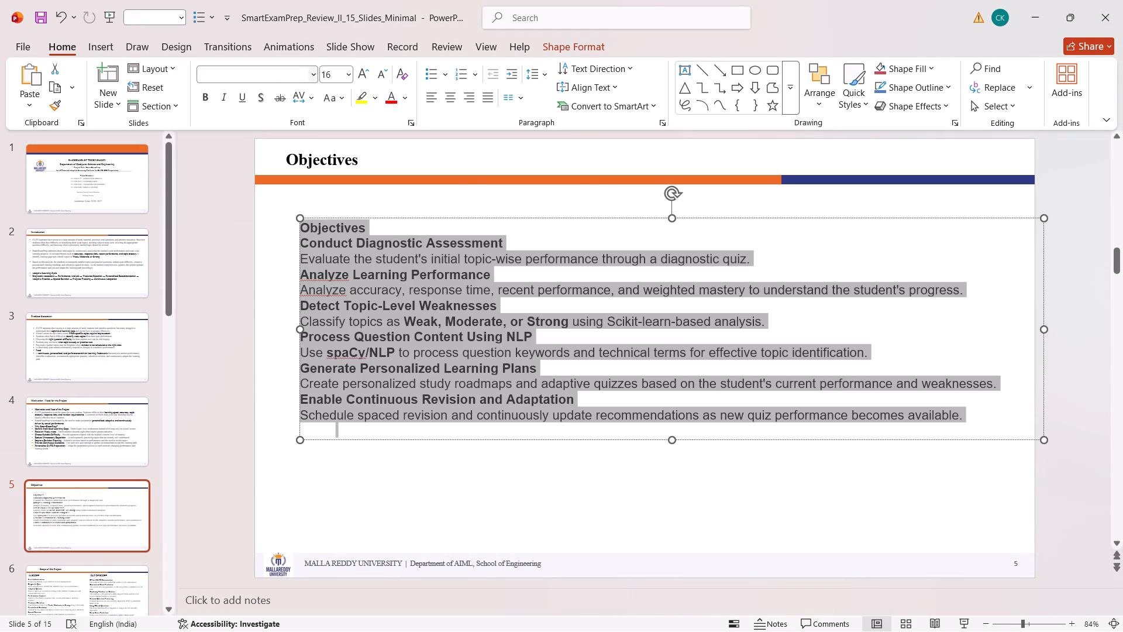
click(280, 72)
text(time)
key(Return)
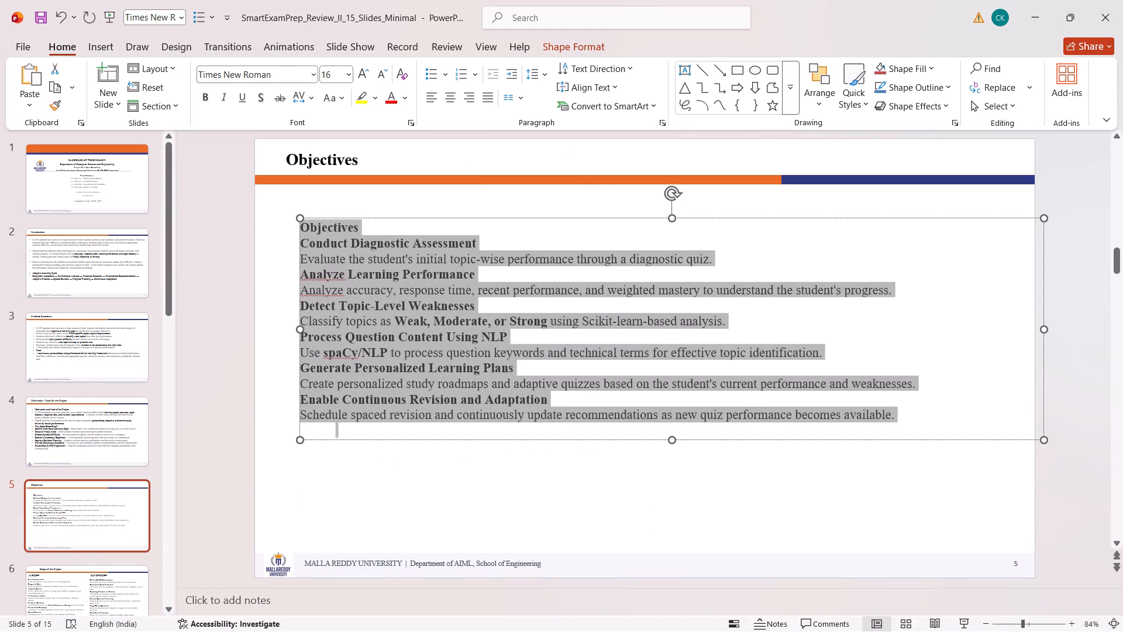
Apply filled round bullets to the Objectives body text.
drag(450, 69, 525, 113)
click(525, 113)
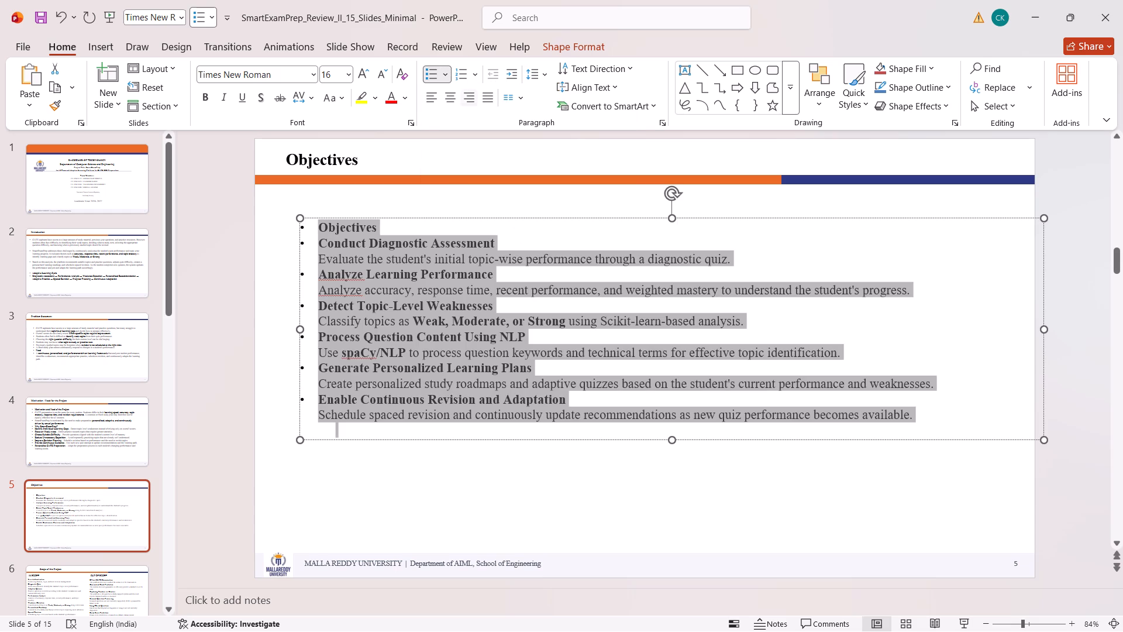
Set the font size of all the Objectives body text to 18.
click(340, 70)
key(BackSpace)
key(equal)
key(BackSpace)
text(18)
key(Return)
click(192, 273)
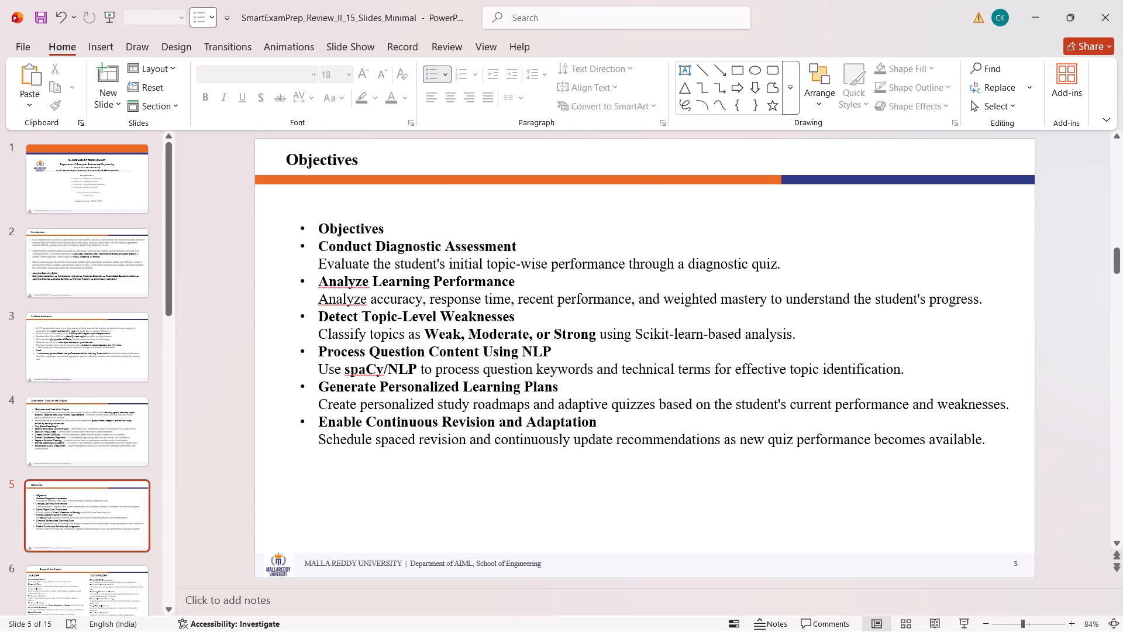
Remove the redundant "Objectives" heading and its bullet from the start of the Objectives body text.
click(331, 292)
click(395, 230)
key(ctrl+BackSpace)
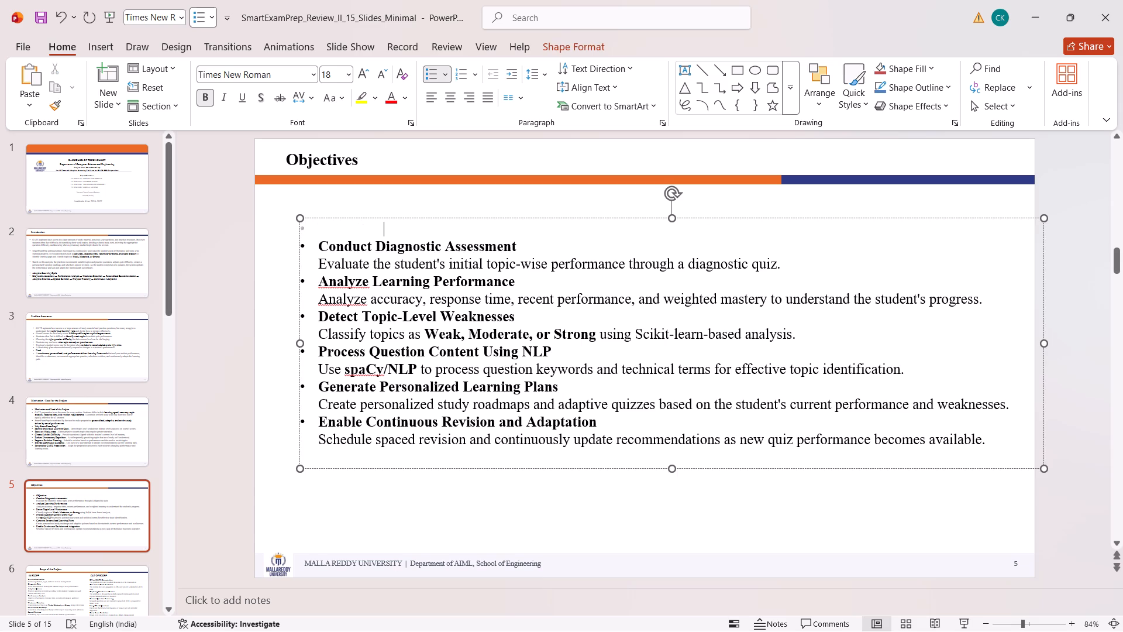
key(ctrl+BackSpace)
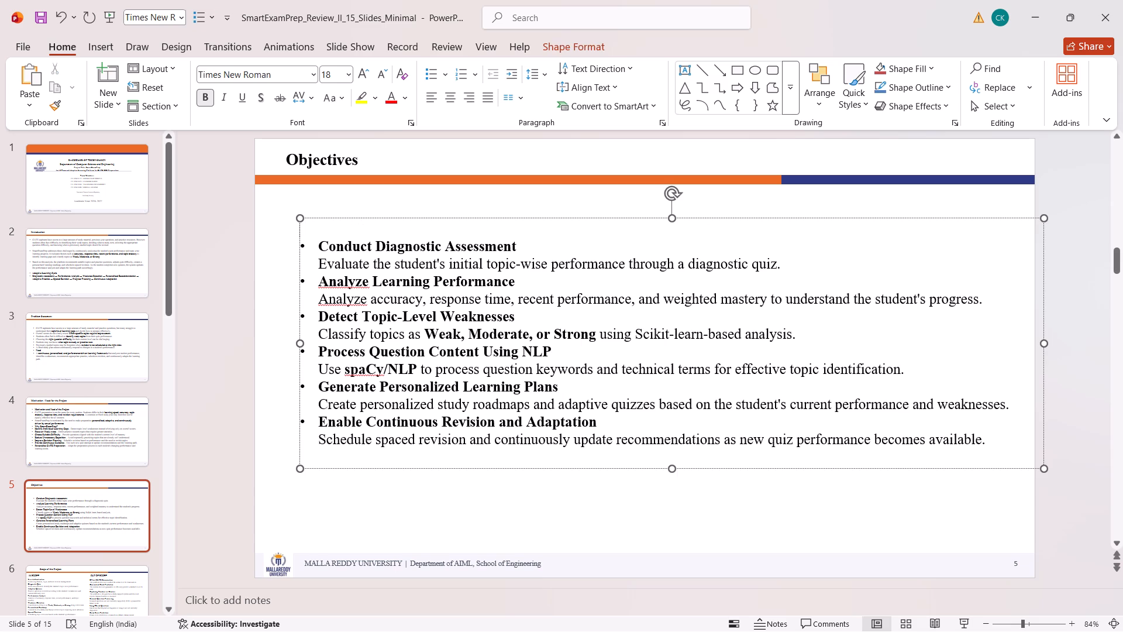
Move the Objectives body text box slightly up and left, closer to the slide's title bar.
click(414, 315)
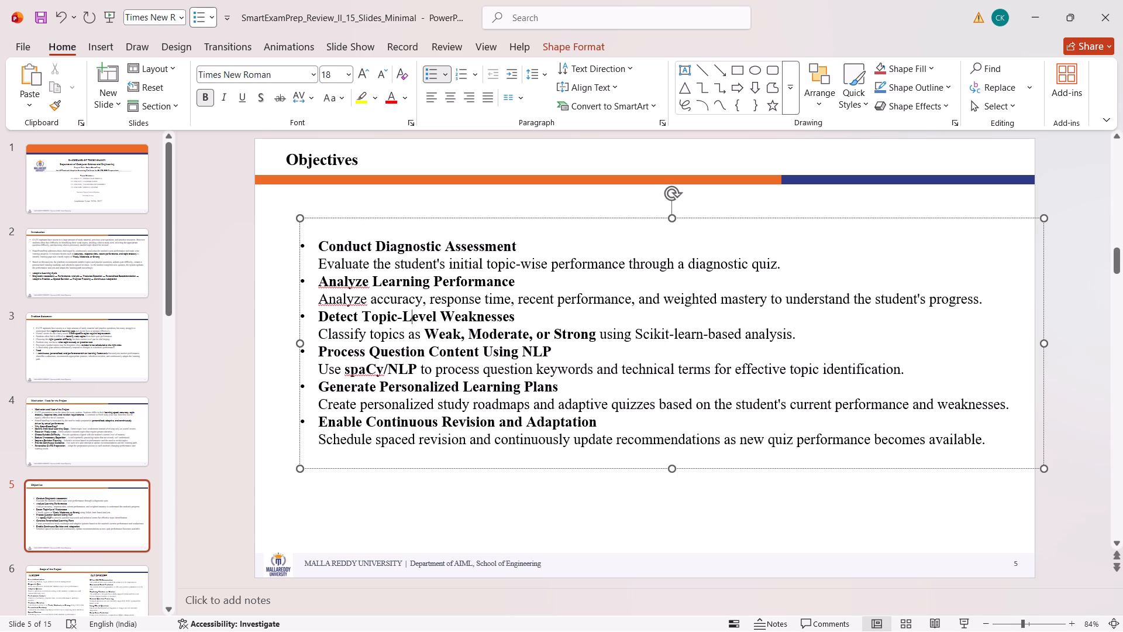
drag(662, 217, 633, 201)
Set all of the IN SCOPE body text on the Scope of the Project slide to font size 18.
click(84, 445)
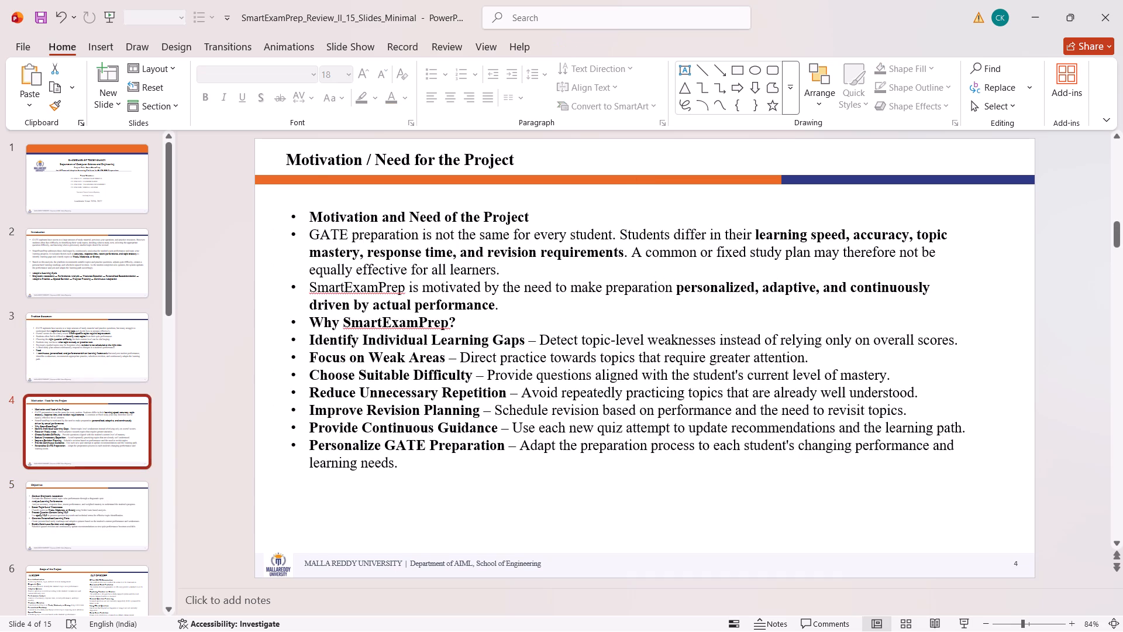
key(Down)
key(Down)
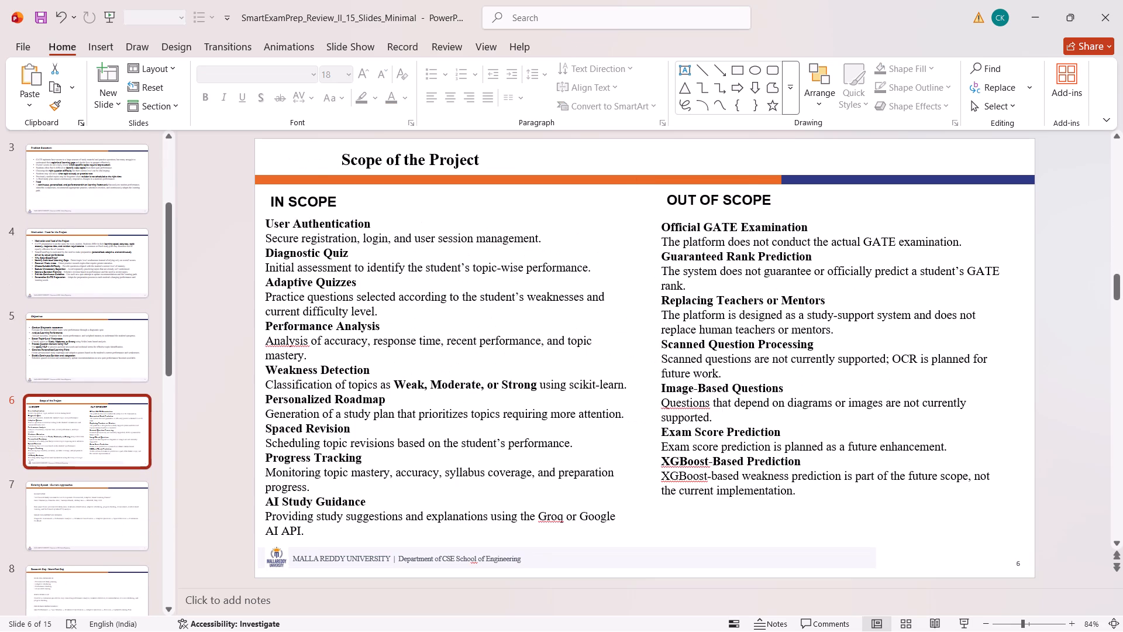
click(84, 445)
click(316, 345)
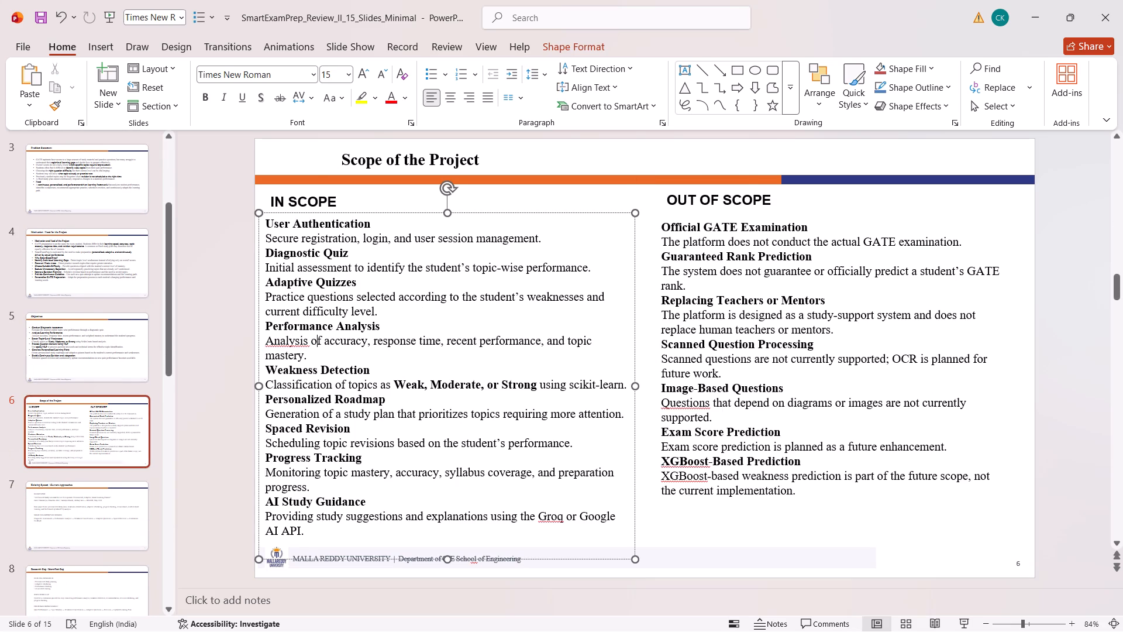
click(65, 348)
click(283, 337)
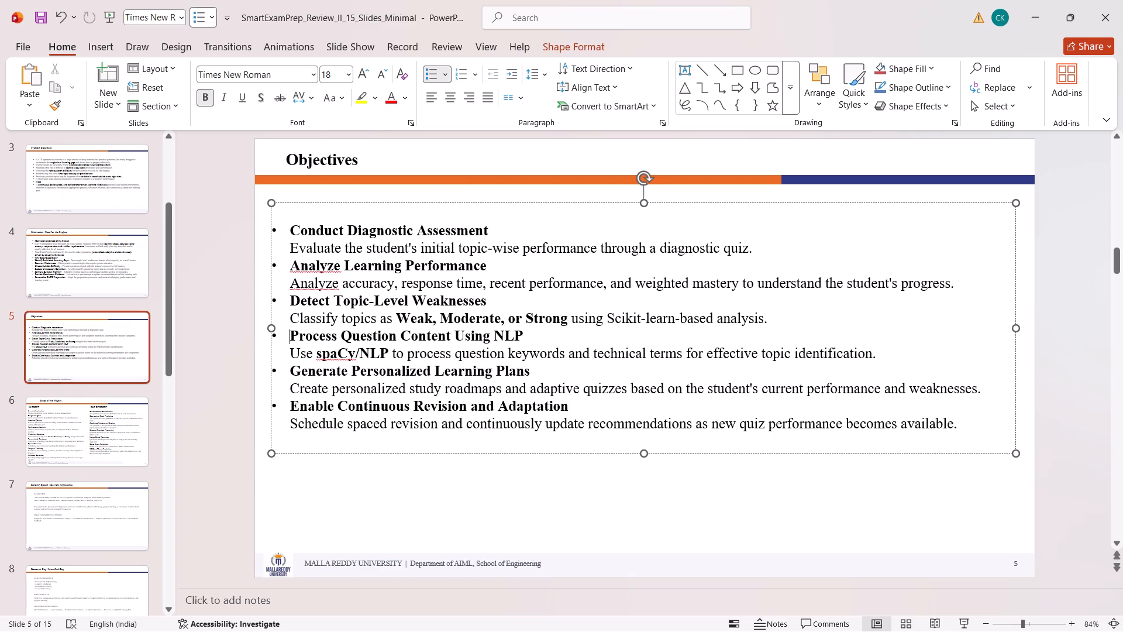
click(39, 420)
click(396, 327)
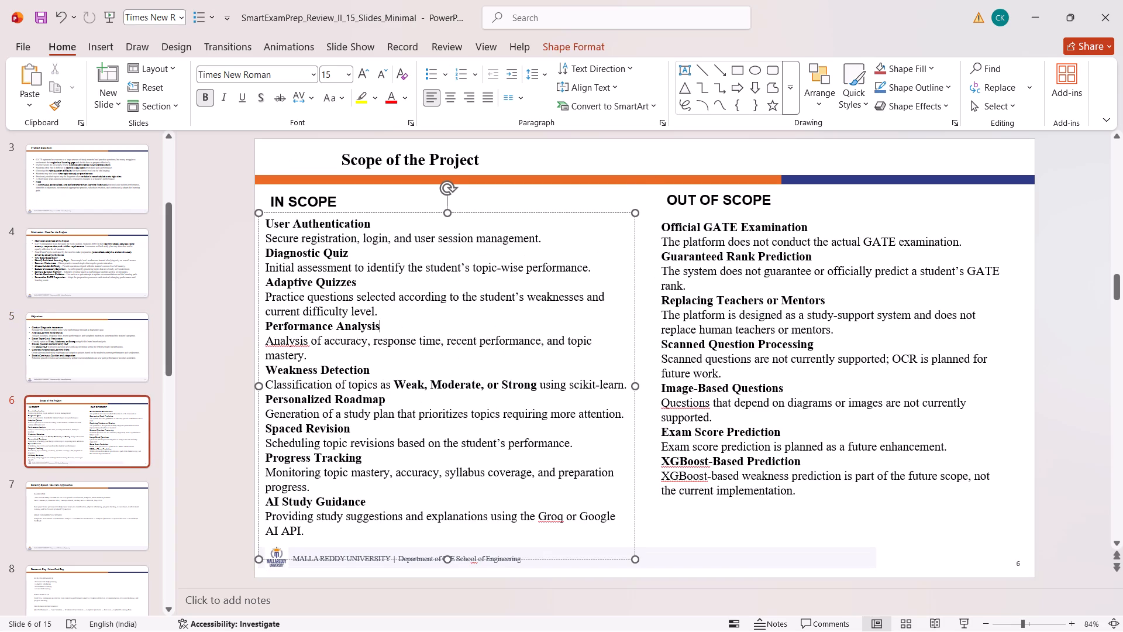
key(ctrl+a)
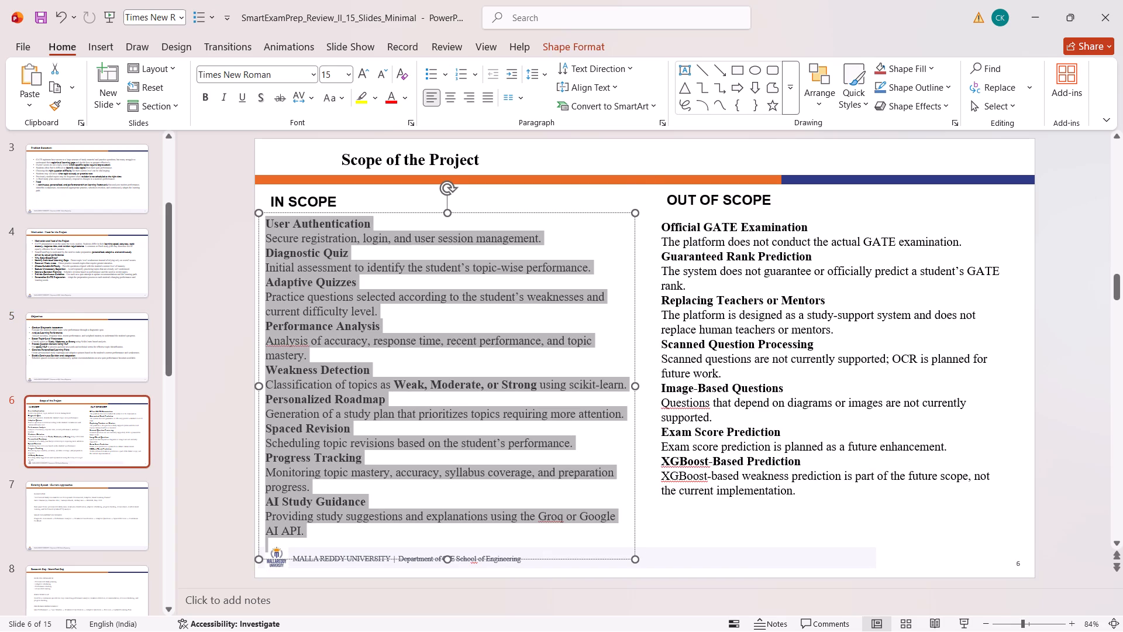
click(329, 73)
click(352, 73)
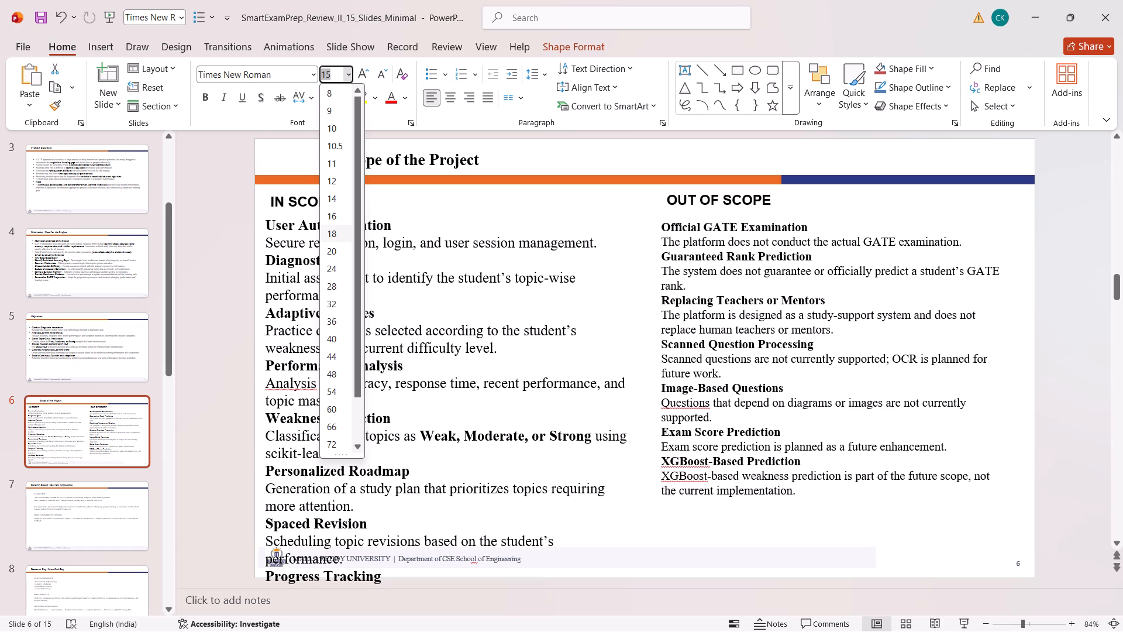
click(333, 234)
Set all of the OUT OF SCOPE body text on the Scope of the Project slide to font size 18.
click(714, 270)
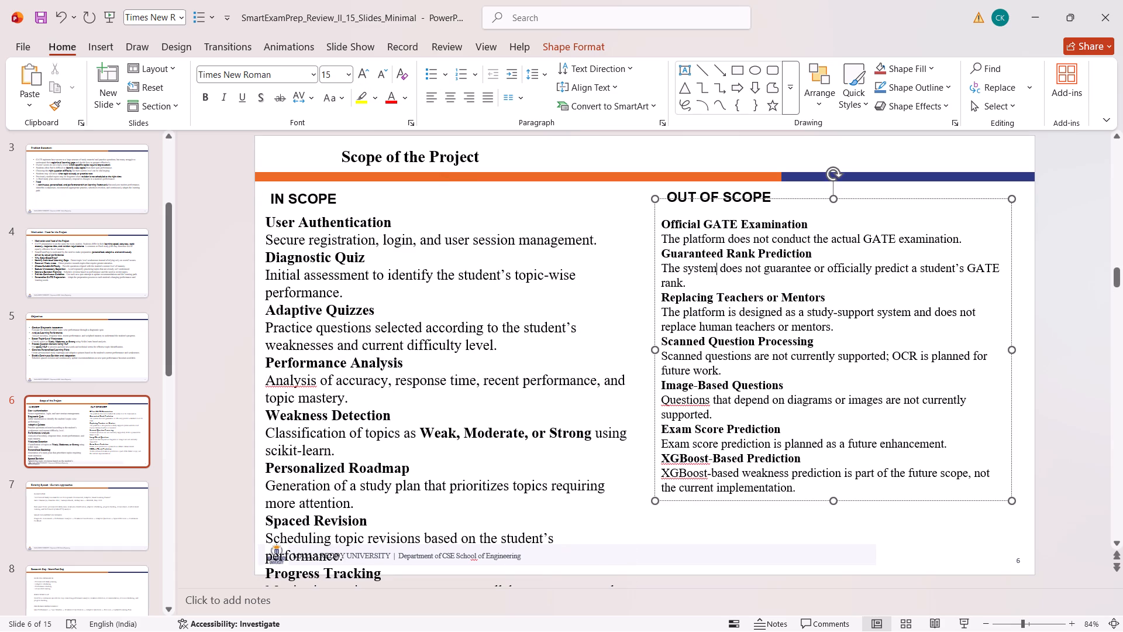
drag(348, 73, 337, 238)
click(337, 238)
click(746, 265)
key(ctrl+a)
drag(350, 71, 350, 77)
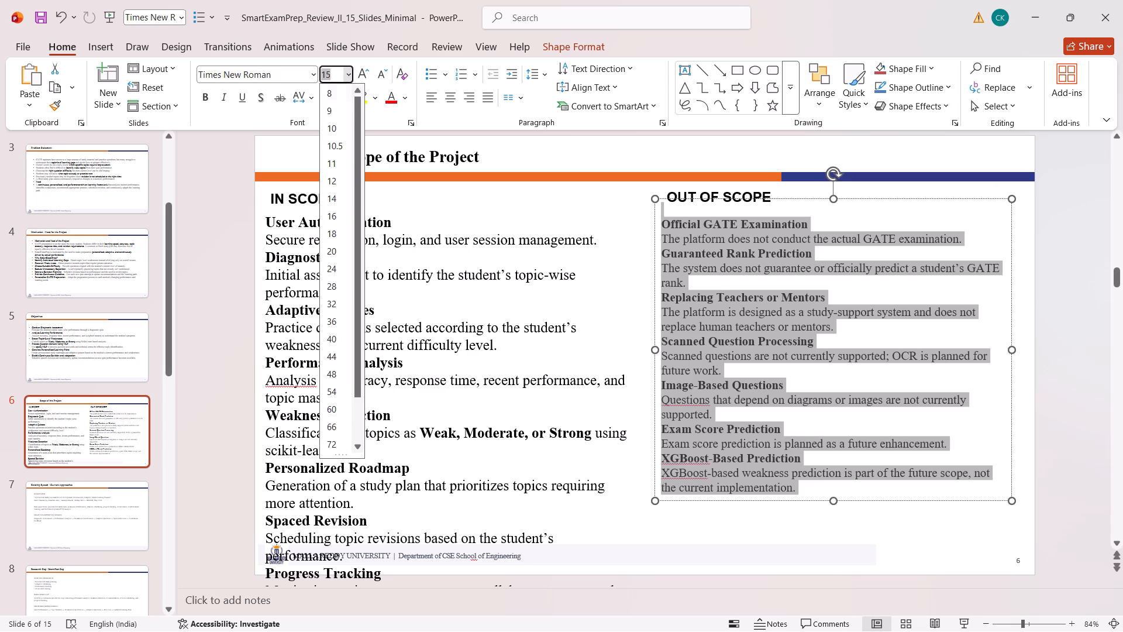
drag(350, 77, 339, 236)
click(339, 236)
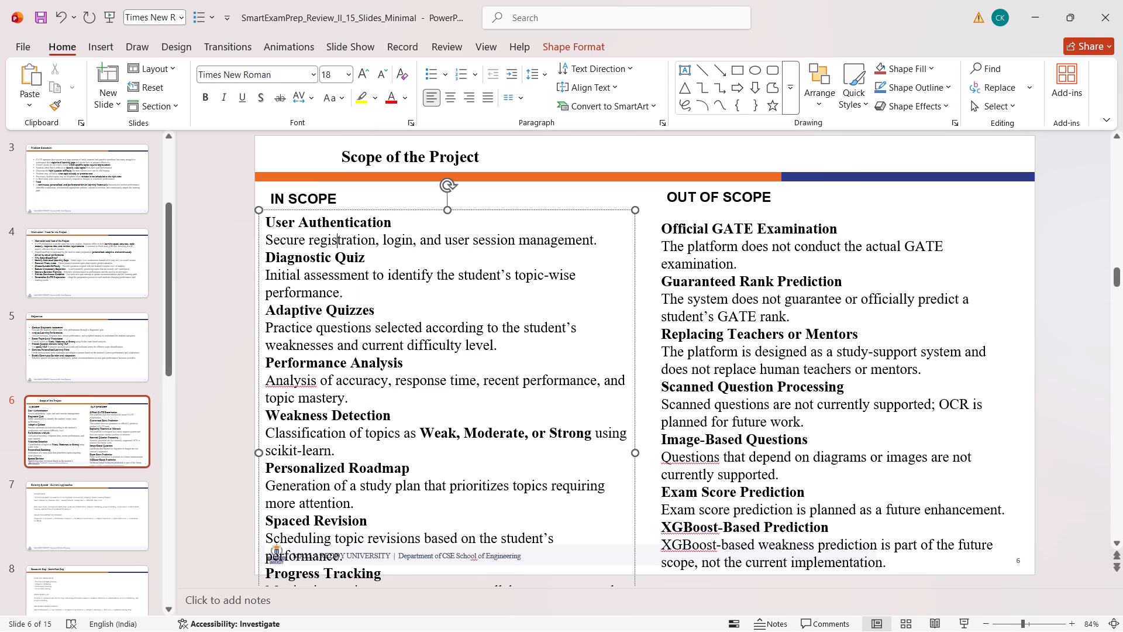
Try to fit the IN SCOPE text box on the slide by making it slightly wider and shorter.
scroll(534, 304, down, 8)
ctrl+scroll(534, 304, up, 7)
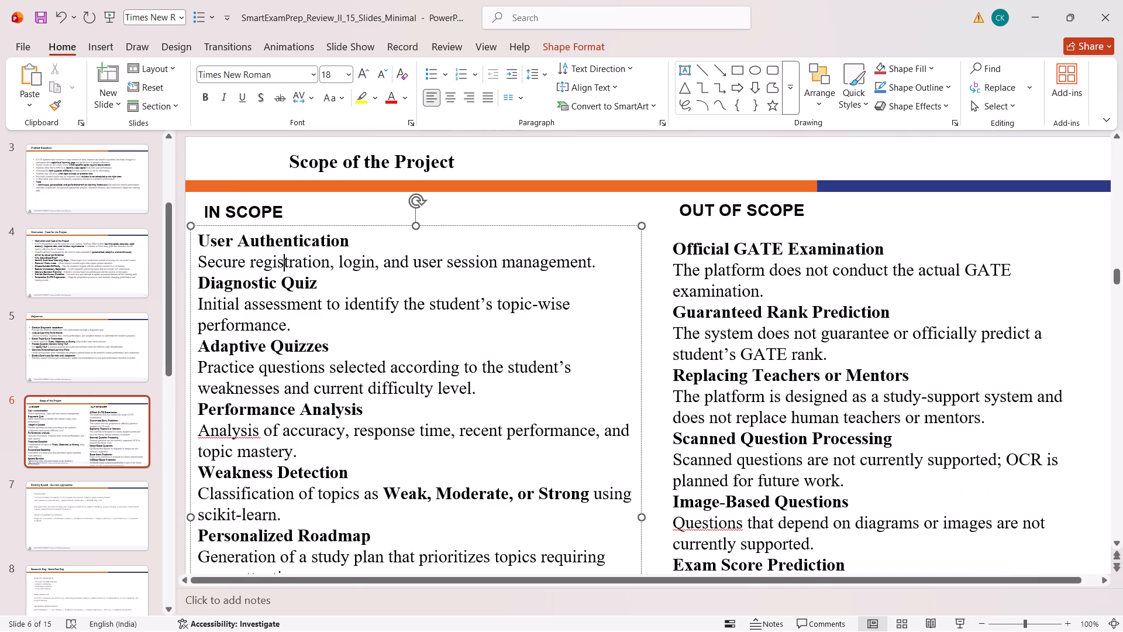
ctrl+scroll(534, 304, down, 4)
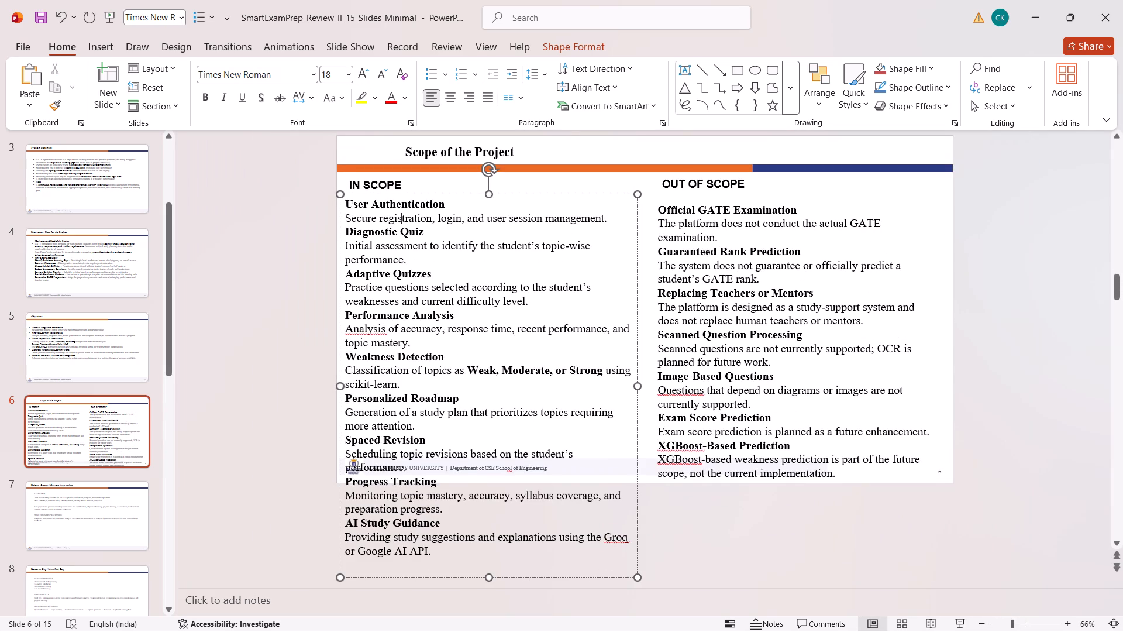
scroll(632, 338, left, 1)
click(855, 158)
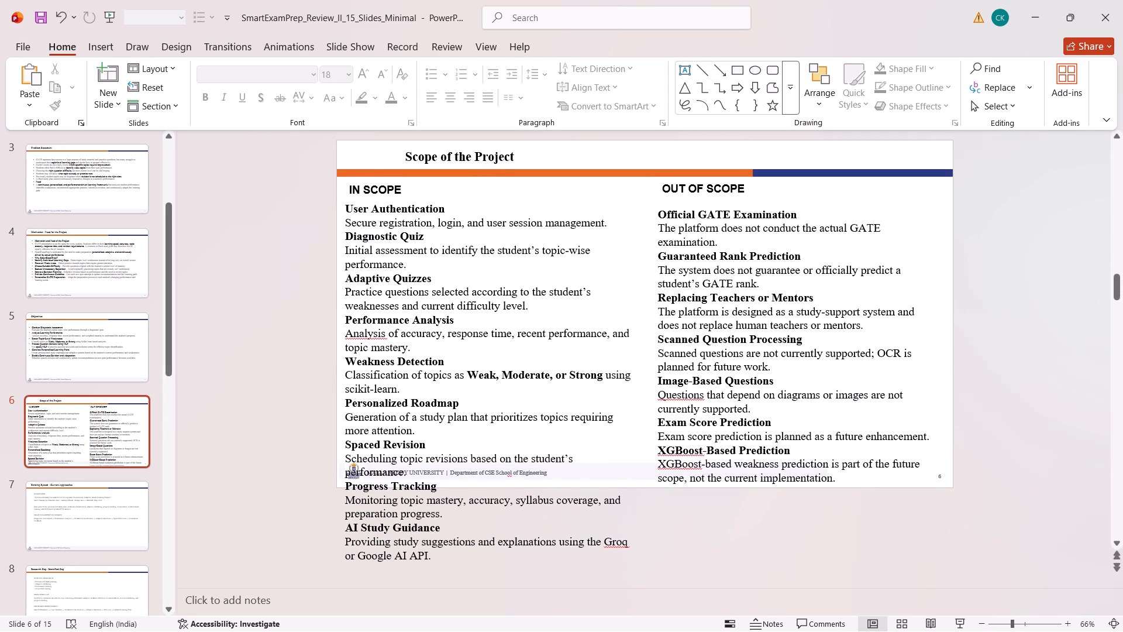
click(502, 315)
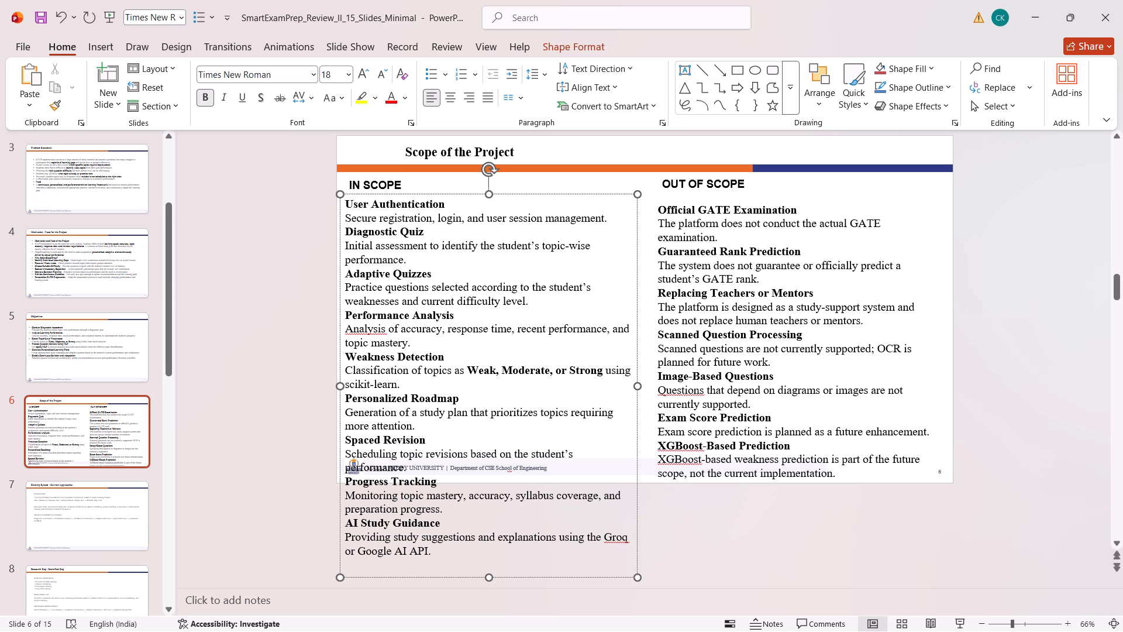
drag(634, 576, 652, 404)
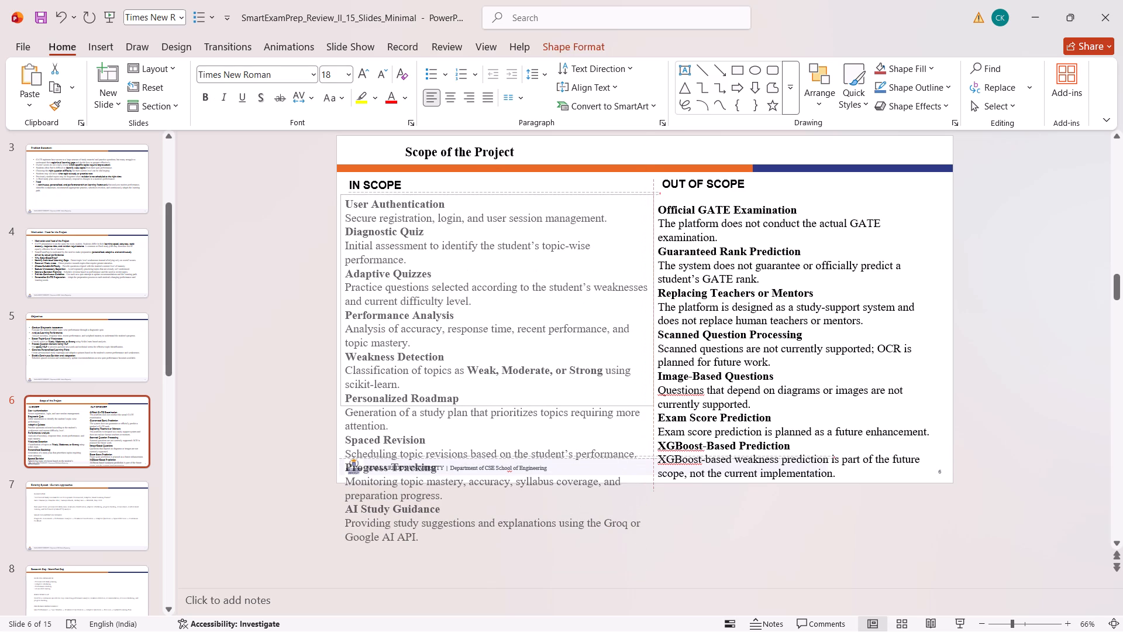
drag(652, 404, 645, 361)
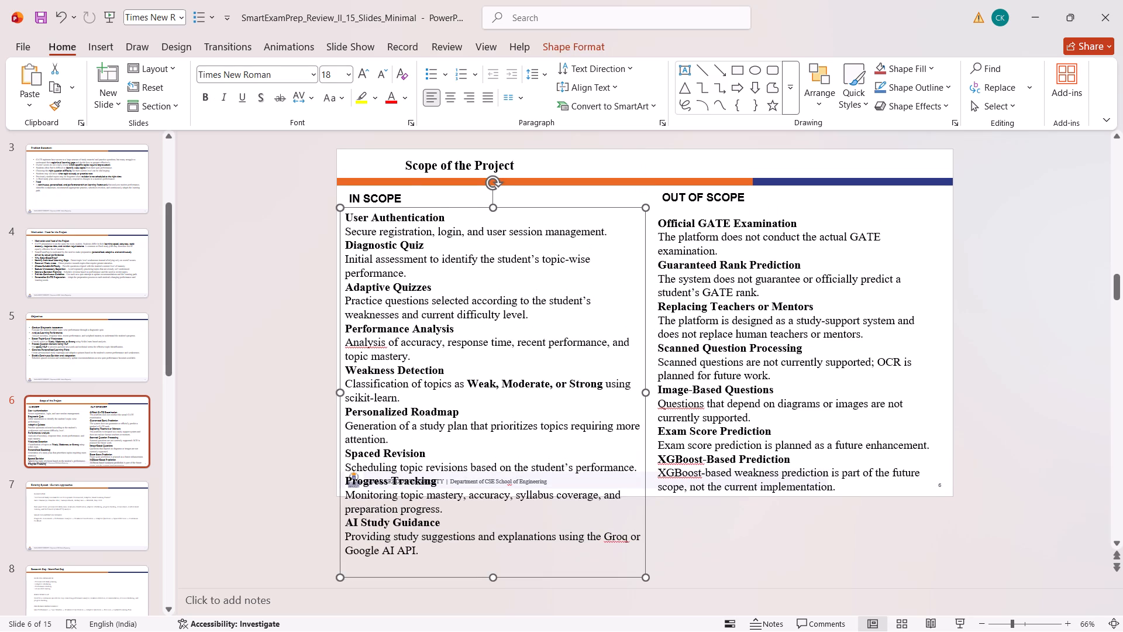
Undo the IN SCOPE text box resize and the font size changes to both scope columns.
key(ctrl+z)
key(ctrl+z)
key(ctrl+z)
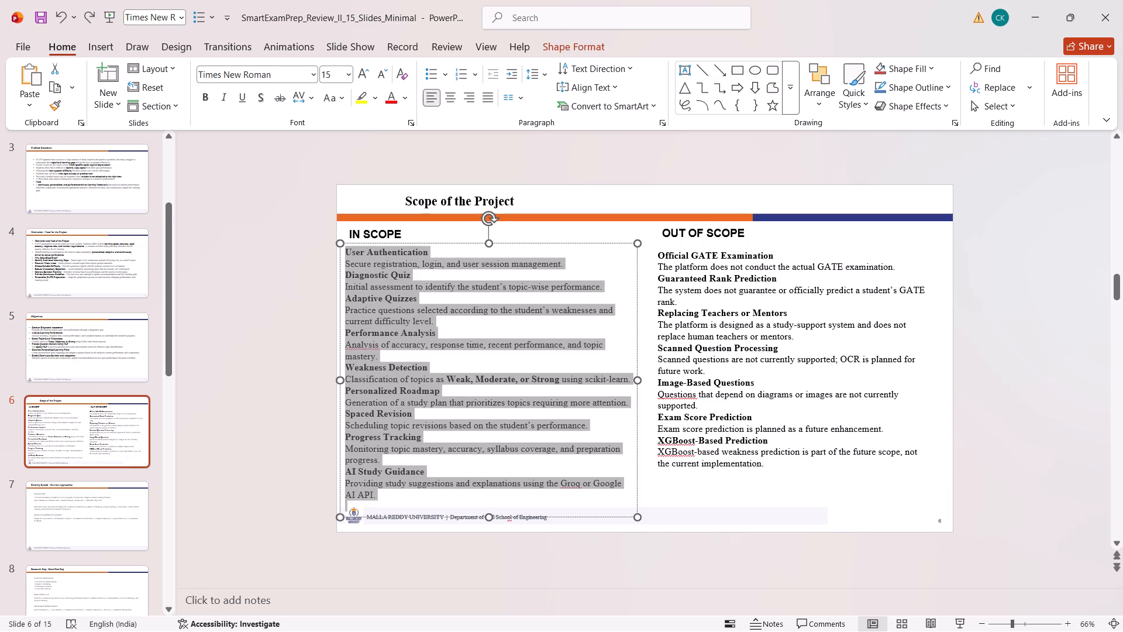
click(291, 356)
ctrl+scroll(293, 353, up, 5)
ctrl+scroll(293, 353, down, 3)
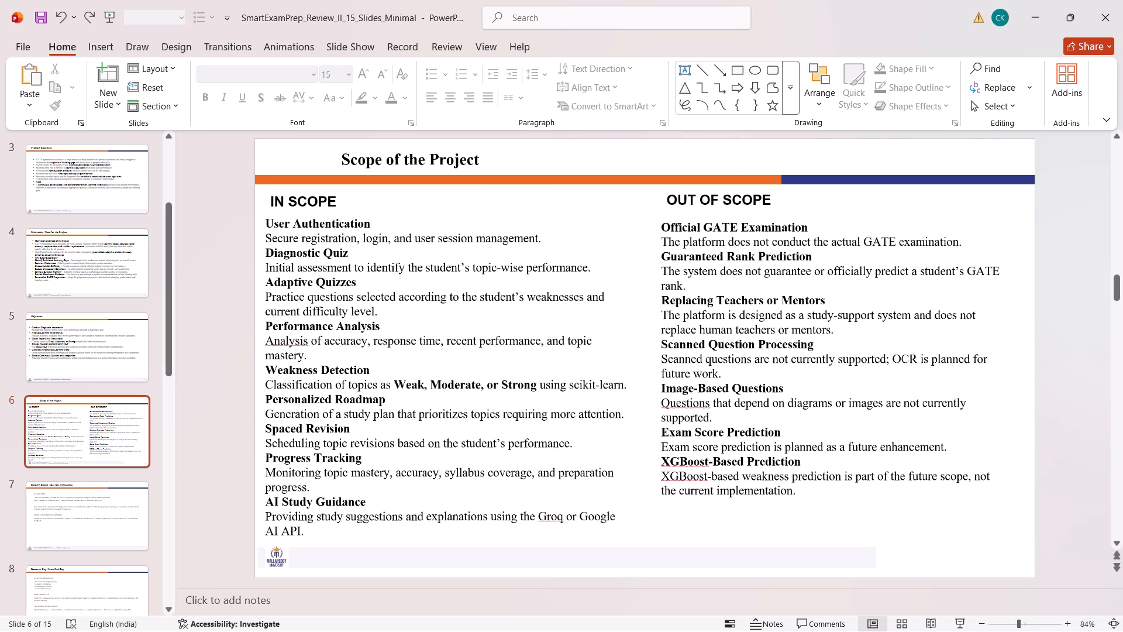
key(Down)
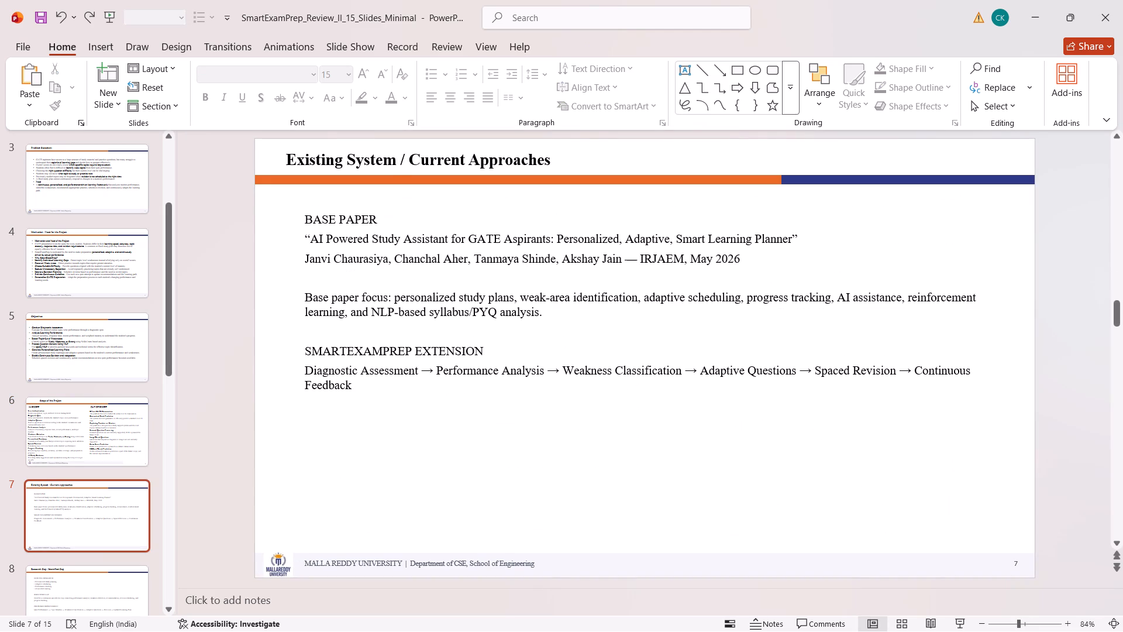
key(Down)
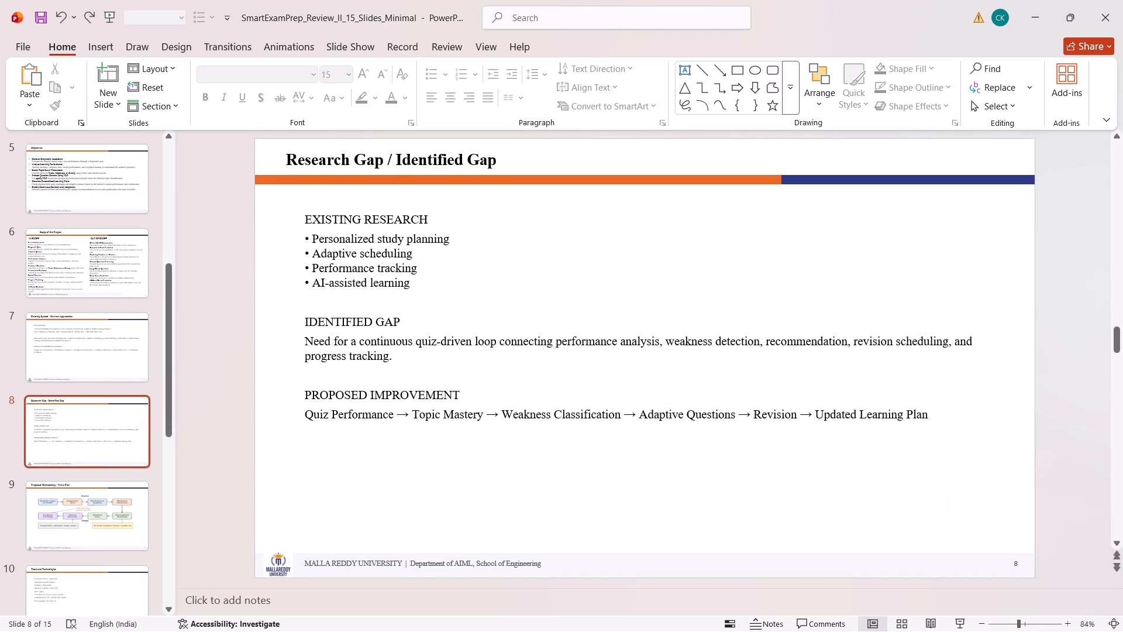
ctrl+click(446, 339)
key(ctrl+a)
click(446, 339)
key(ctrl+a)
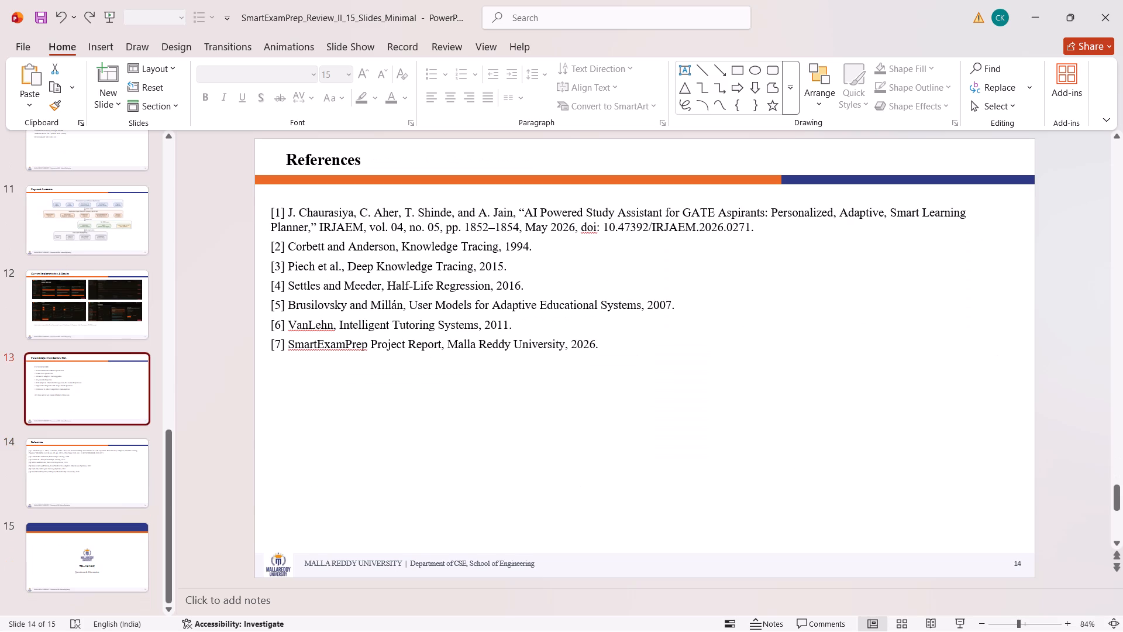
key(Up)
key(Up)
key(Up)
key(Down)
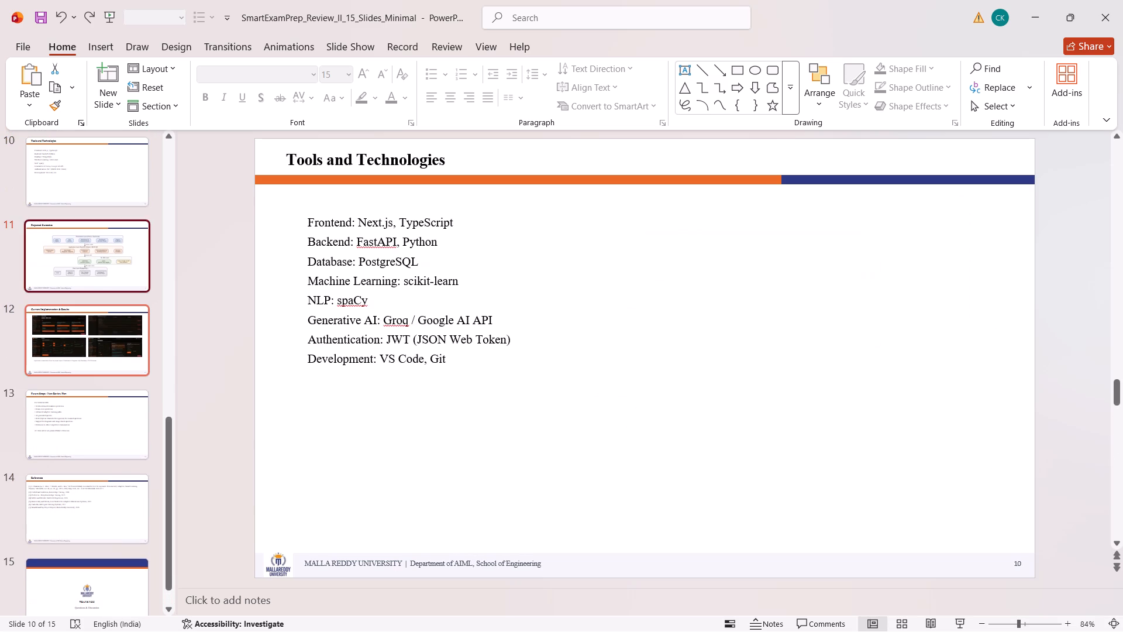
key(Down)
key(Down)
key(Down)
key(Down)
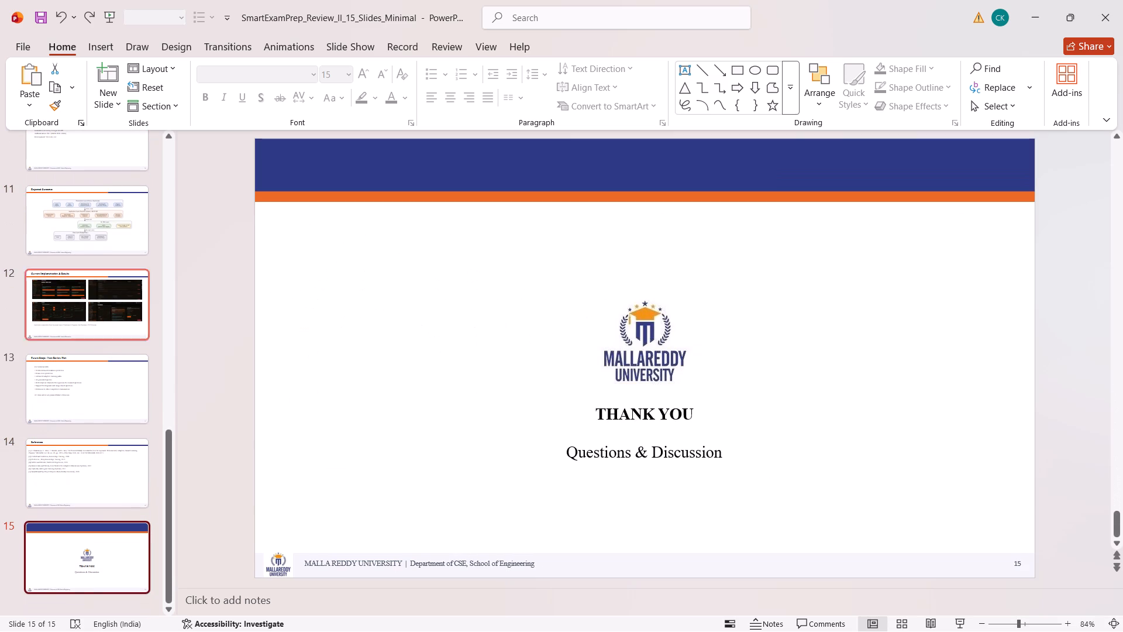
Set all of the reference list text on the References slide to font size 18.
click(81, 485)
click(379, 328)
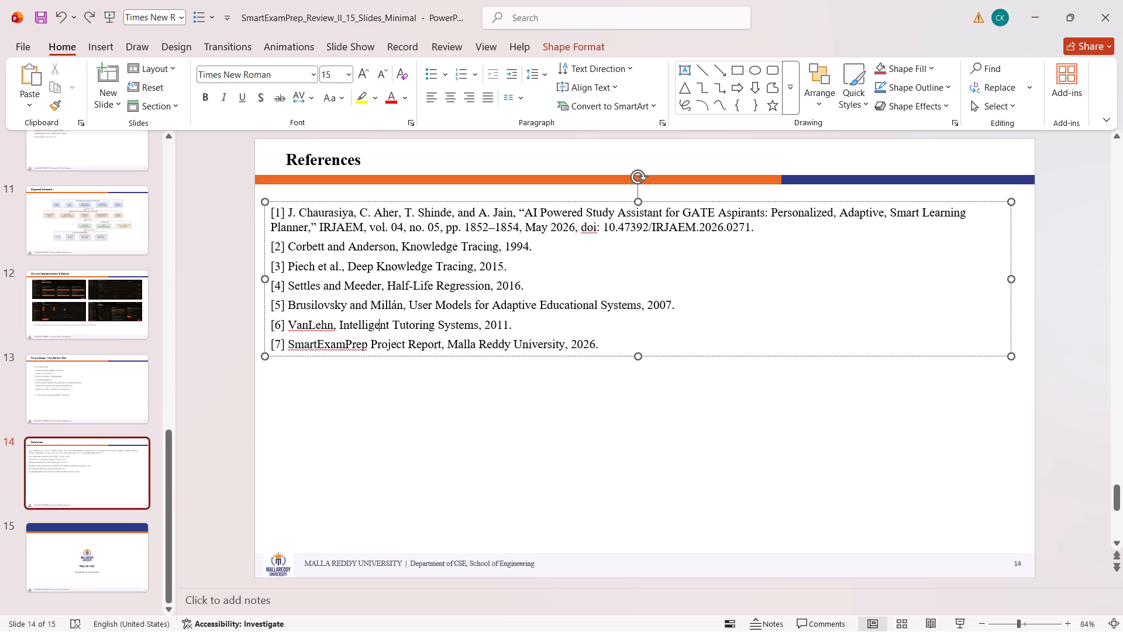
key(ctrl+a)
key(ctrl+a)
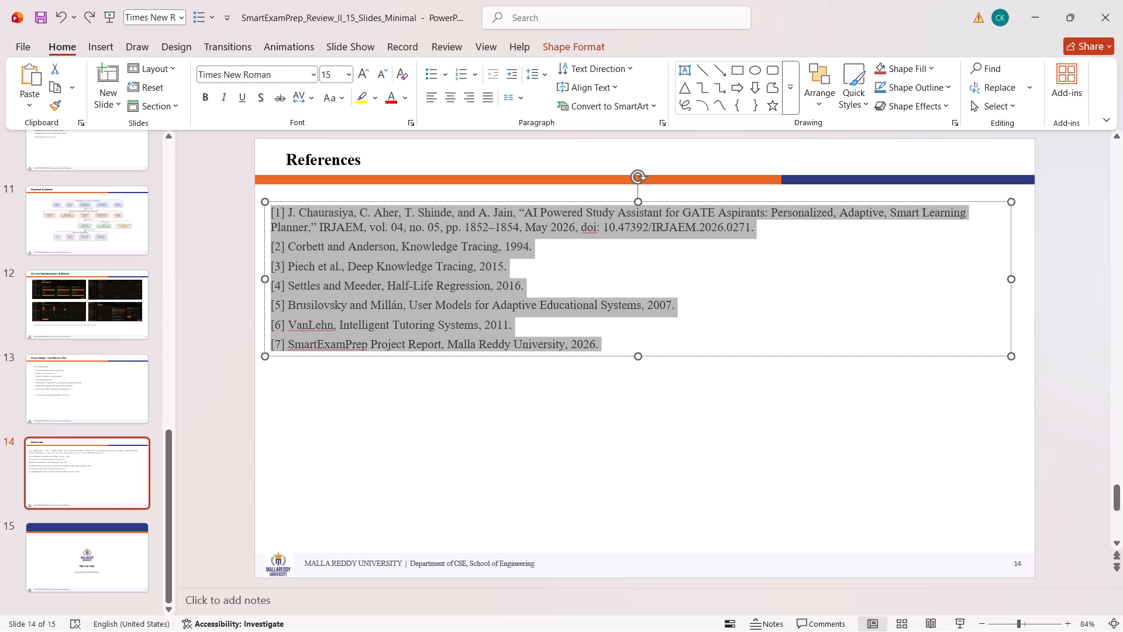
click(351, 73)
click(335, 233)
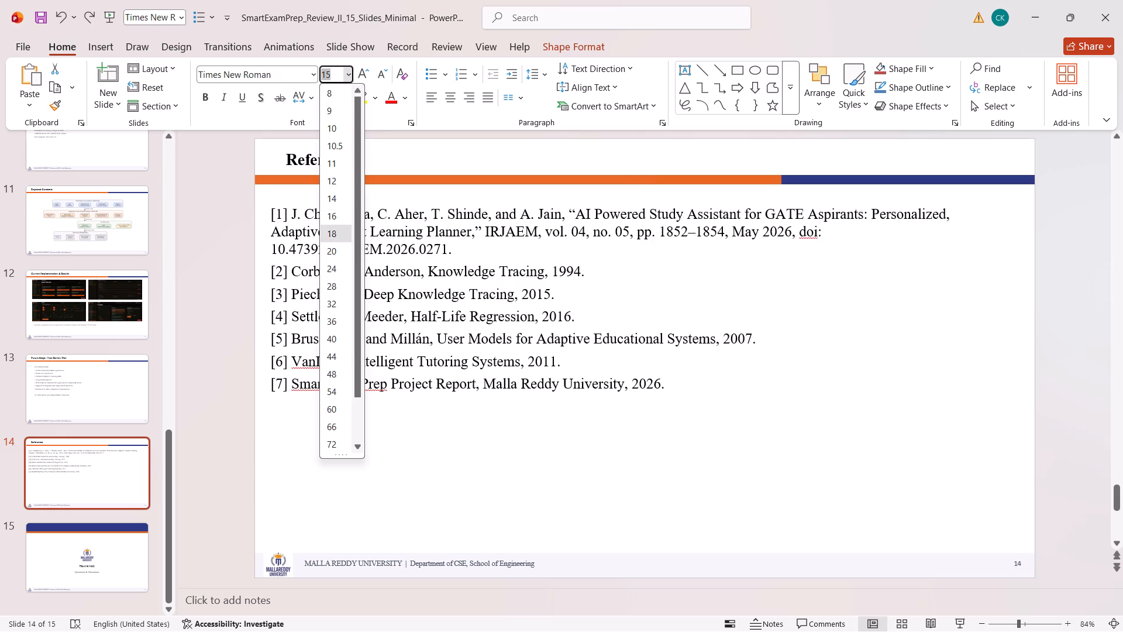
Set all of the body text on the Future Scope / Next Review Plan slide to font size 18.
click(91, 466)
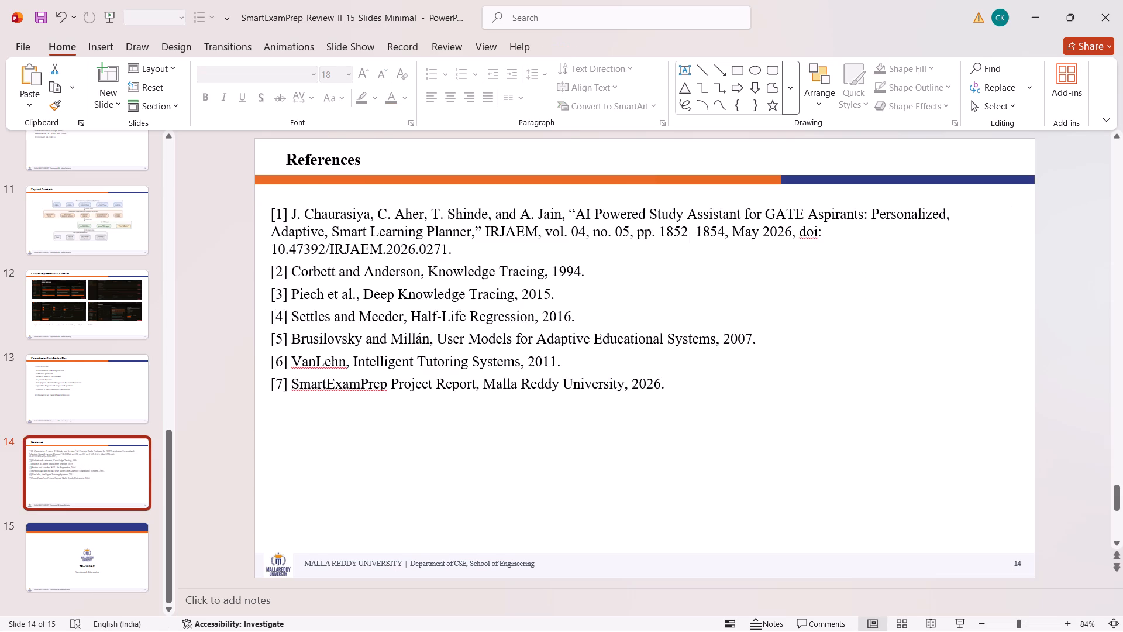
key(Up)
click(372, 277)
key(ctrl+a)
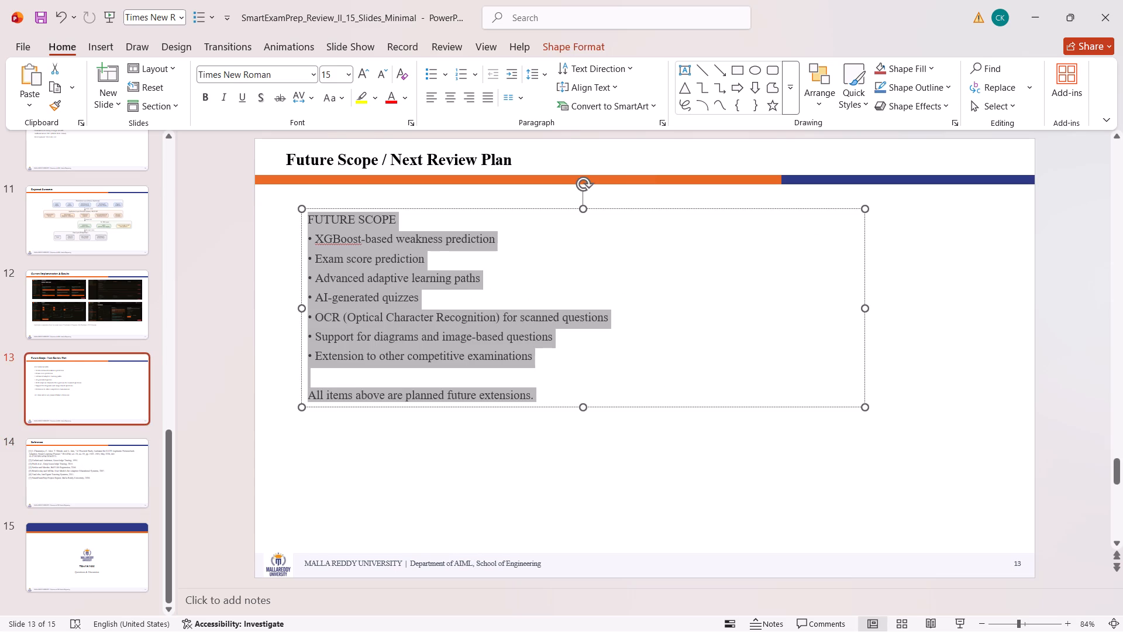
drag(349, 68, 341, 207)
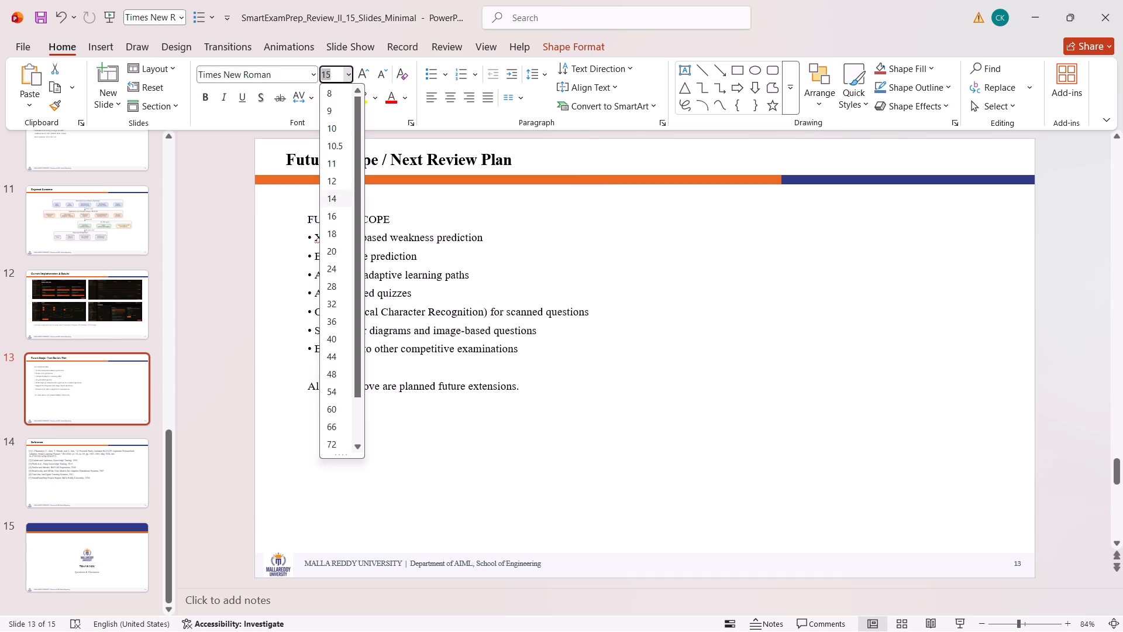
drag(341, 207, 332, 232)
click(332, 232)
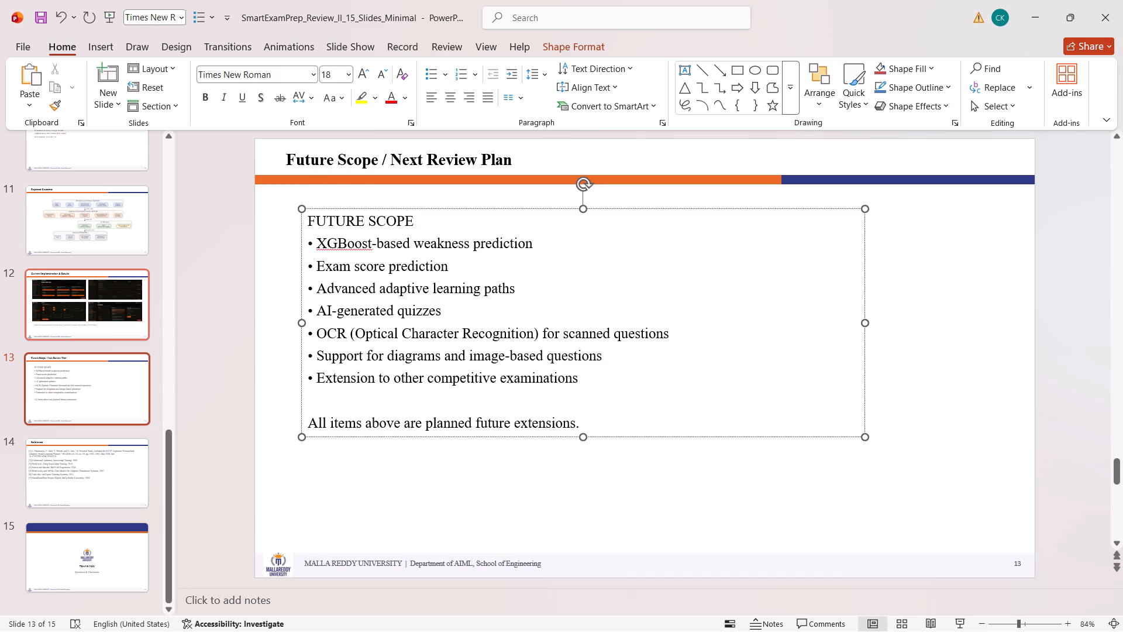
Set all of the body text on the Tools and Technologies slide to font size 18.
click(90, 320)
key(Up)
key(Up)
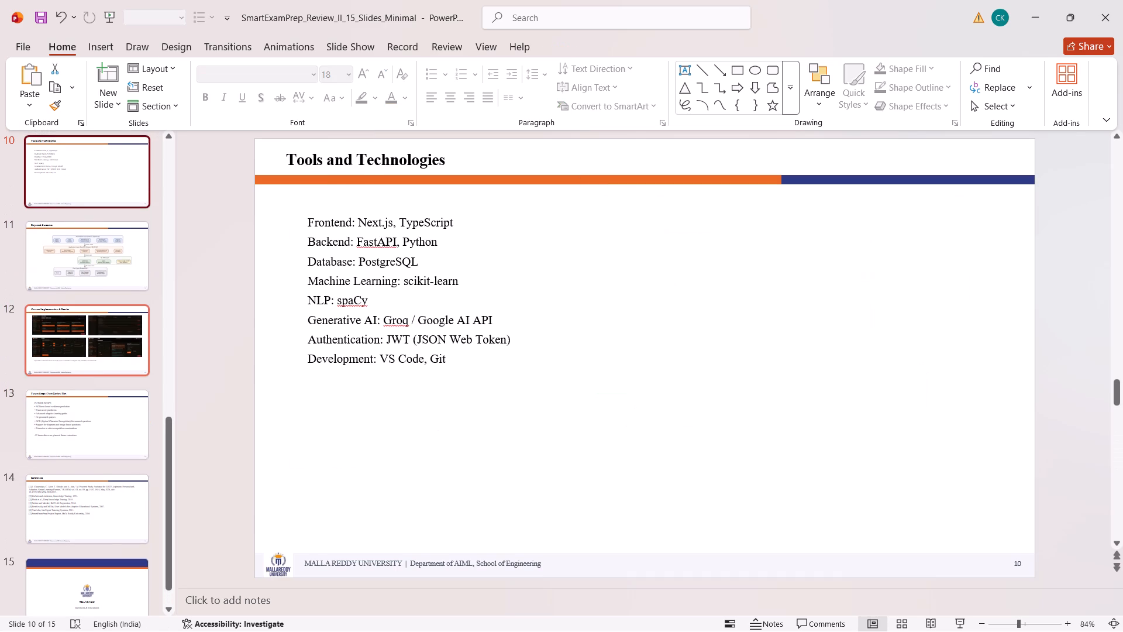
click(349, 322)
key(ctrl+a)
key(ctrl+a)
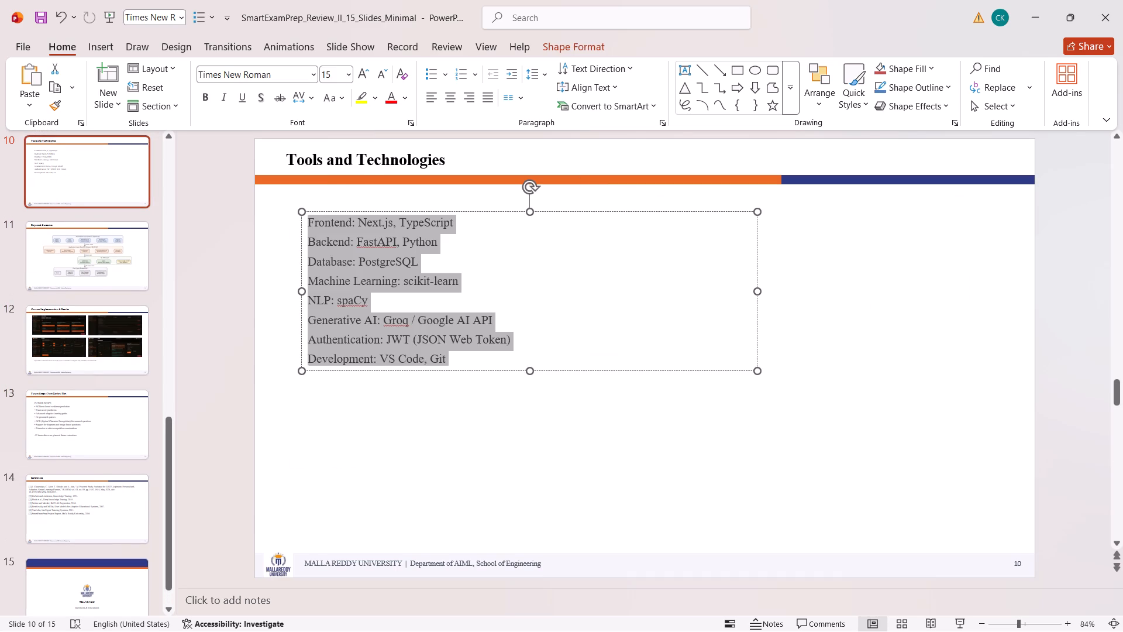
drag(350, 75, 350, 77)
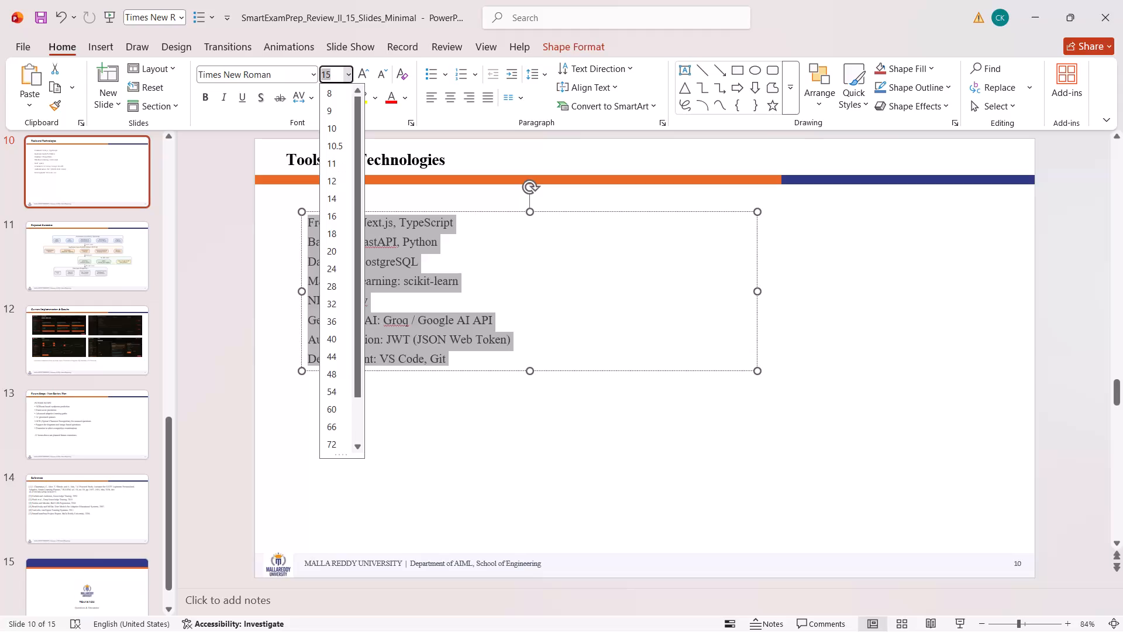
drag(350, 77, 345, 232)
click(345, 232)
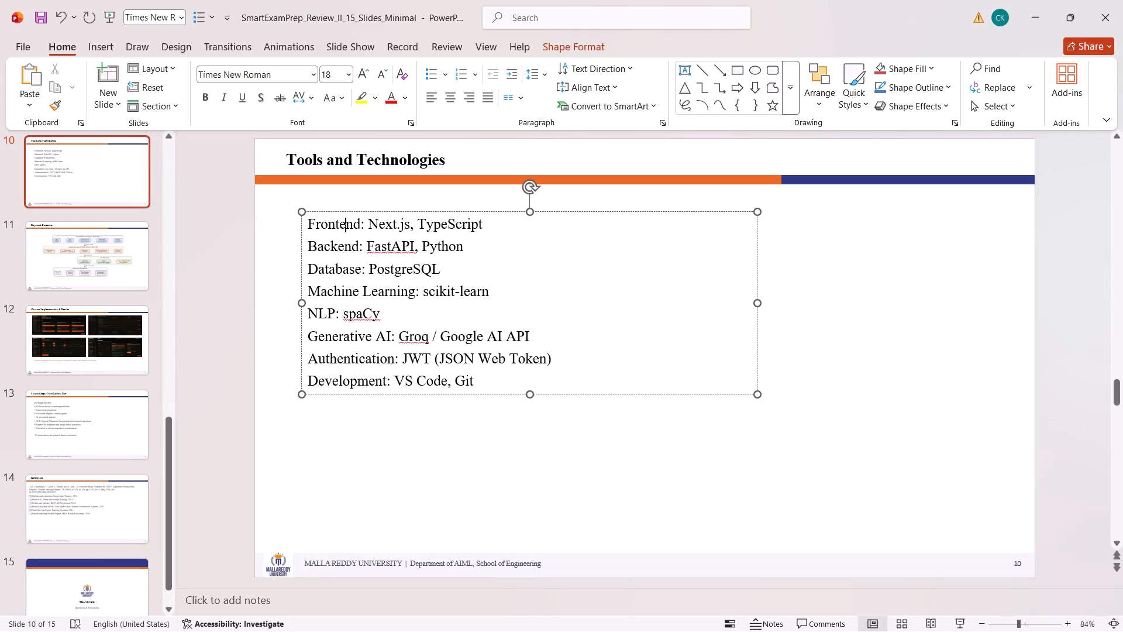
Set all of the body text on the Research Gap / Identified Gap slide to font size 18.
click(90, 269)
key(Up)
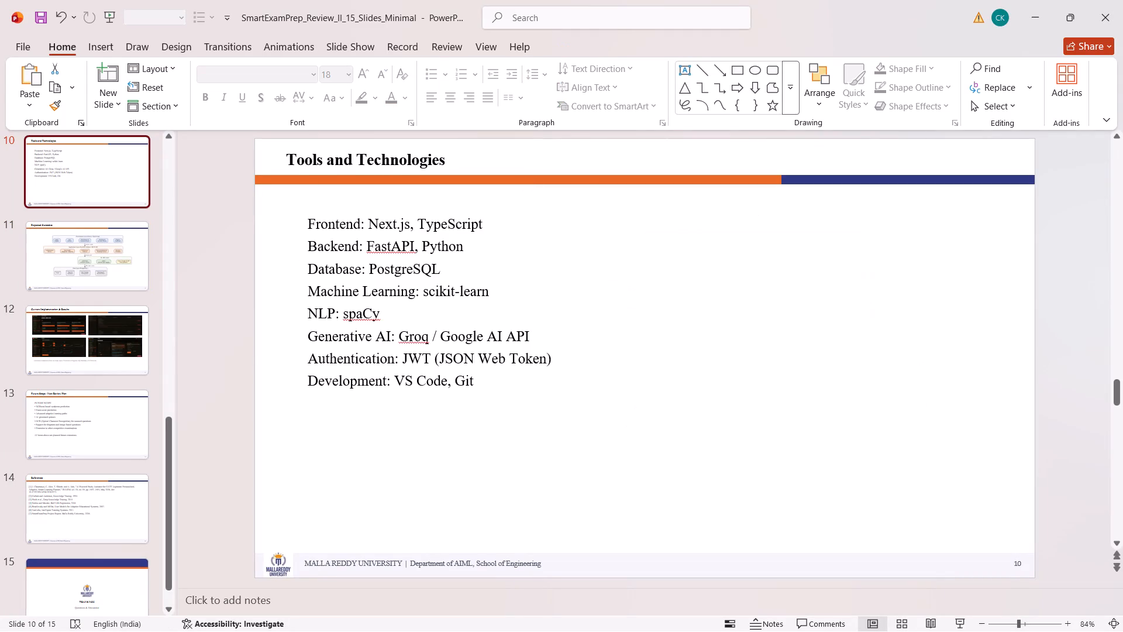
ctrl+click(382, 336)
key(ctrl+a)
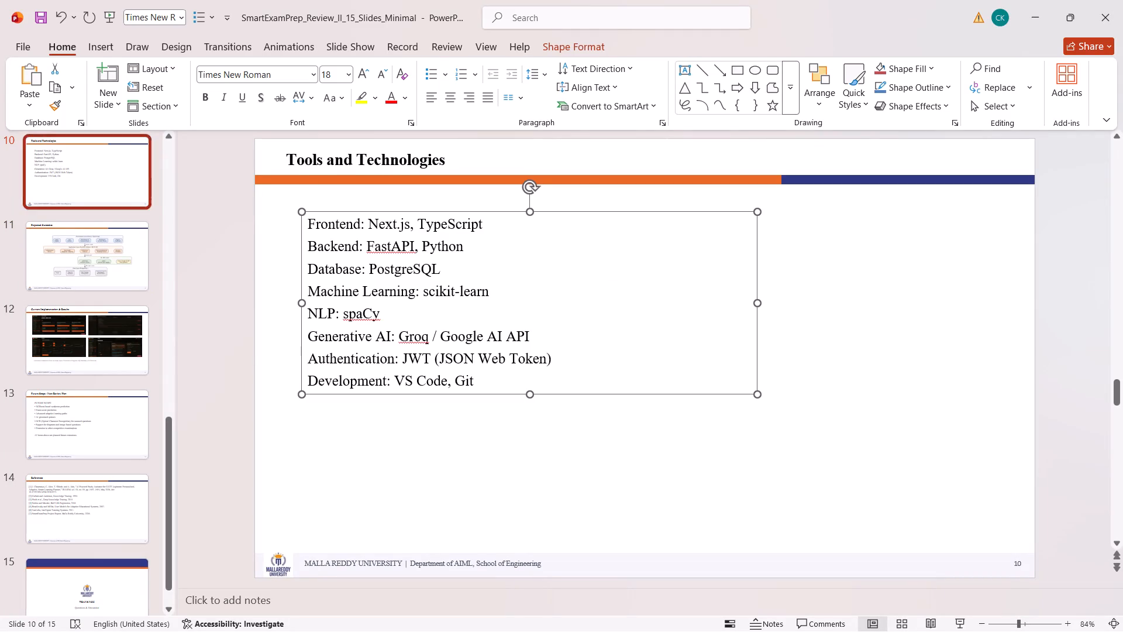
scroll(101, 212, up, 1)
click(109, 155)
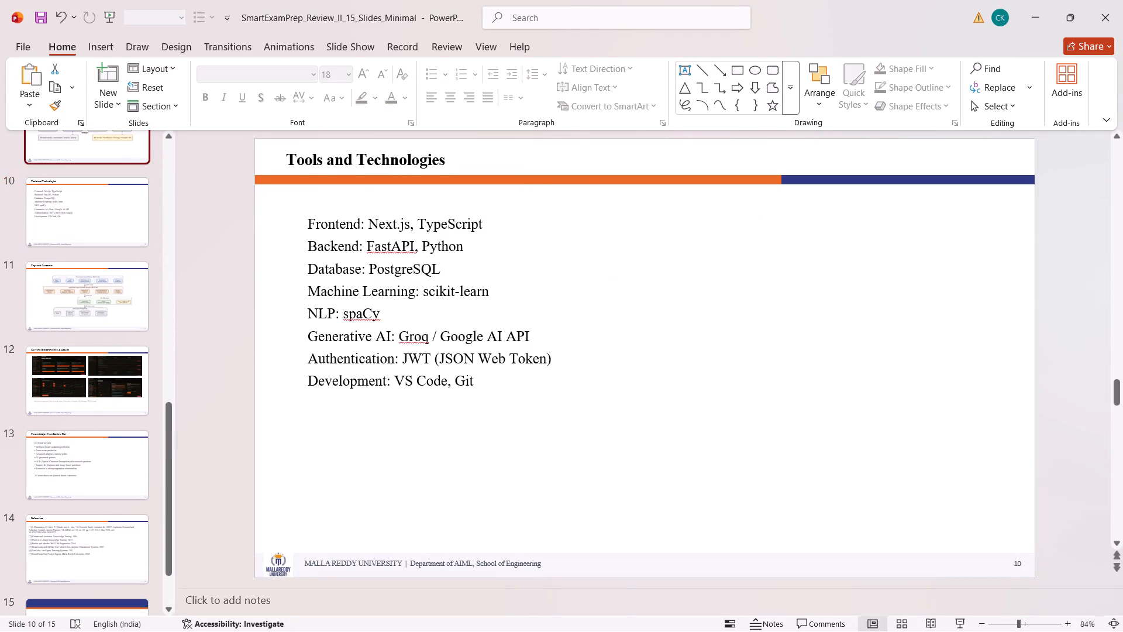
key(Up)
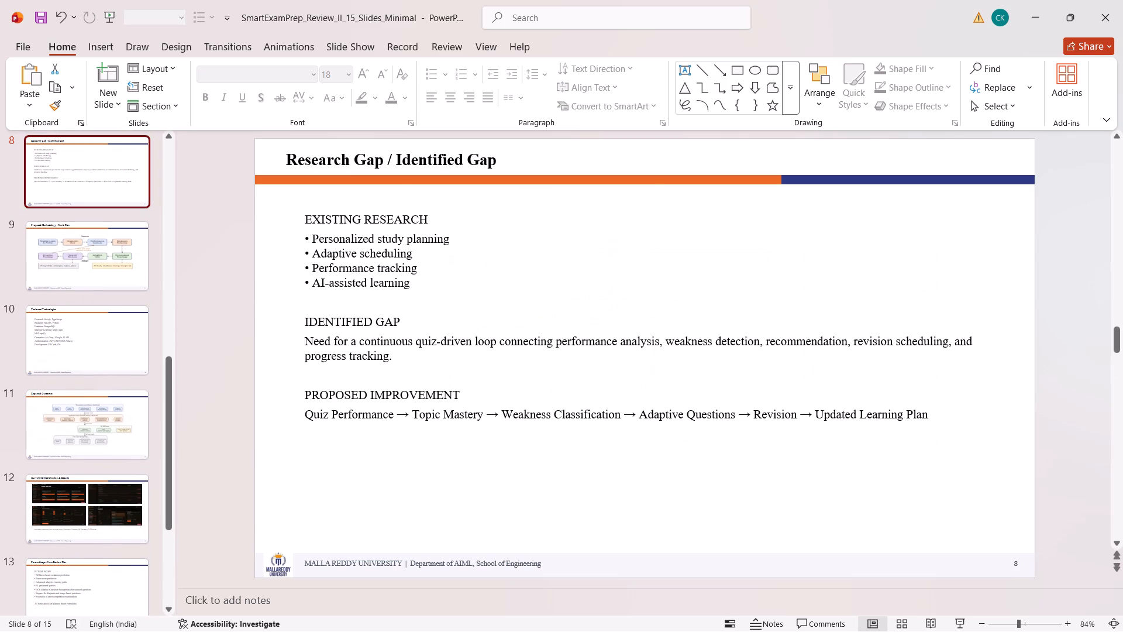
ctrl+click(334, 248)
key(ctrl+a)
key(ctrl+a)
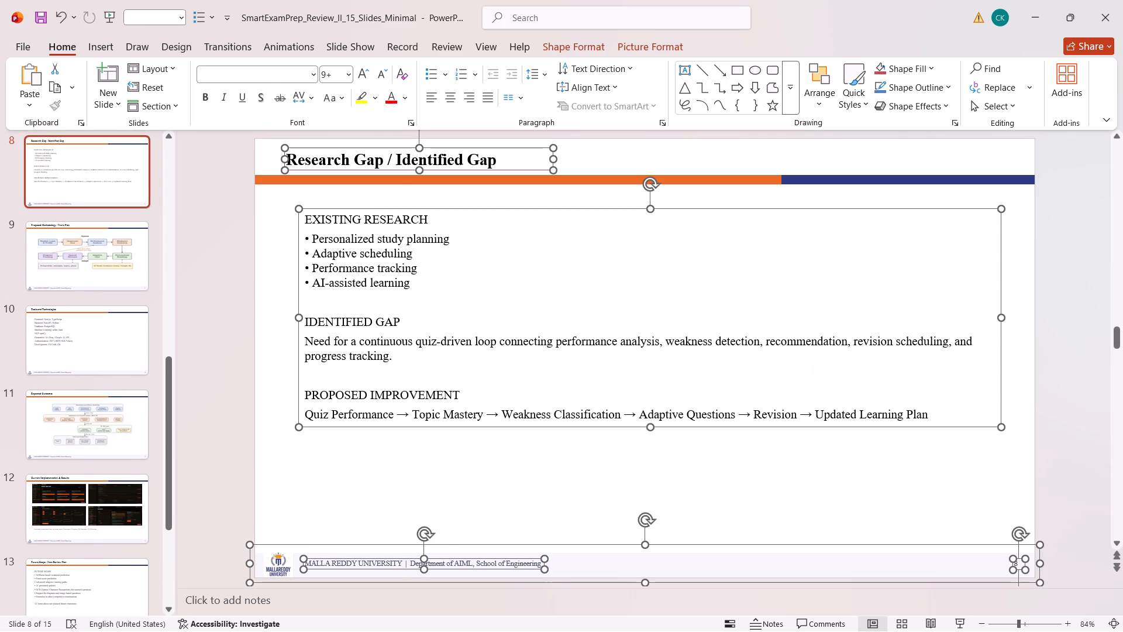
click(405, 221)
key(ctrl+a)
drag(350, 71, 342, 232)
click(342, 232)
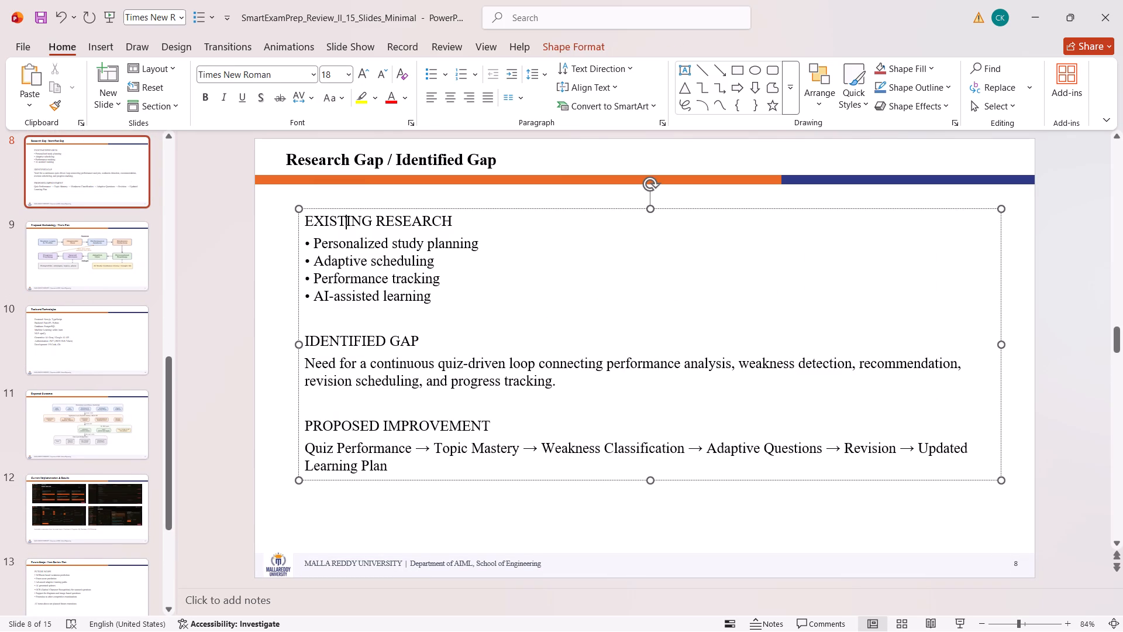
Set all of the body text on the Existing System / Current Approaches slide to font size 18.
click(104, 252)
key(Up)
key(Up)
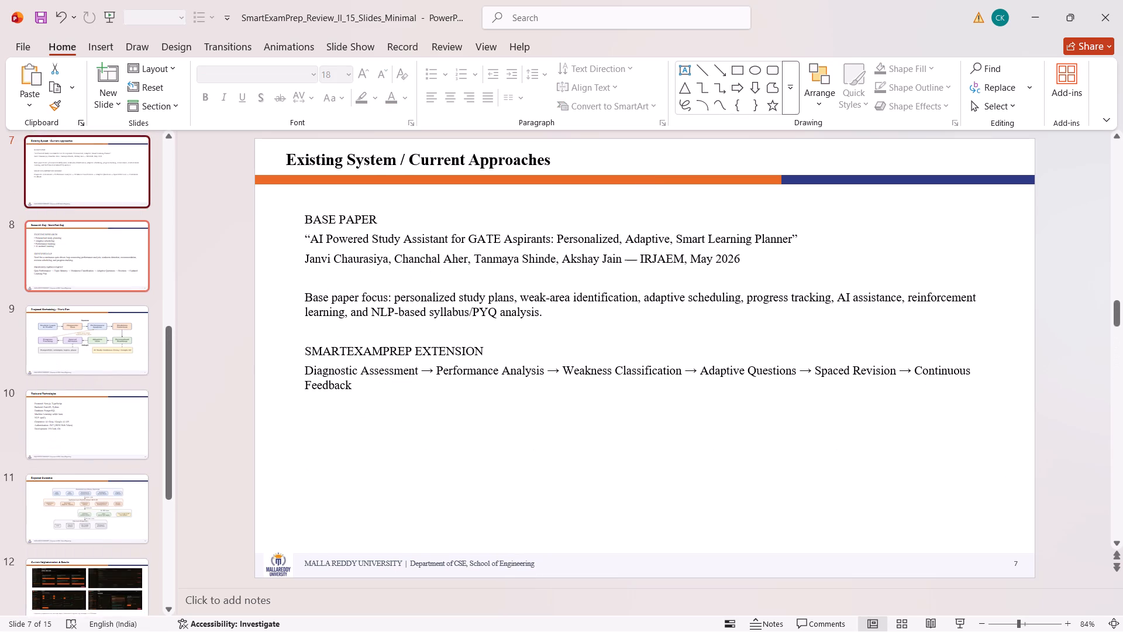
key(Up)
key(Down)
click(390, 326)
key(ctrl+a)
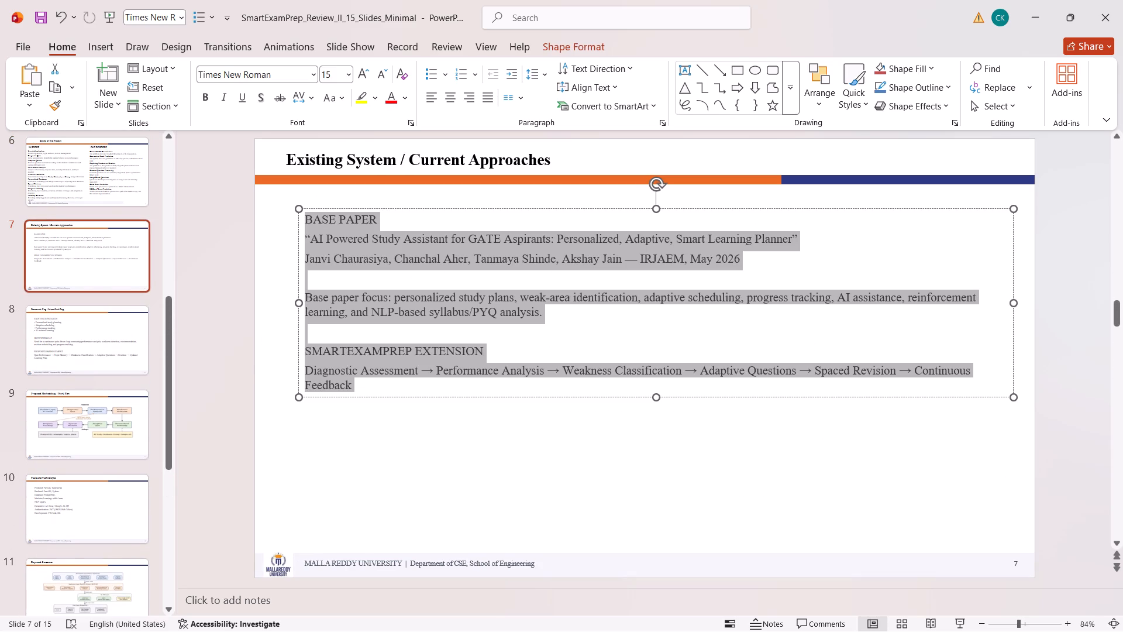
click(350, 70)
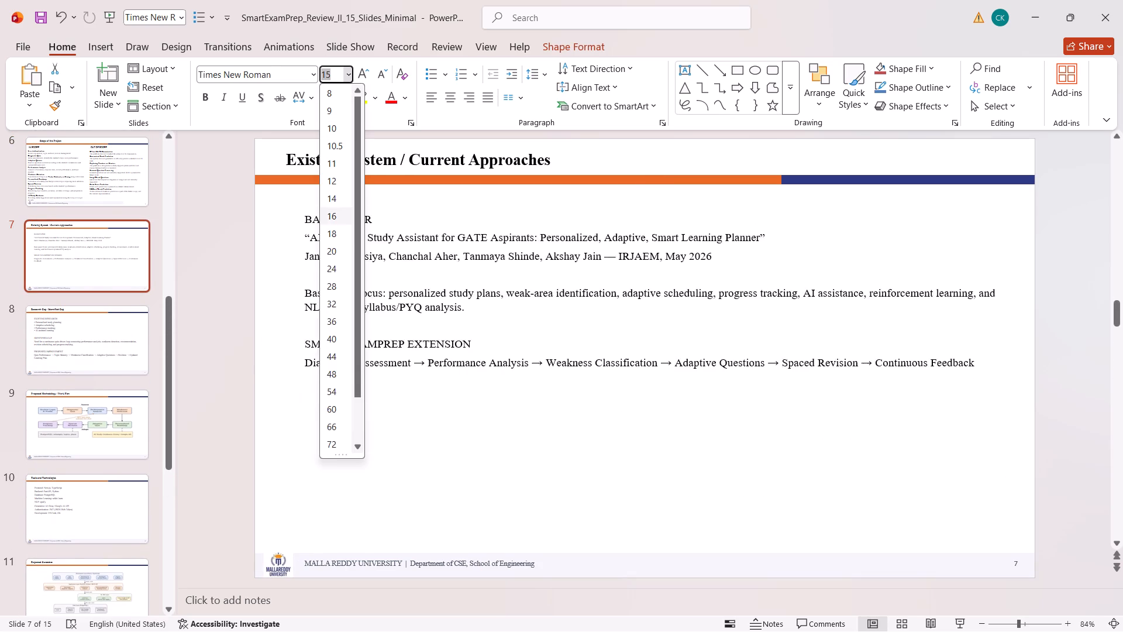
click(329, 233)
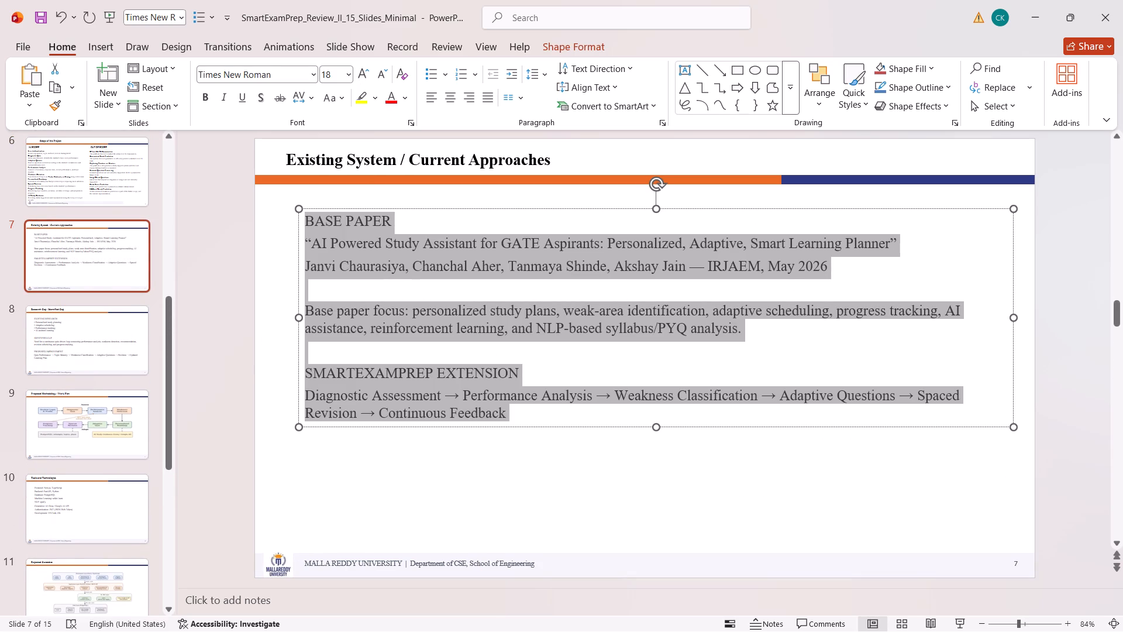
Move the body text box on the Existing System / Current Approaches slide slightly toward the slide's left edge.
drag(314, 207, 280, 197)
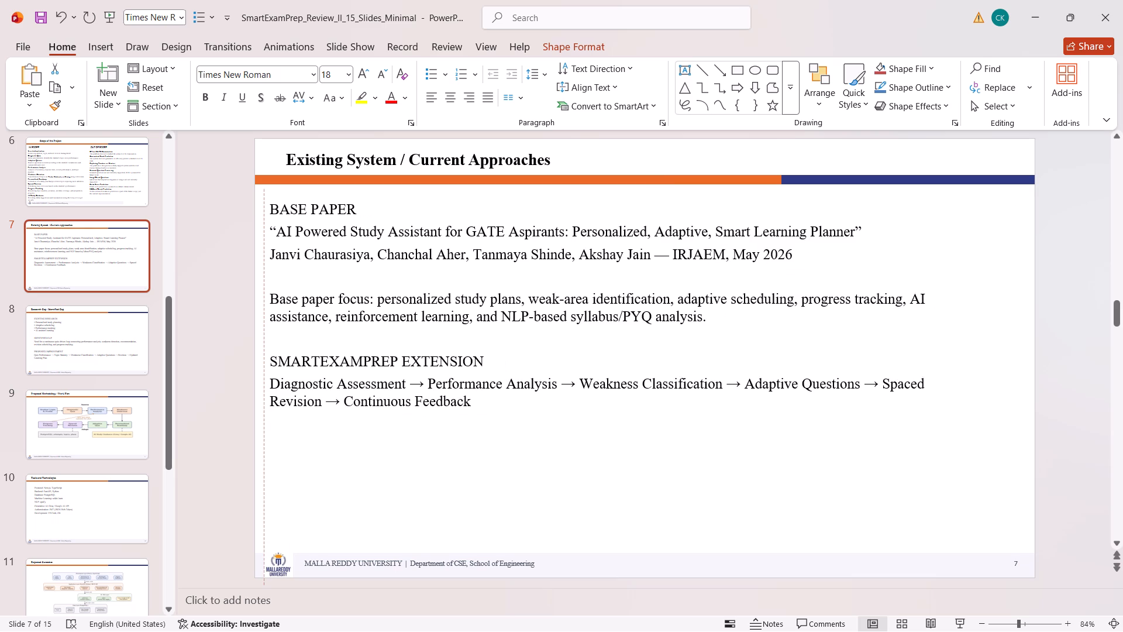
drag(280, 197, 288, 204)
Copy the out-of-scope list on the Scope of the Project slide and delete its text box, keeping the OUT OF SCOPE heading.
click(114, 176)
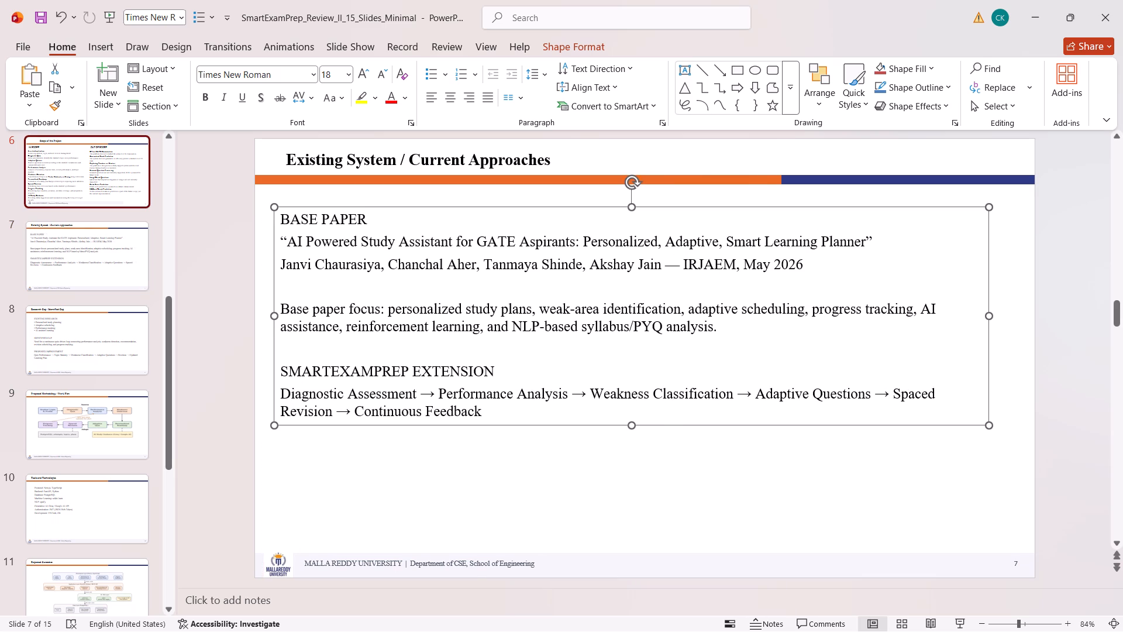
key(Up)
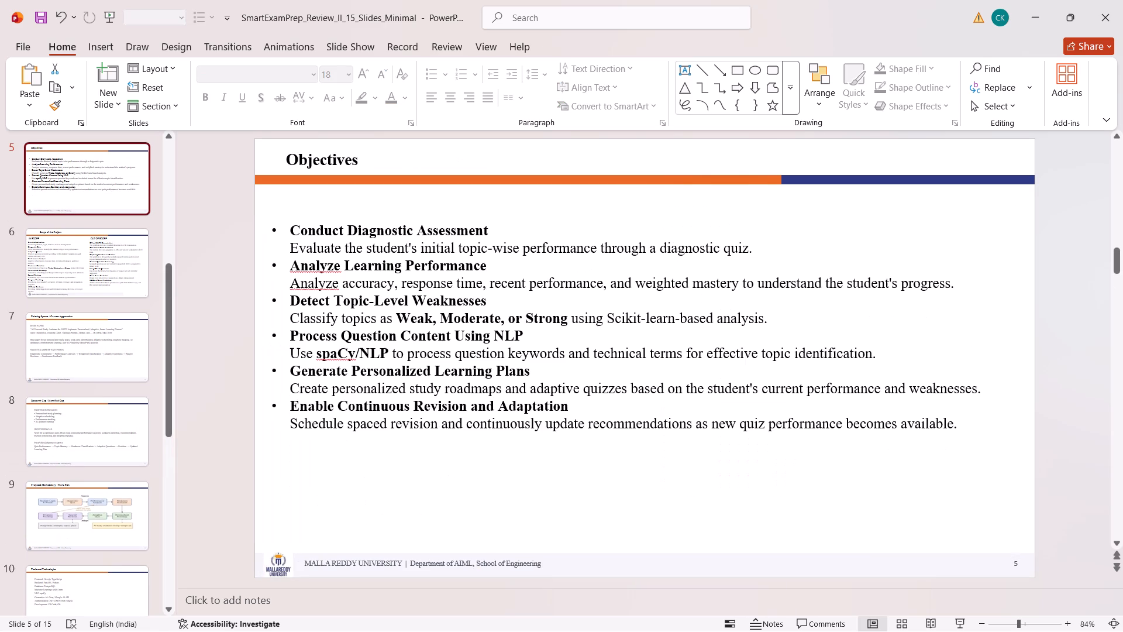
click(340, 314)
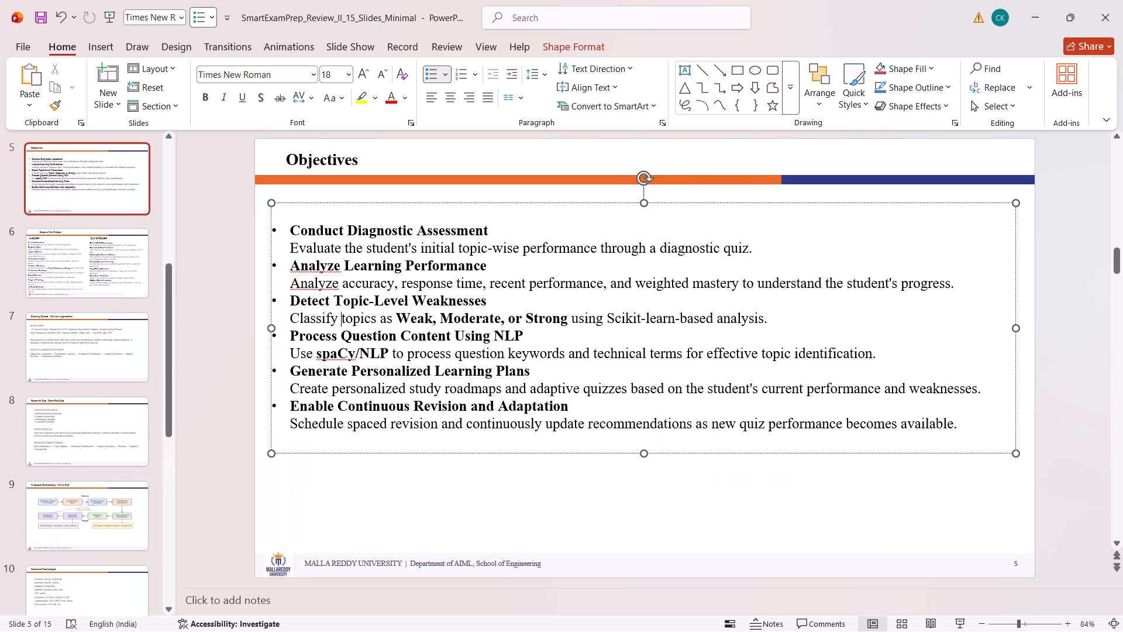
click(95, 288)
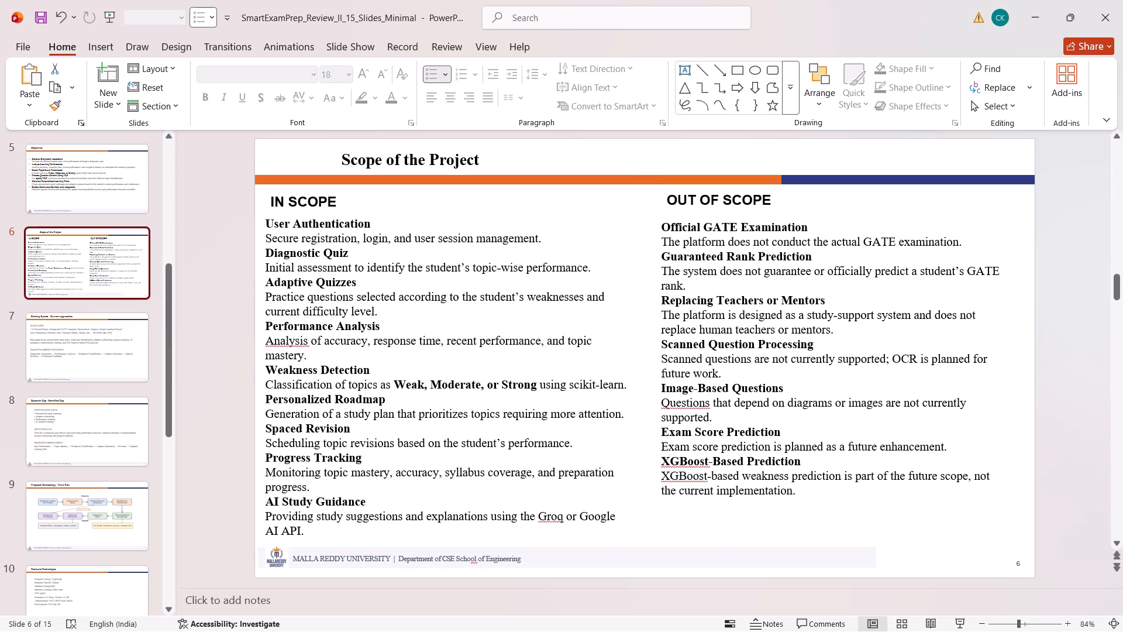
click(668, 200)
click(774, 271)
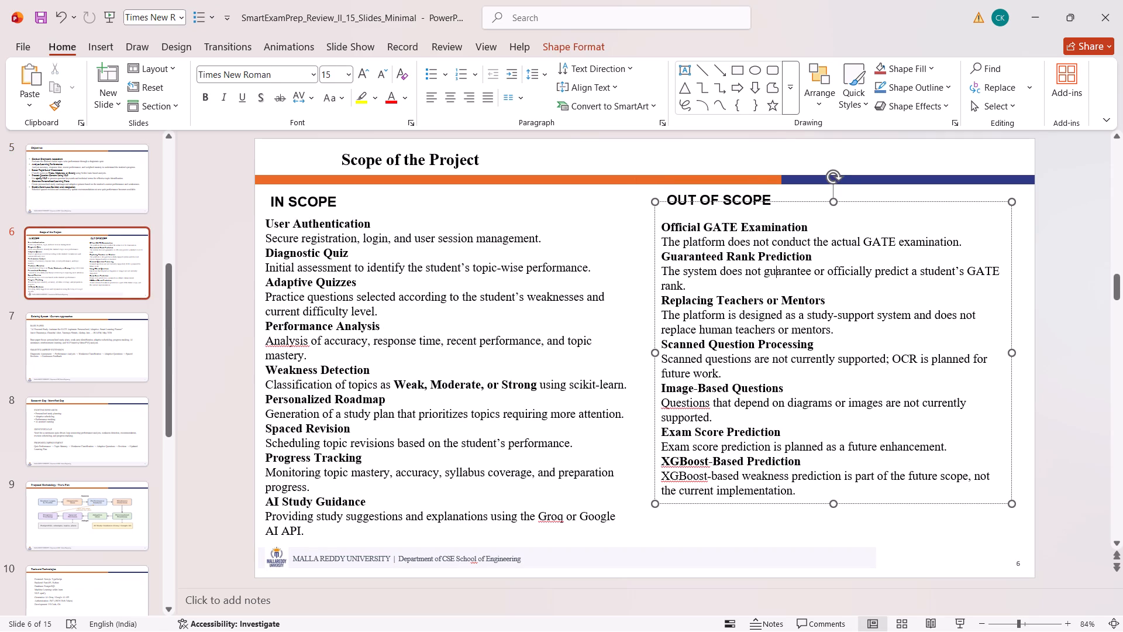
click(833, 199)
click(799, 232)
key(shift+q)
key(ctrl+z)
key(ctrl+a)
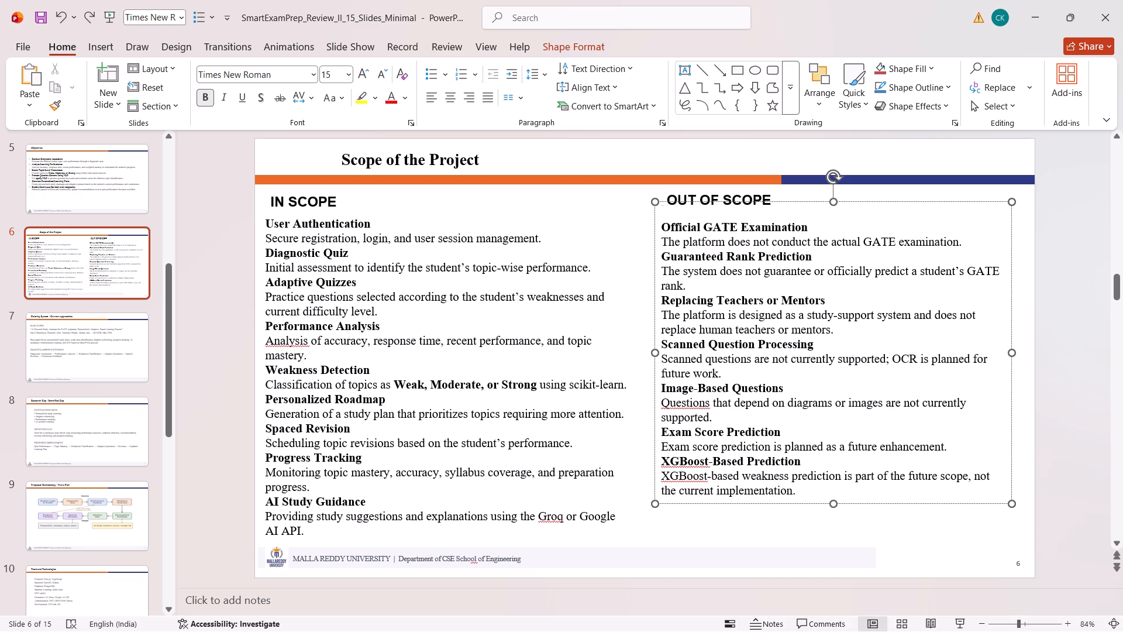
key(ctrl+c)
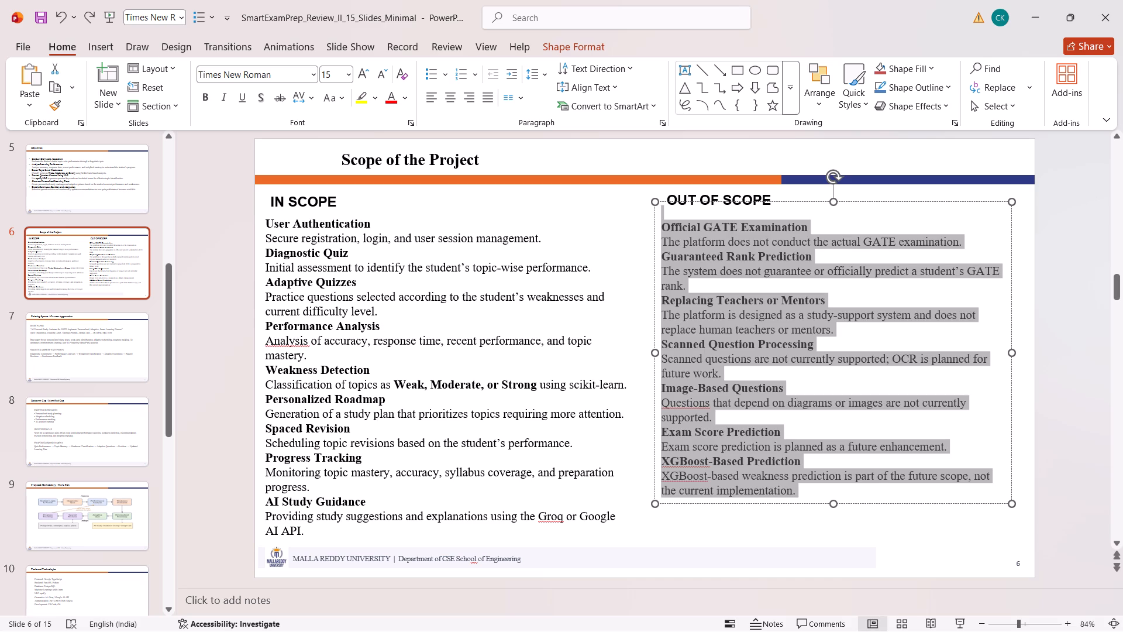
key(BackSpace)
drag(833, 198, 838, 201)
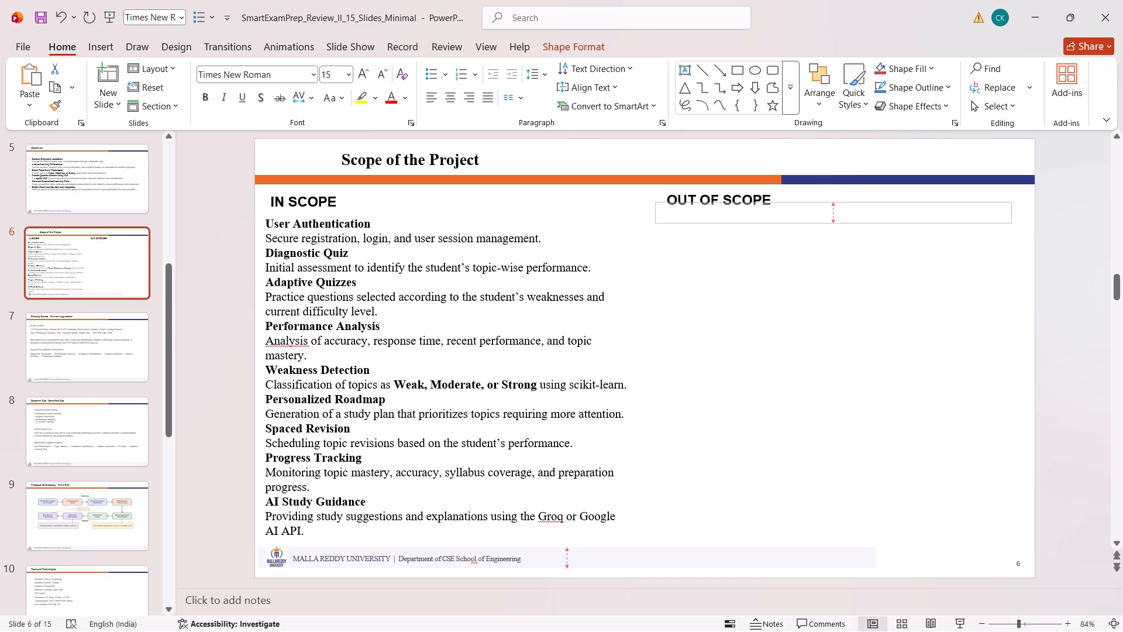
drag(838, 201, 840, 206)
click(836, 206)
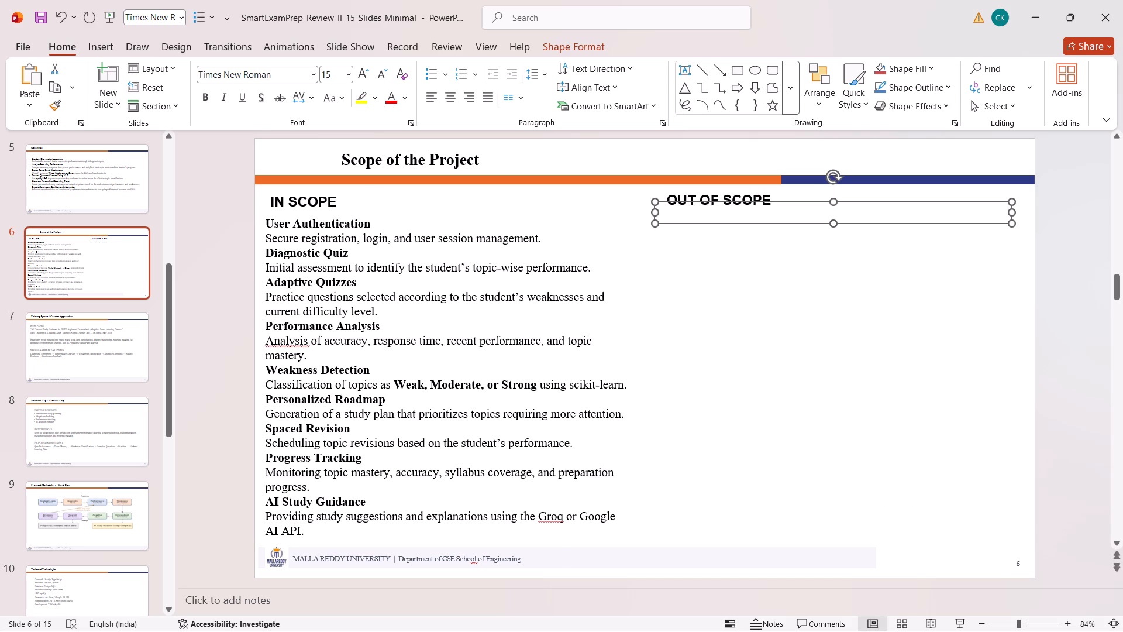
key(BackSpace)
Widen the IN SCOPE list's text box across the full slide and set all of its text to font size 18.
click(533, 342)
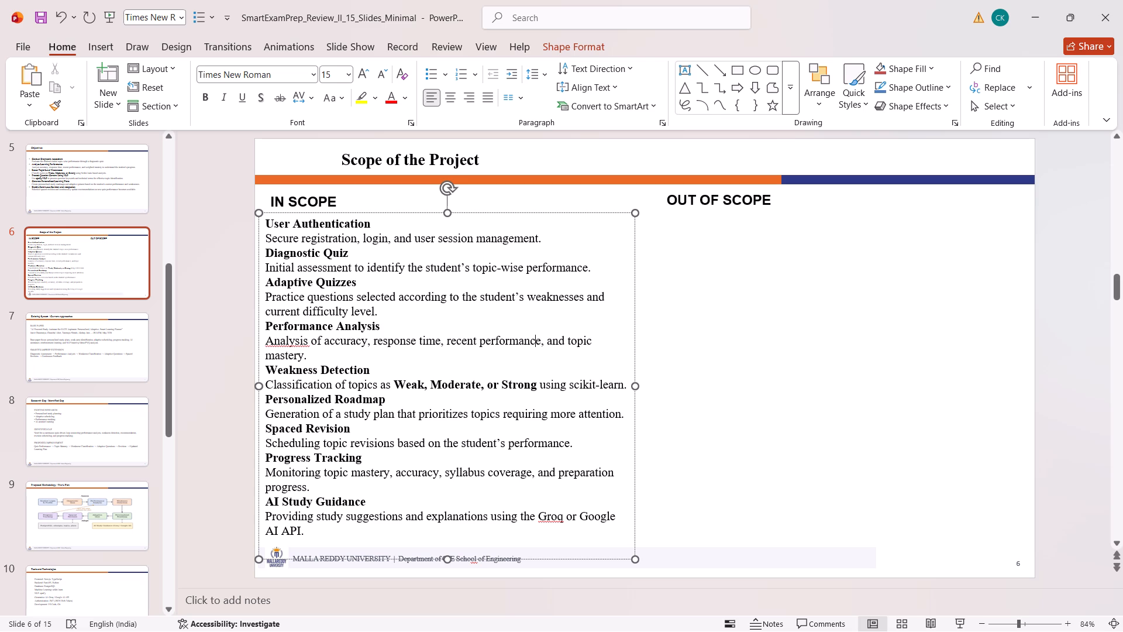
drag(635, 386, 1001, 375)
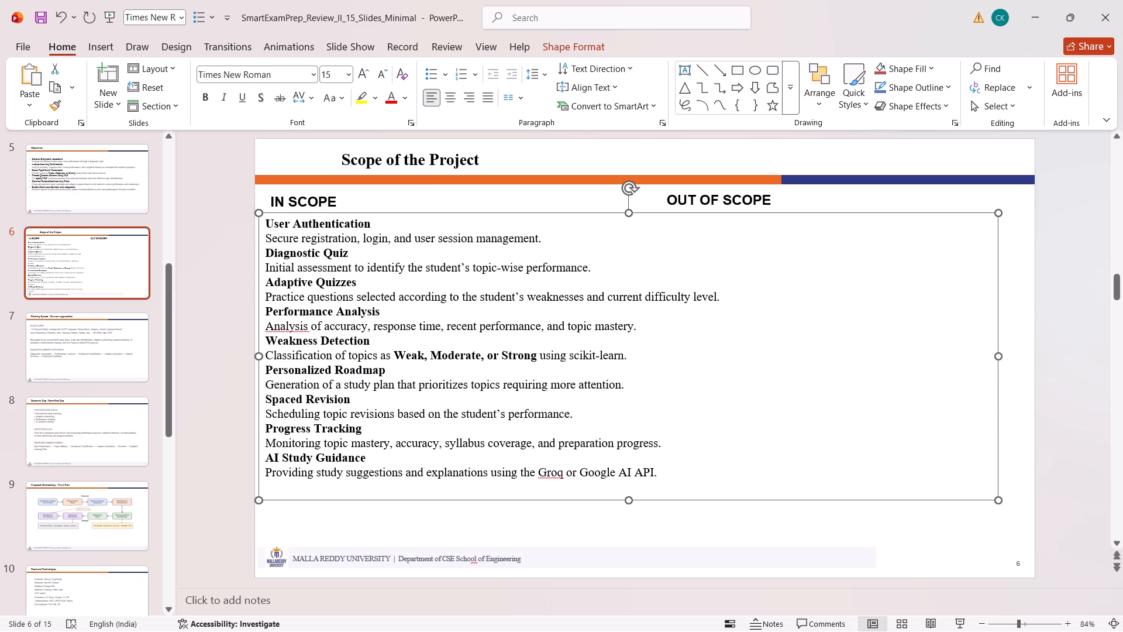
click(509, 369)
key(ctrl+a)
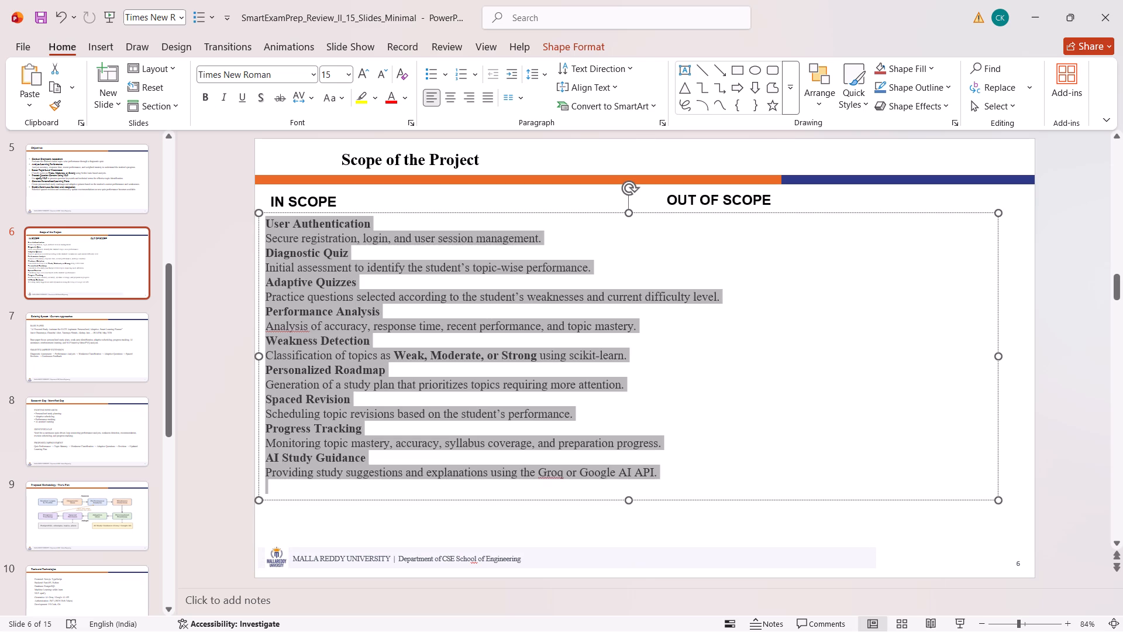
click(338, 76)
key(BackSpace)
text(18)
key(Return)
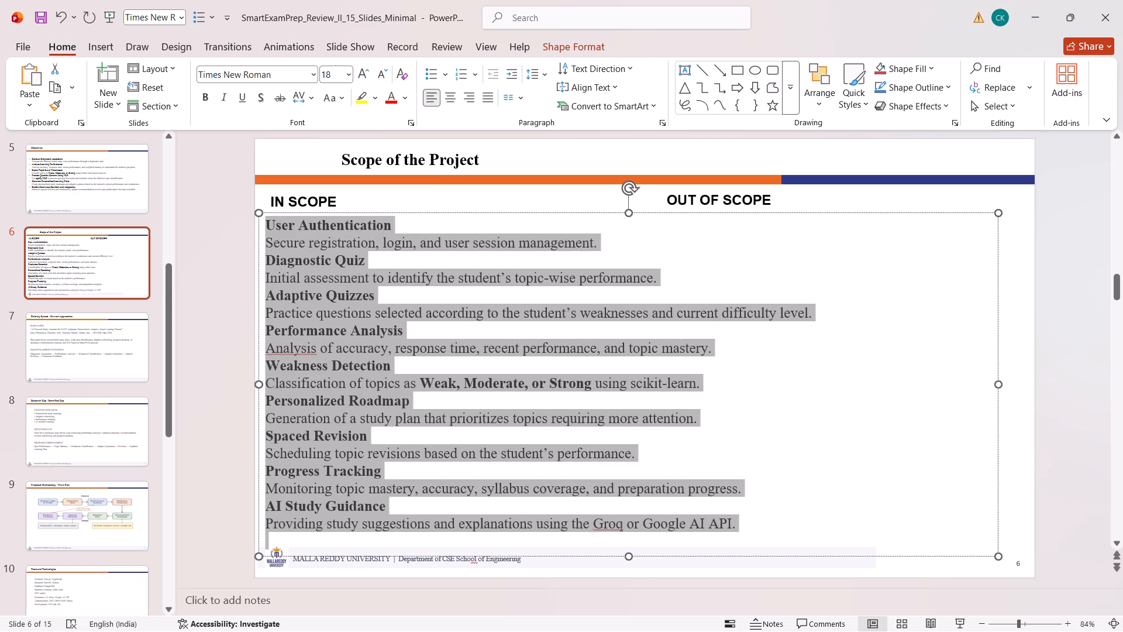
drag(996, 384, 1059, 376)
click(787, 384)
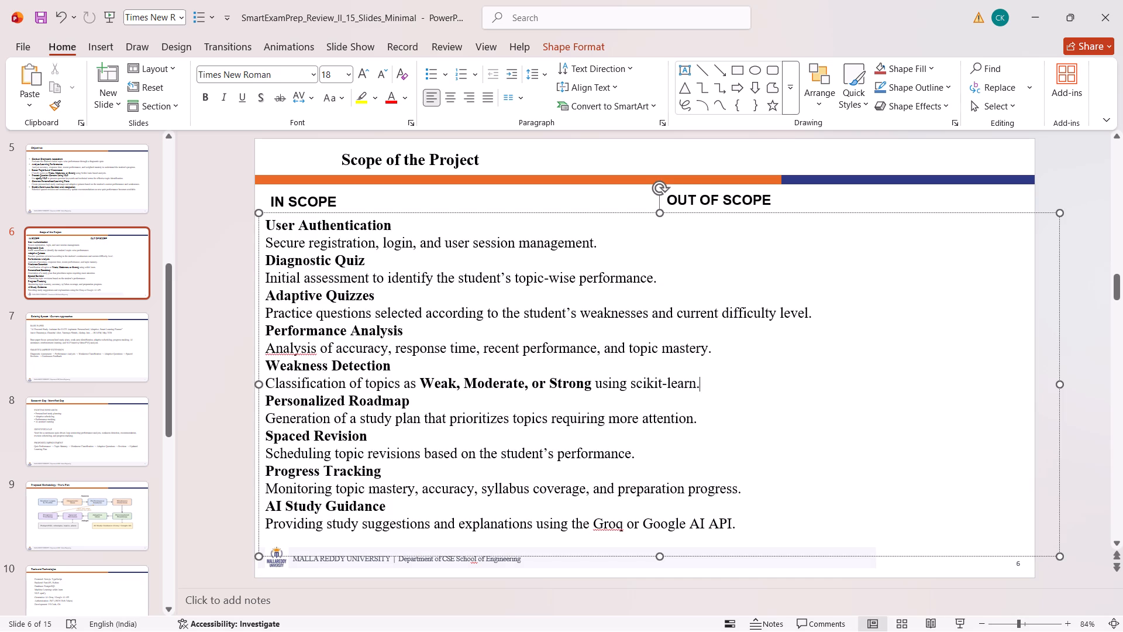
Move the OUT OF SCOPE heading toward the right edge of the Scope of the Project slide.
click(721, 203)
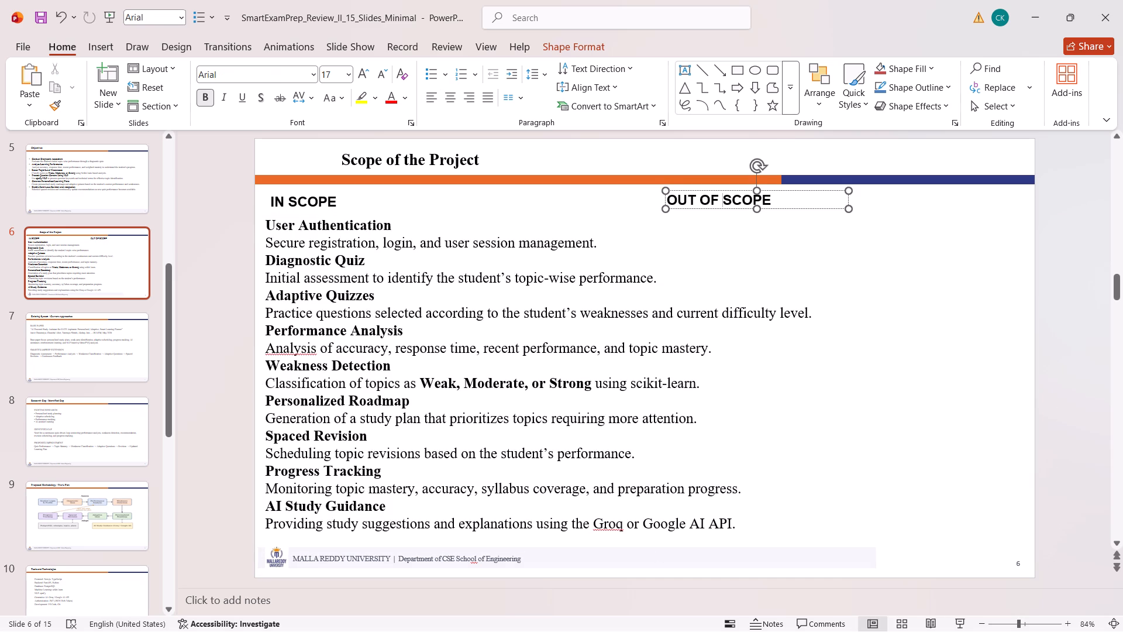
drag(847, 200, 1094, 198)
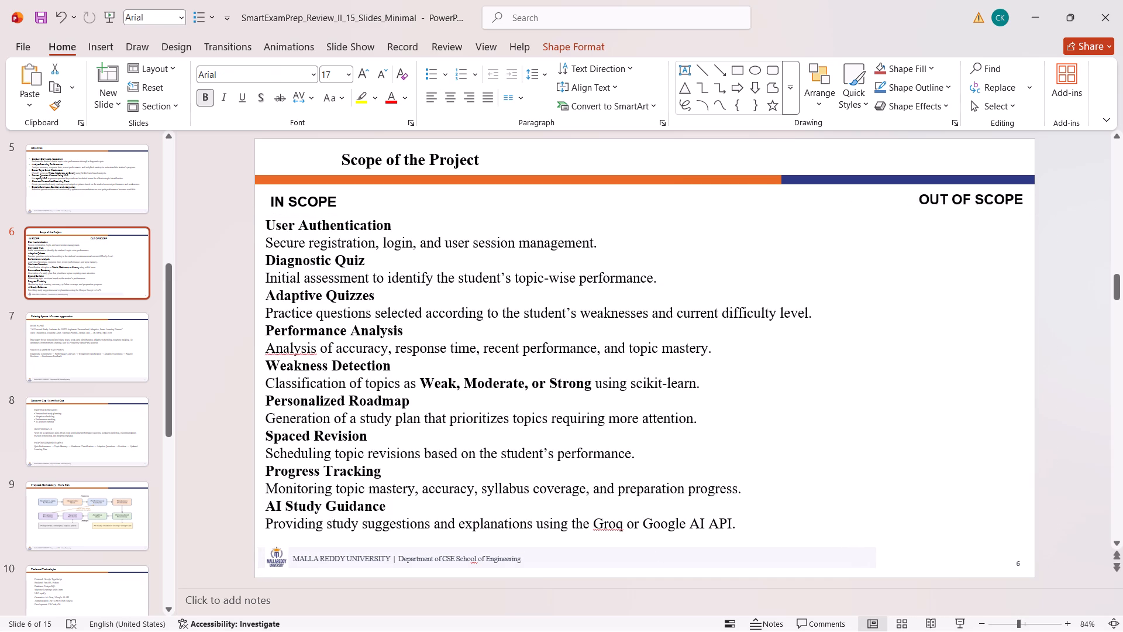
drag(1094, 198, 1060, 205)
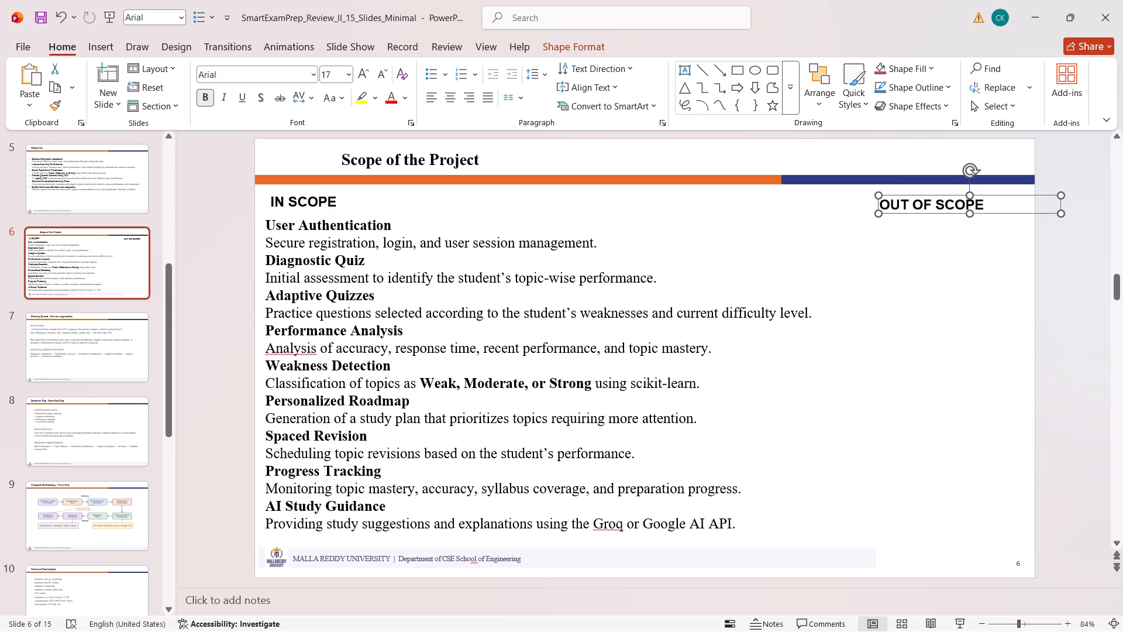
Add a new slide after Scope of the Project and paste the copied out-of-scope list into its body placeholder.
key(ctrl+m)
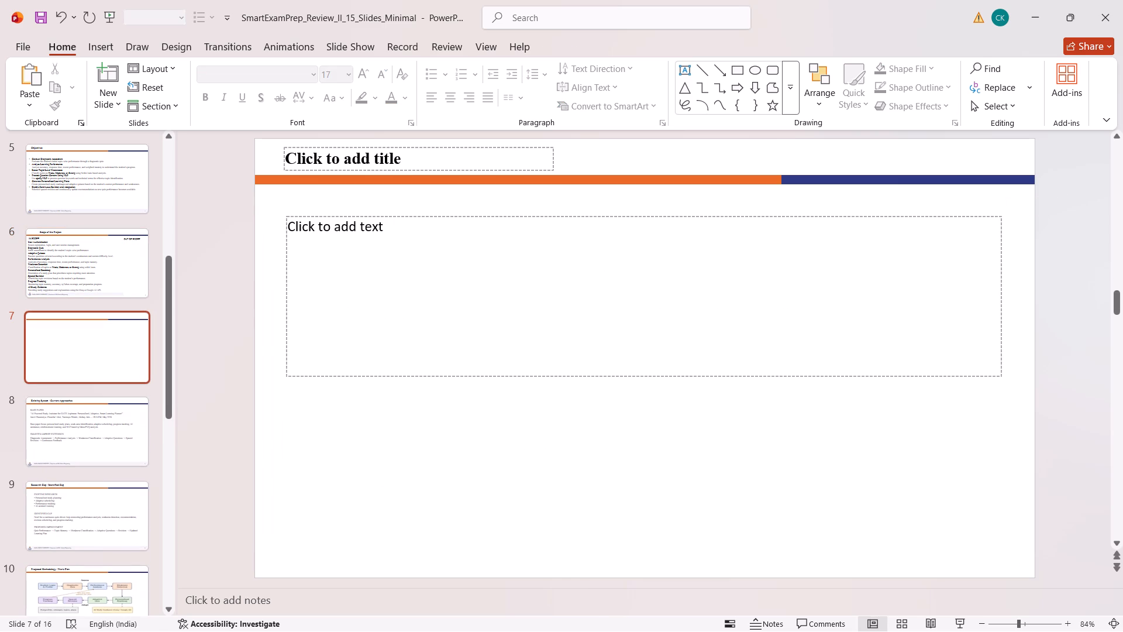
click(89, 245)
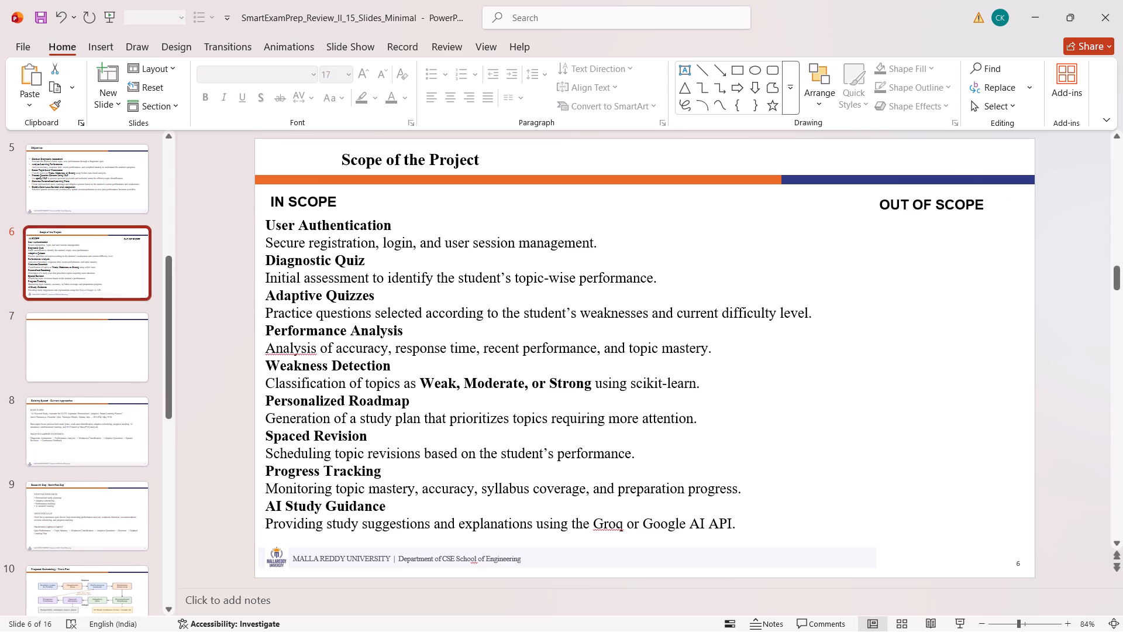
click(88, 339)
click(412, 321)
key(ctrl+v)
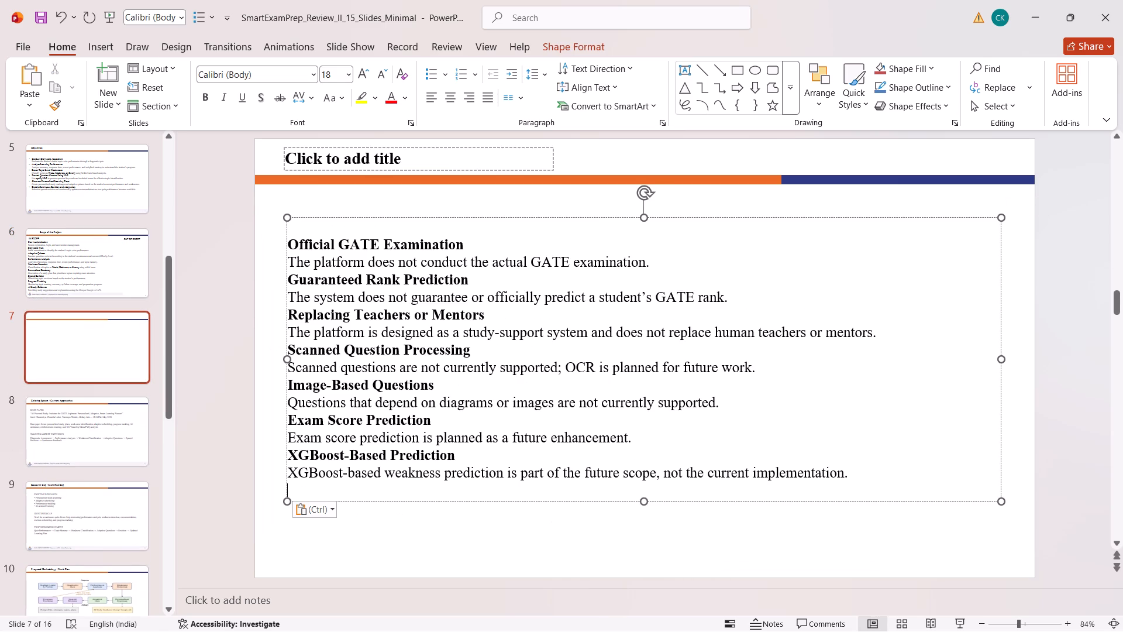
Cut the OUT OF SCOPE heading from the Scope of the Project slide and paste it onto the new slide 7.
click(70, 337)
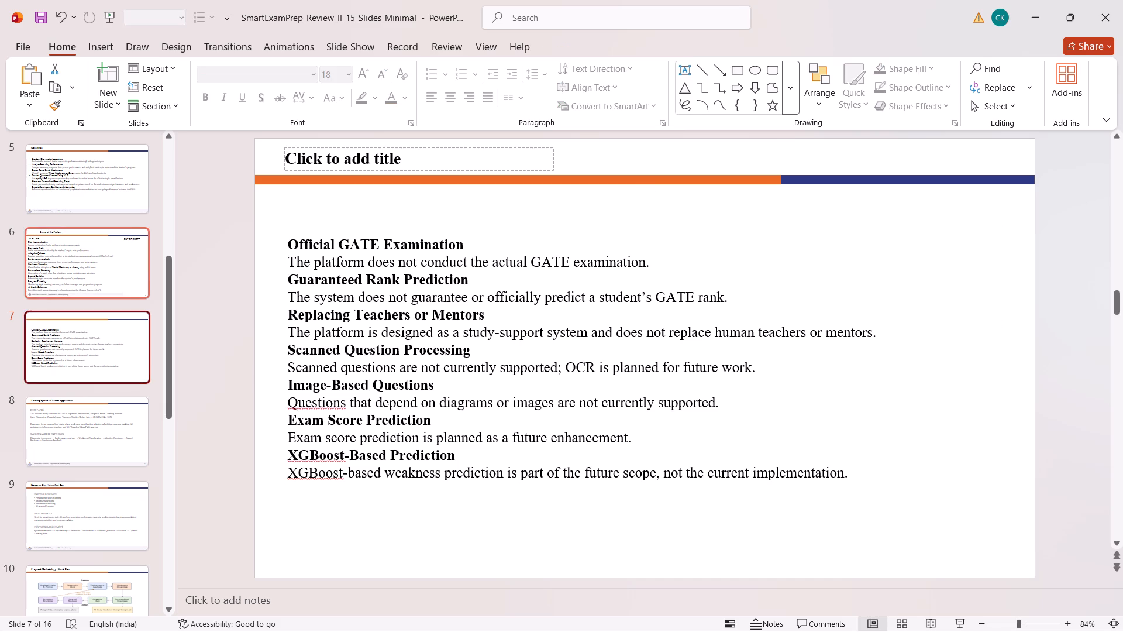
click(79, 279)
click(931, 198)
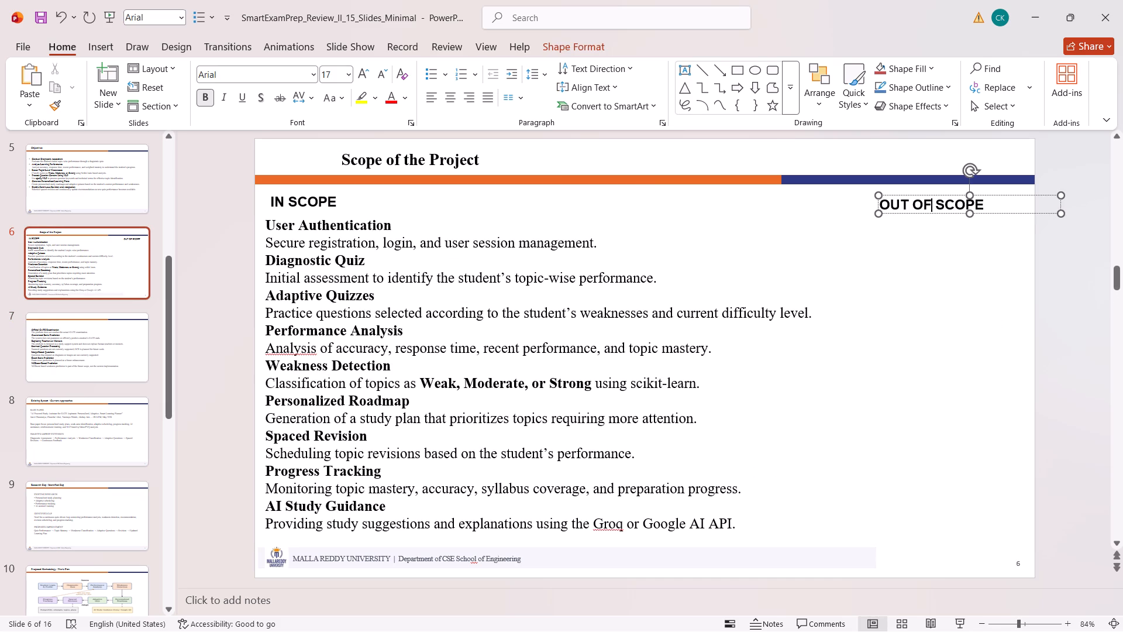
click(948, 192)
key(ctrl+x)
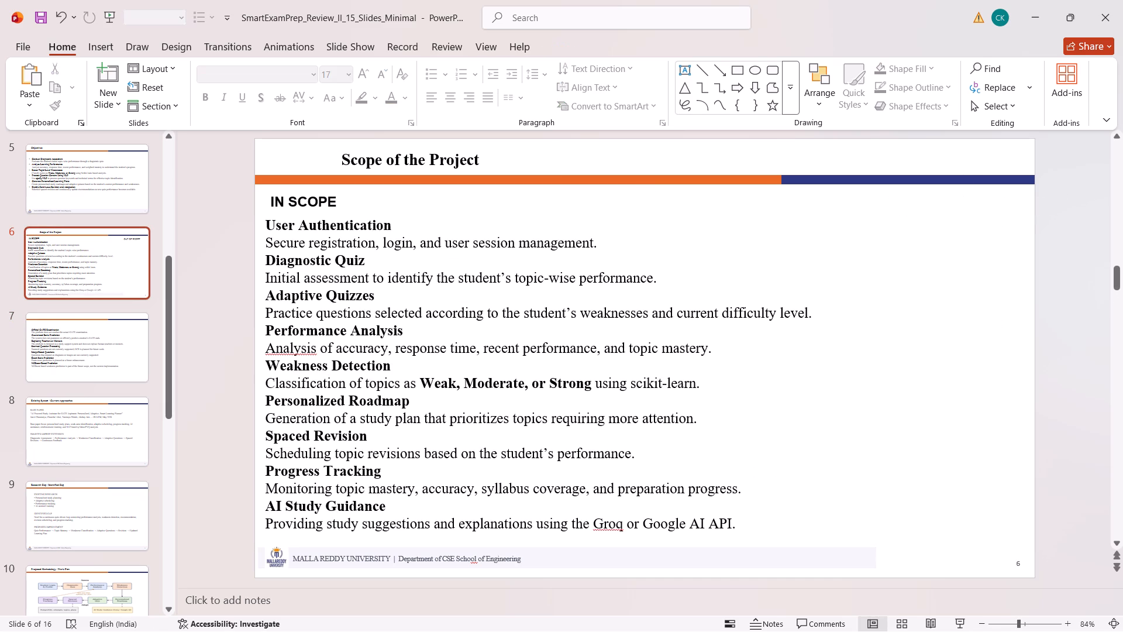
key(ctrl+z)
key(ctrl+c)
key(ctrl+x)
click(129, 320)
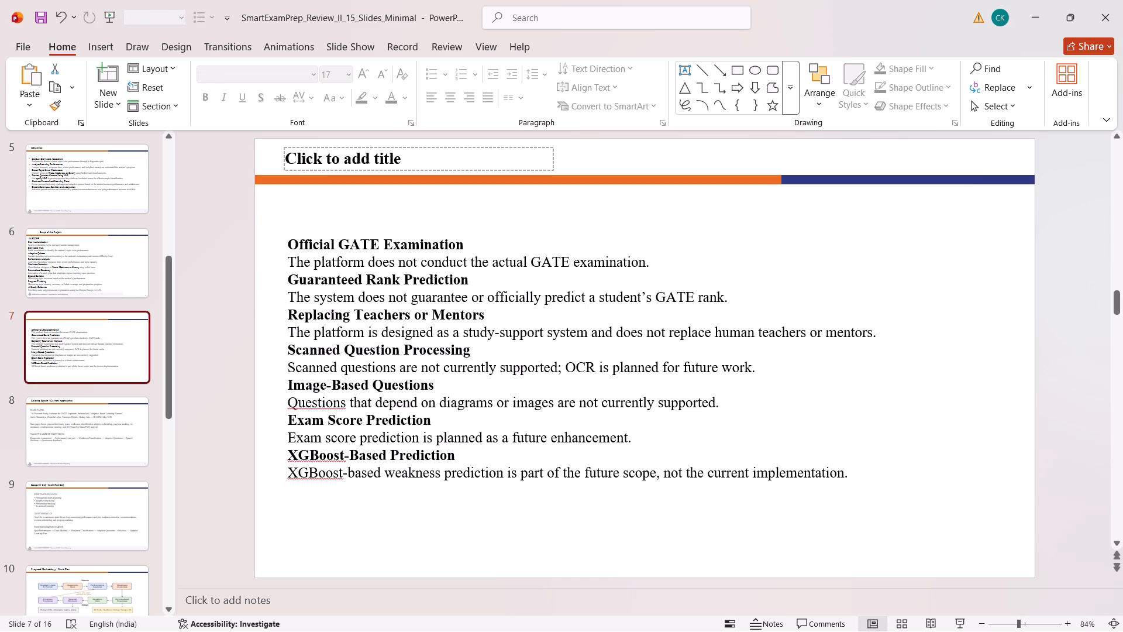
key(ctrl+v)
Delete the empty title placeholder from slide 7.
click(328, 167)
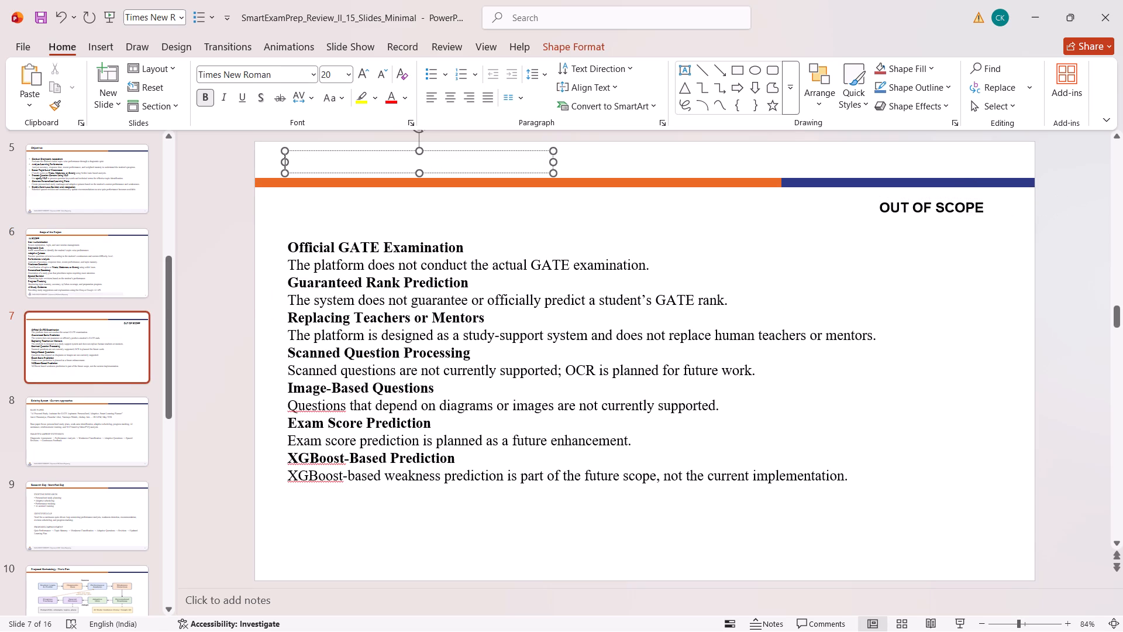
click(317, 149)
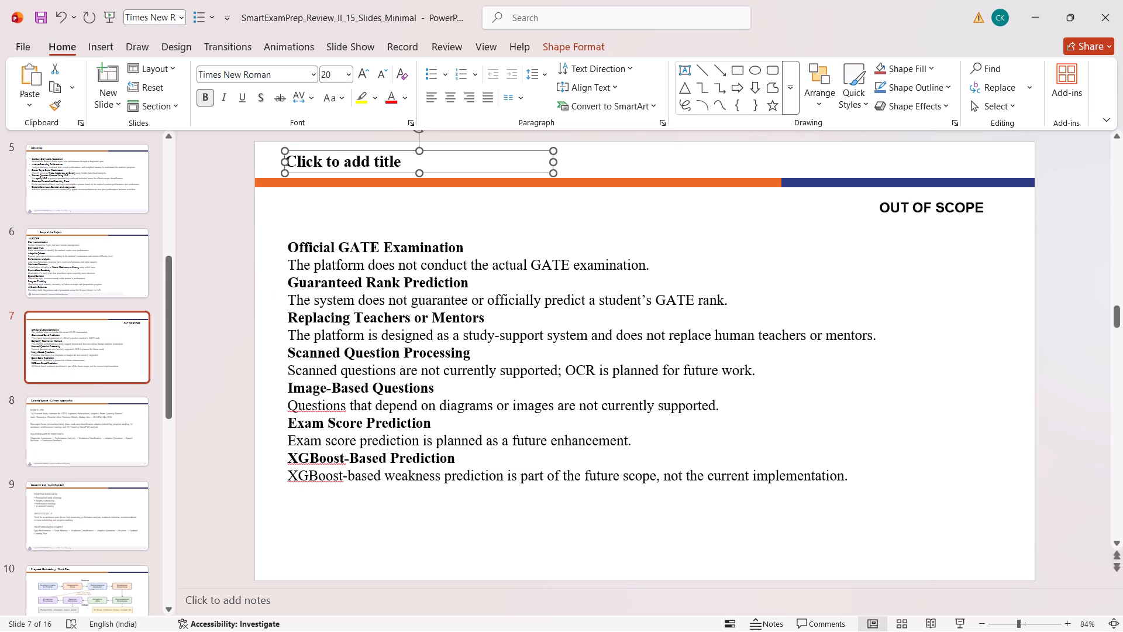
key(Delete)
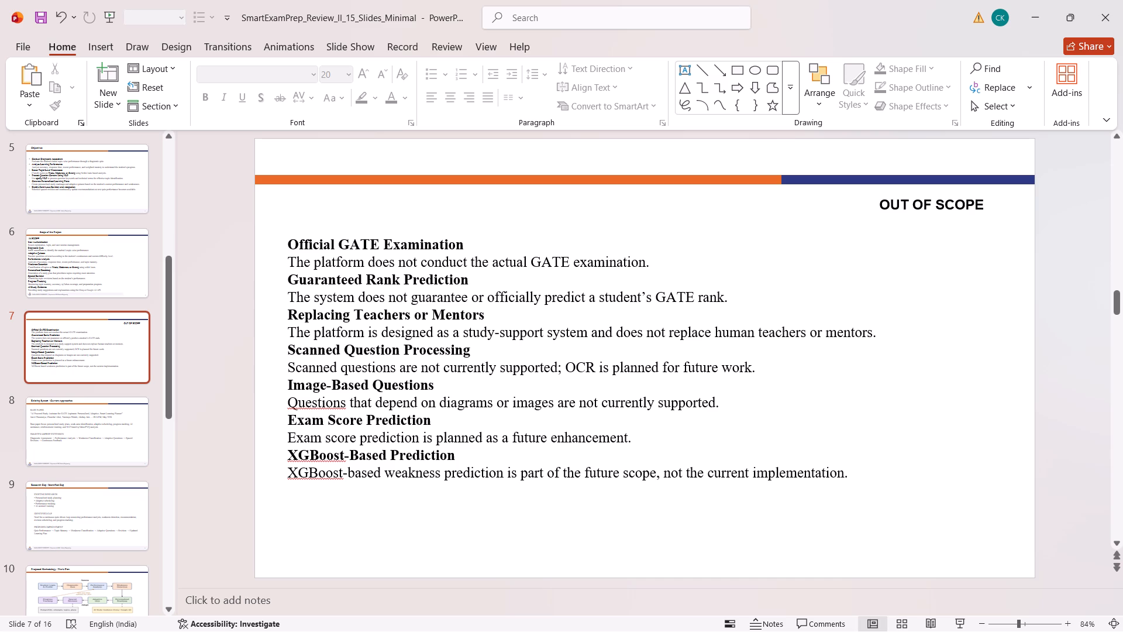
Move the OUT OF SCOPE heading on slide 7 to just above the list, near the list's left edge.
click(908, 205)
drag(929, 196, 669, 193)
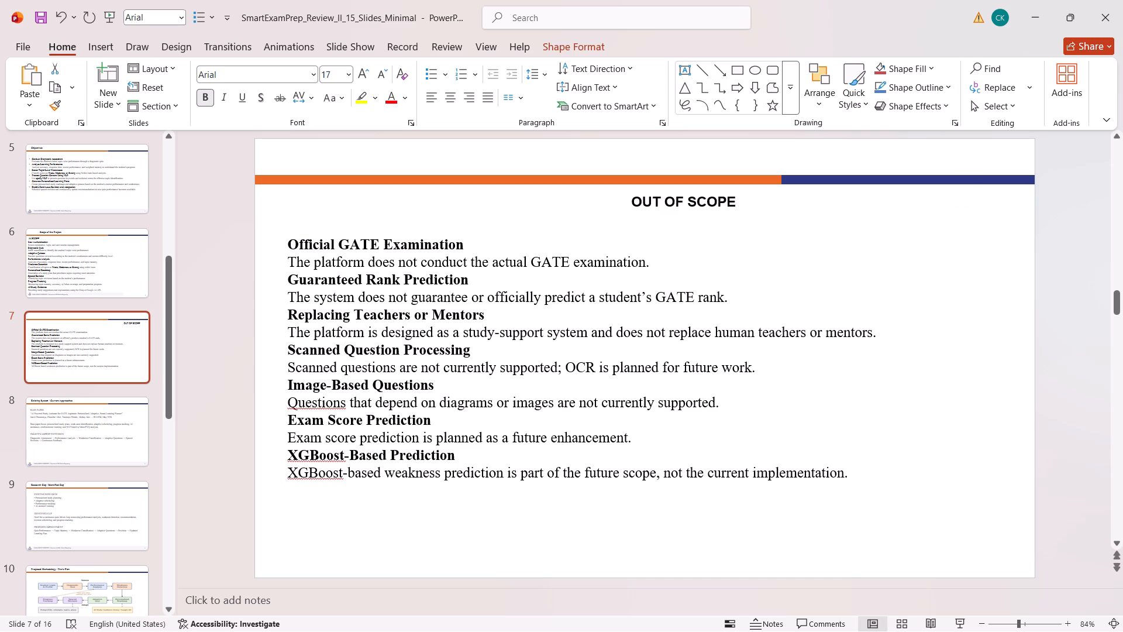
drag(669, 193, 332, 198)
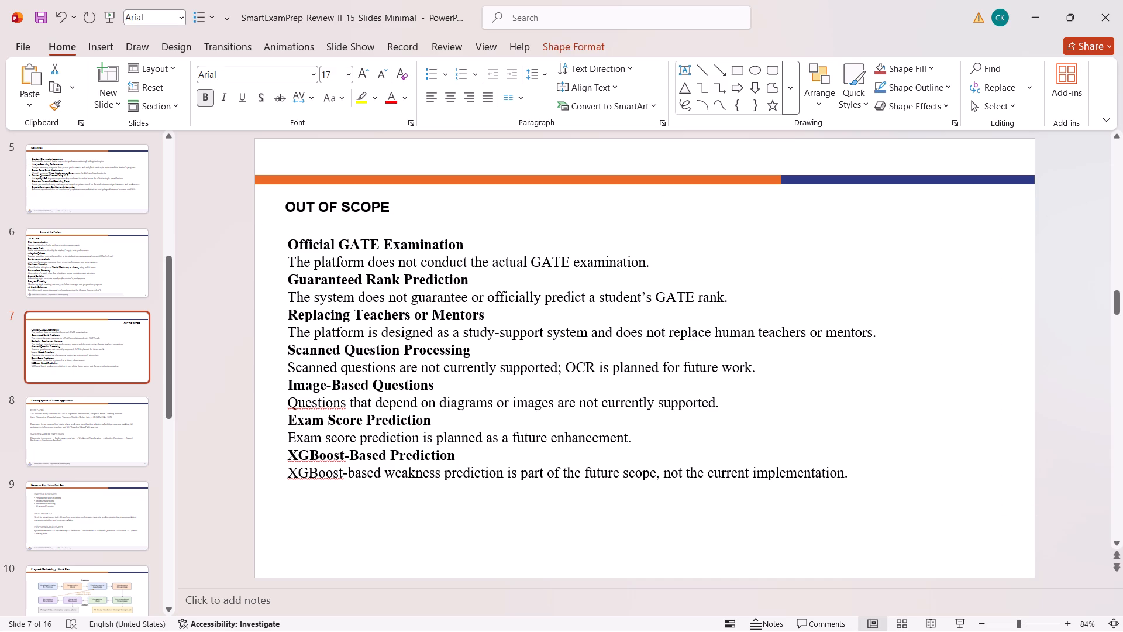
drag(332, 198, 342, 200)
Apply round bullets to the whole out-of-scope list on slide 7.
click(477, 323)
key(ctrl+a)
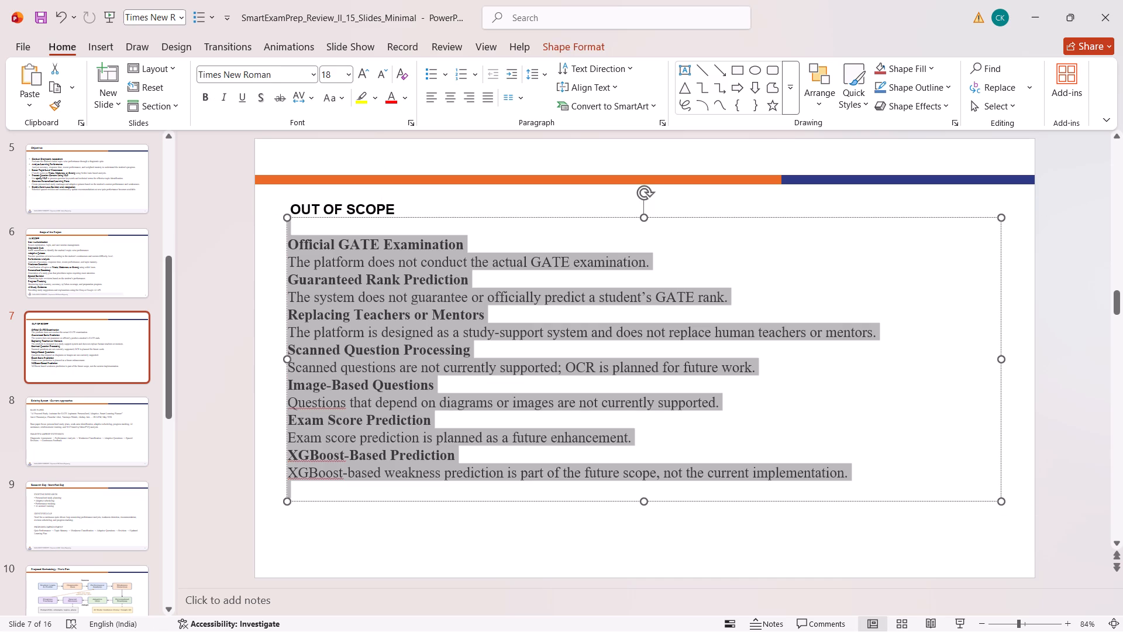
click(306, 327)
key(ctrl+a)
drag(443, 75, 539, 123)
click(539, 123)
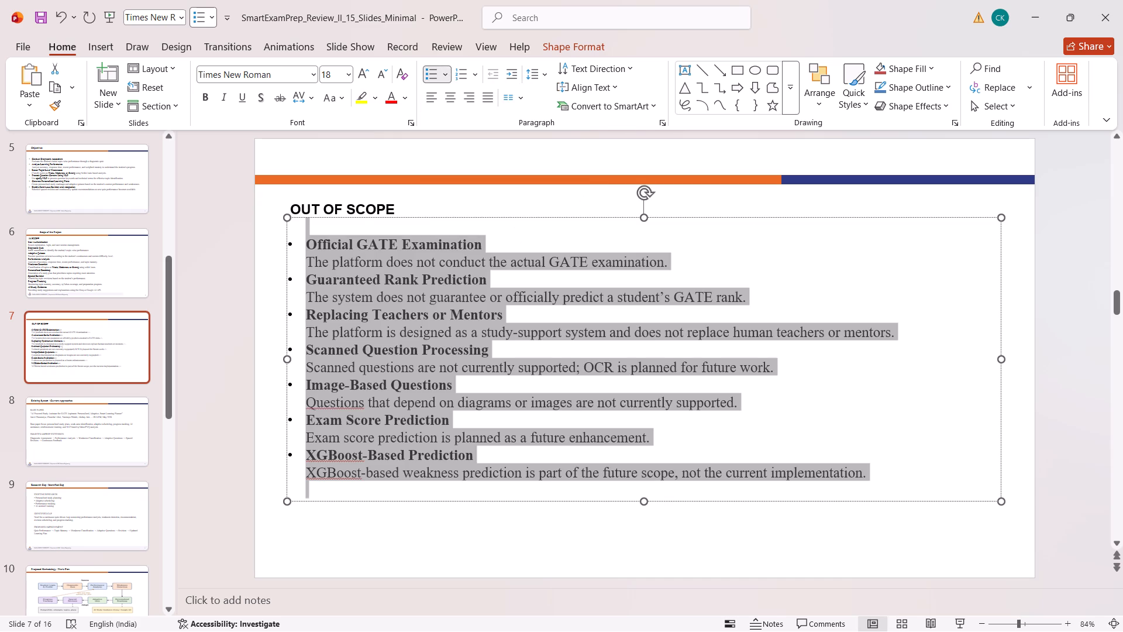
Apply round bullets to the whole in-scope list on the Scope of the Project slide.
click(67, 288)
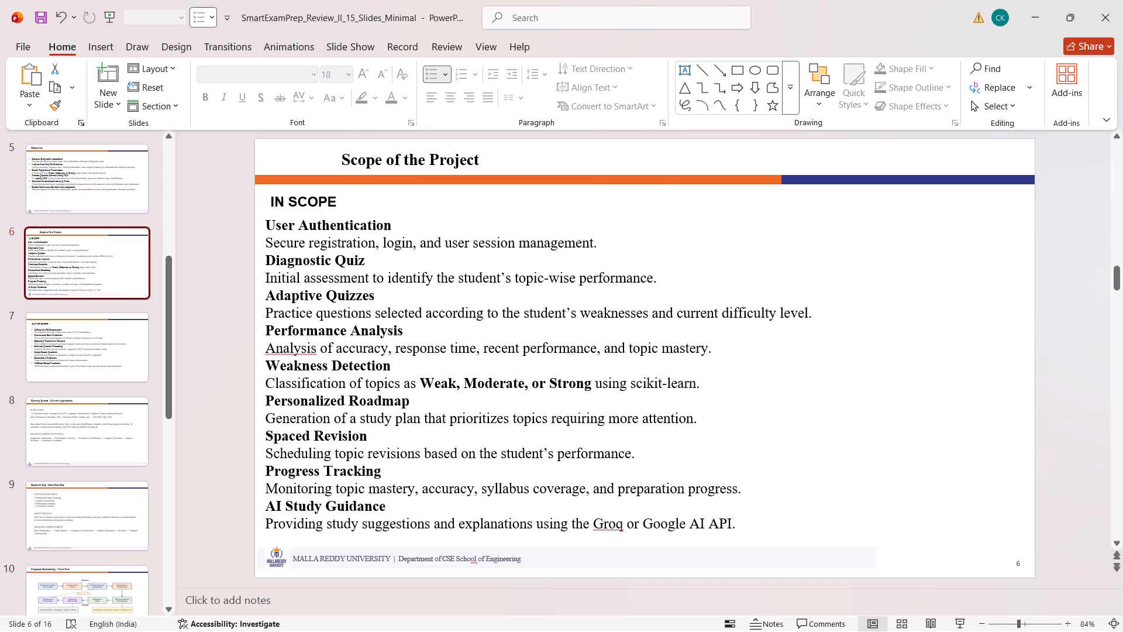
click(352, 277)
key(ctrl+a)
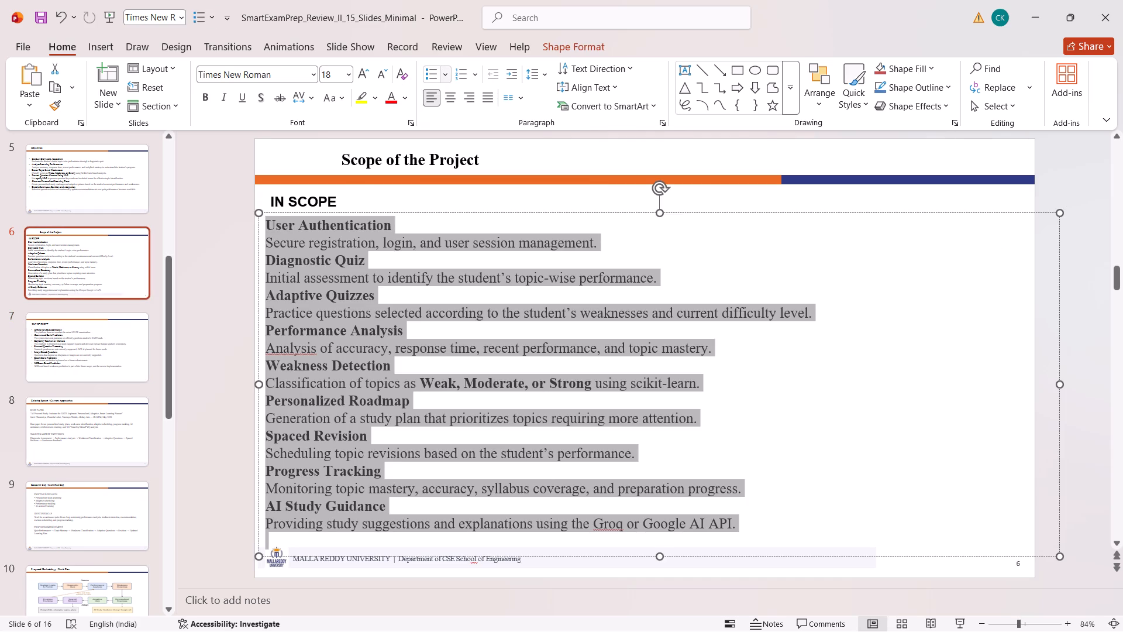
drag(447, 75, 528, 125)
click(528, 125)
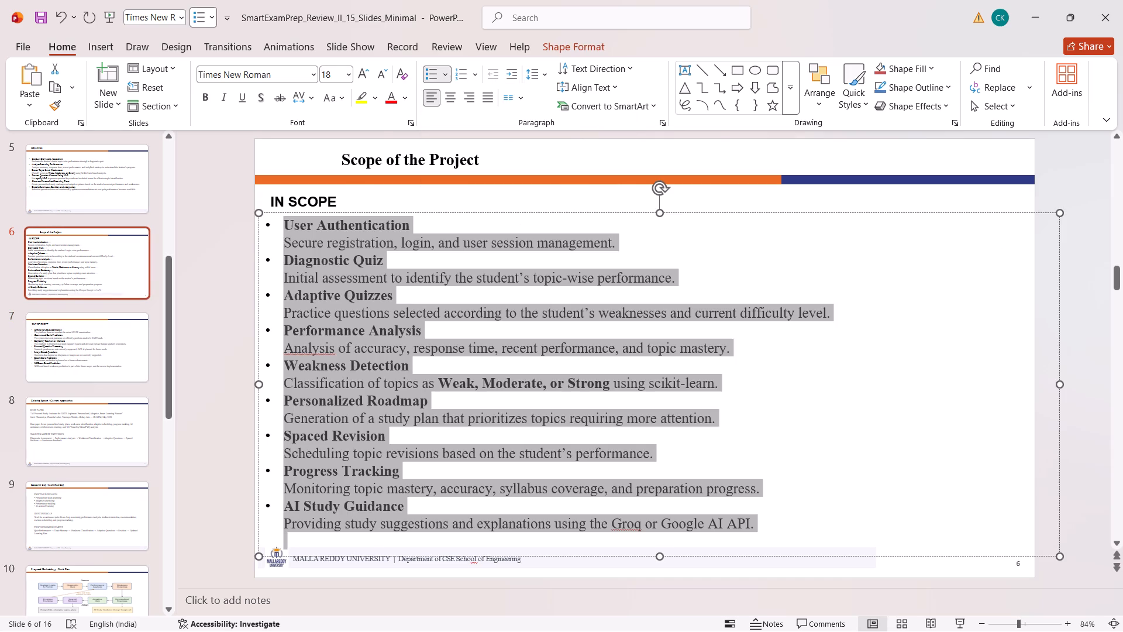
click(224, 241)
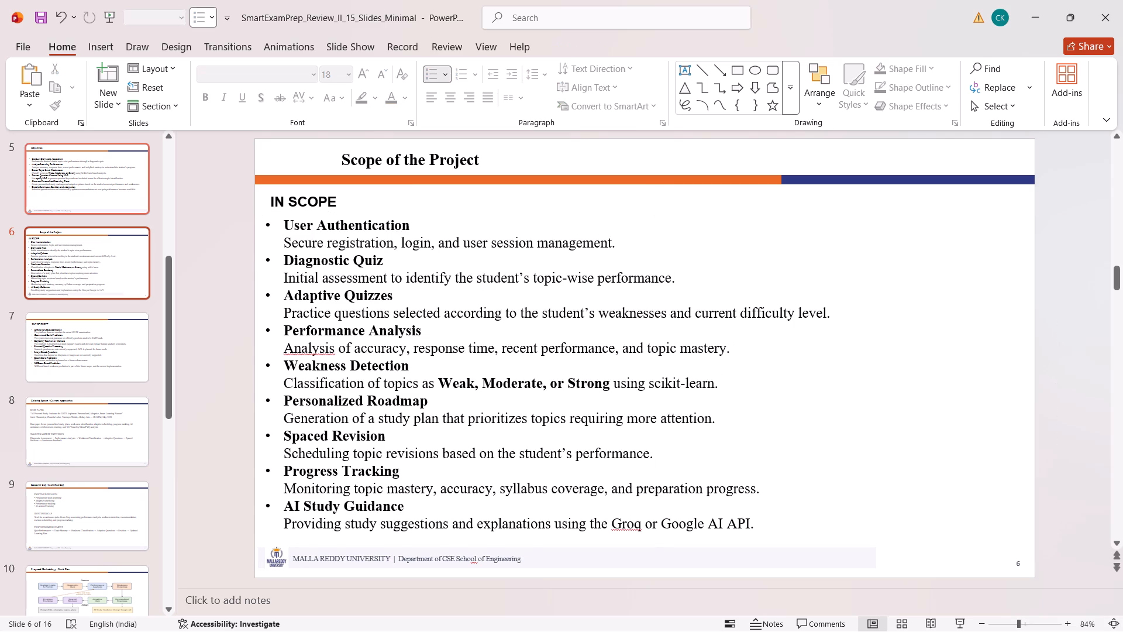
Delete the thin horizontal line beneath the project title on slide 1.
click(98, 203)
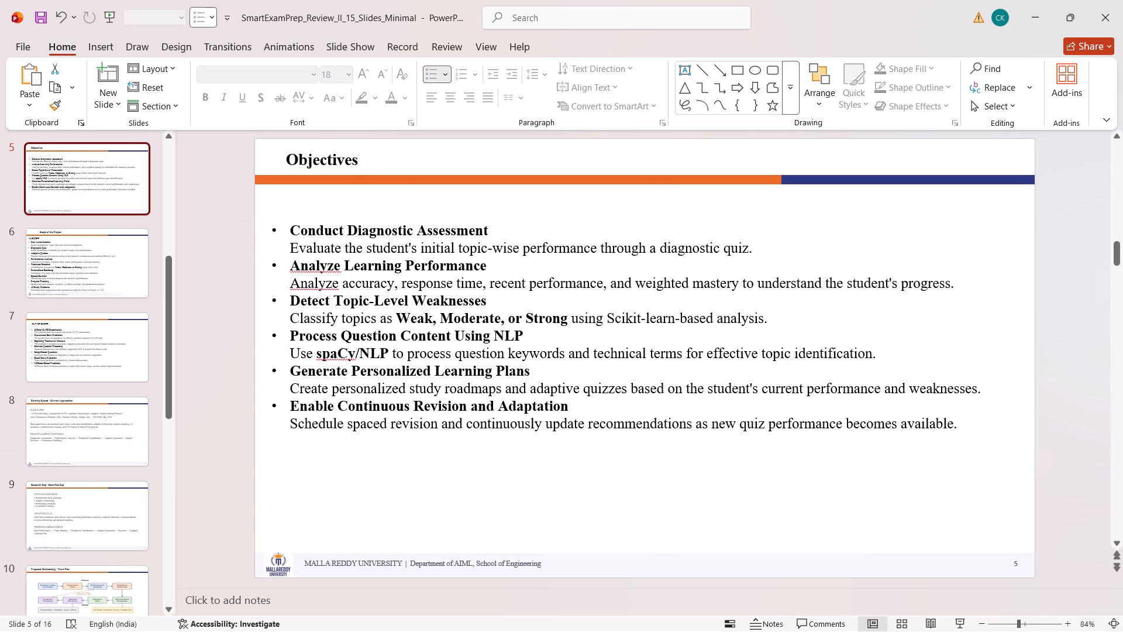
key(Up)
key(Up)
key(Up)
key(Up)
key(Up)
key(Up)
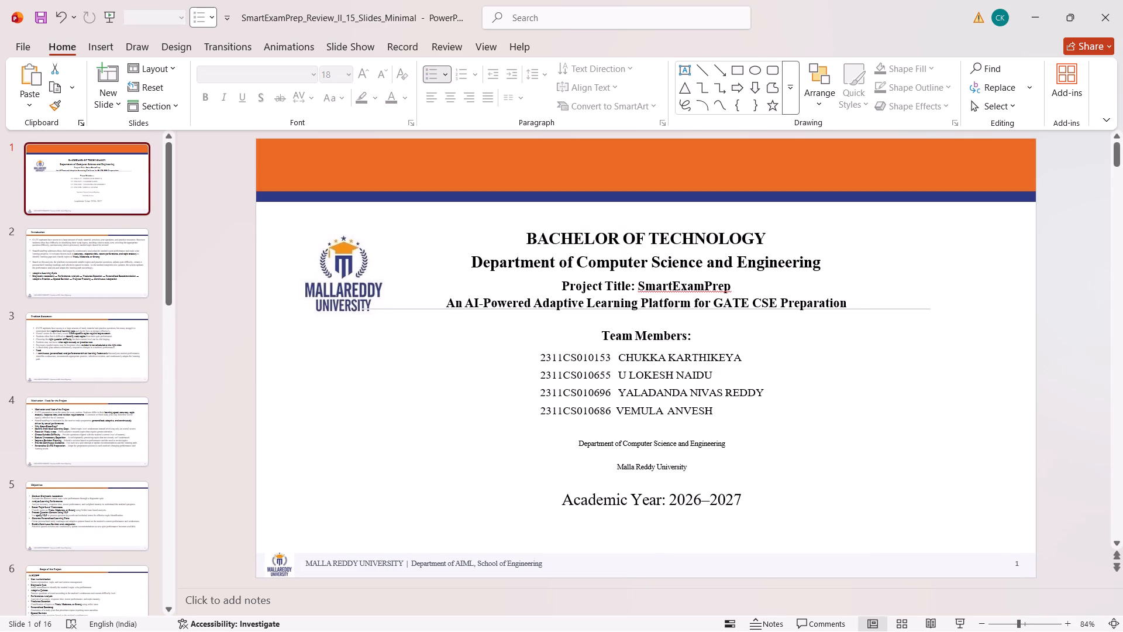
click(201, 352)
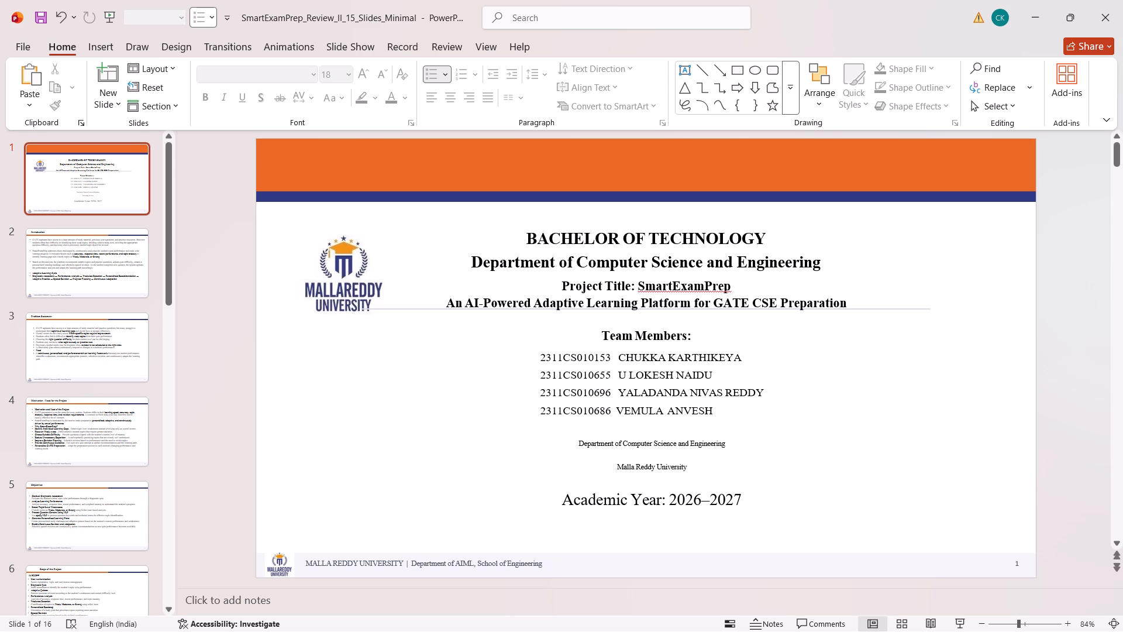
click(457, 305)
click(410, 305)
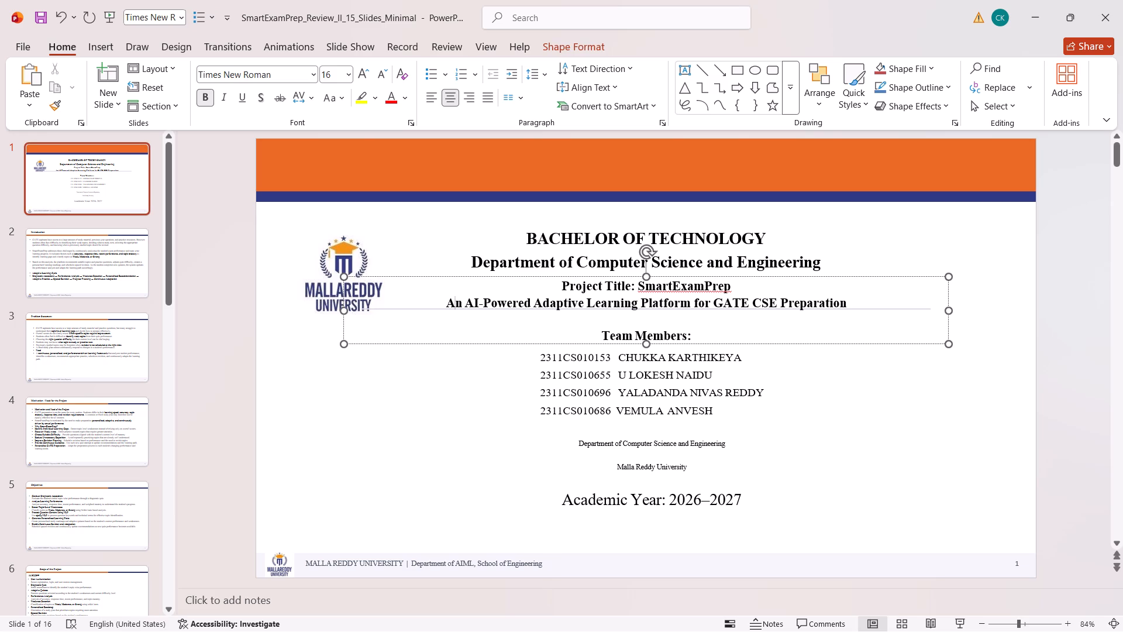
click(404, 311)
key(Delete)
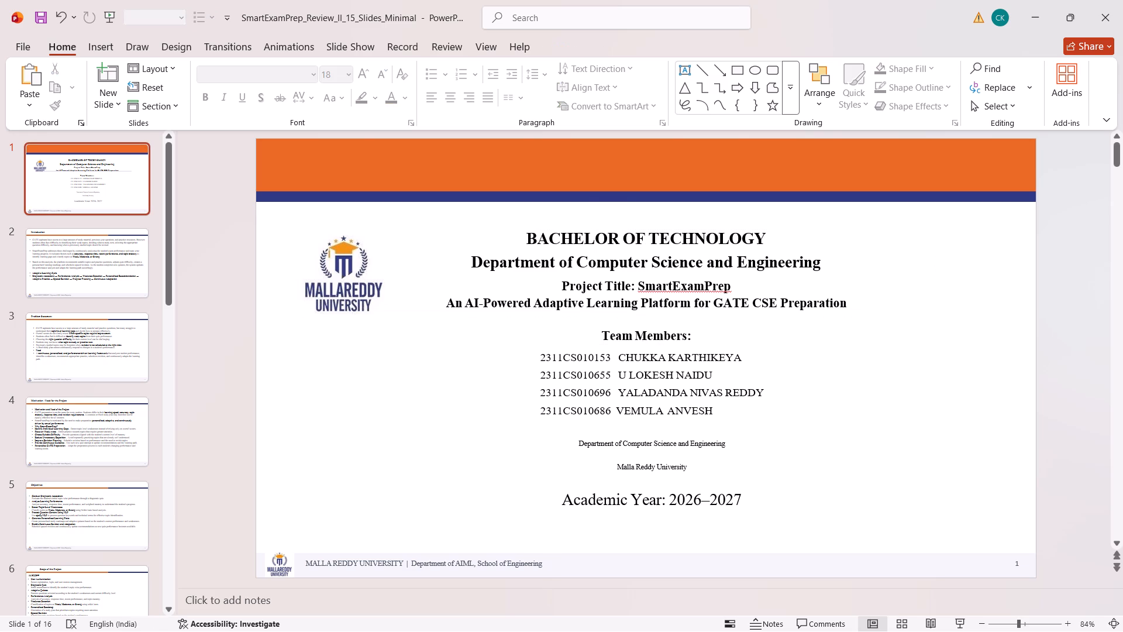
Change the department in slide 1's footer from AIML to CSE.
click(475, 560)
key(Left)
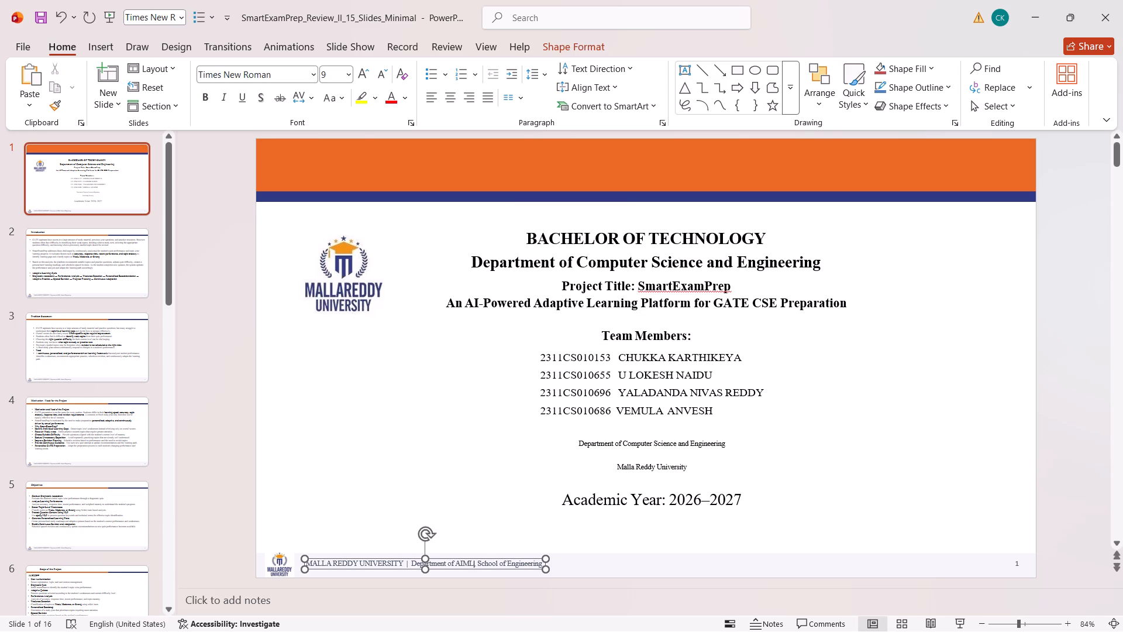
key(Left)
key(Right)
key(BackSpace)
key(BackSpace)
key(BackSpace)
key(BackSpace)
text(CSE)
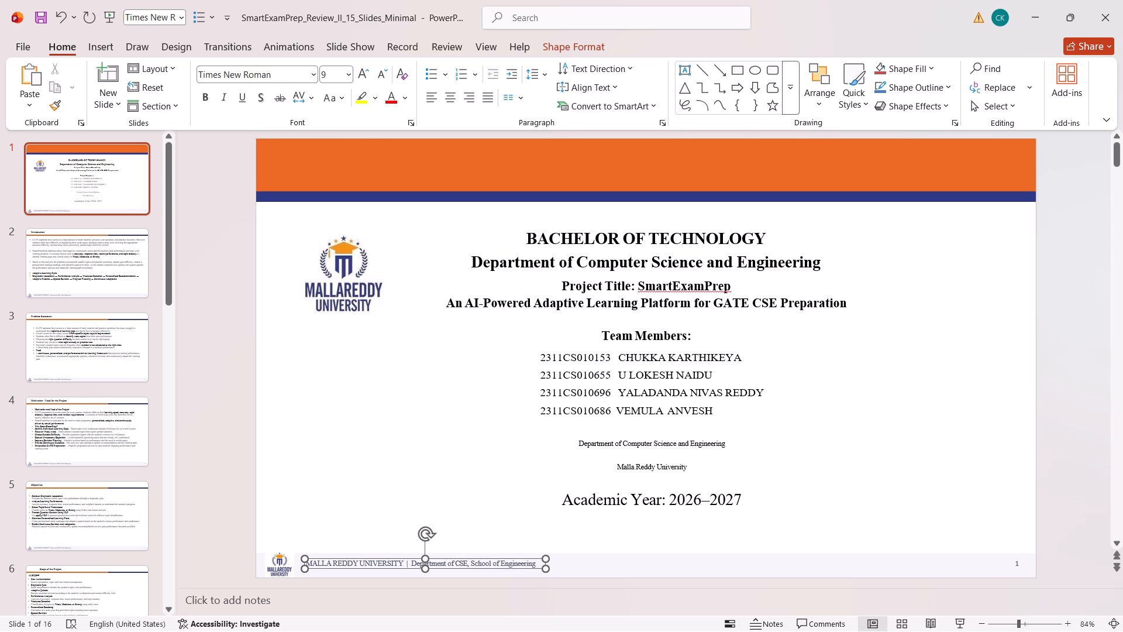
Change the department in the Introduction slide's footer from AIML to CSE.
click(180, 482)
key(Down)
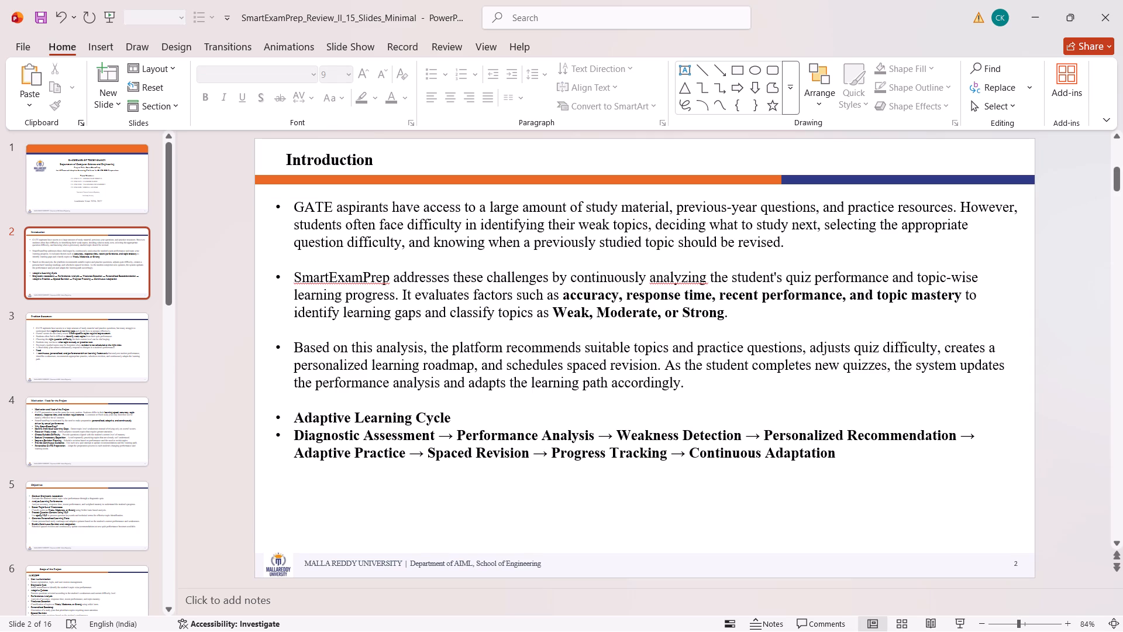
click(487, 561)
key(Left)
key(Left)
key(Left)
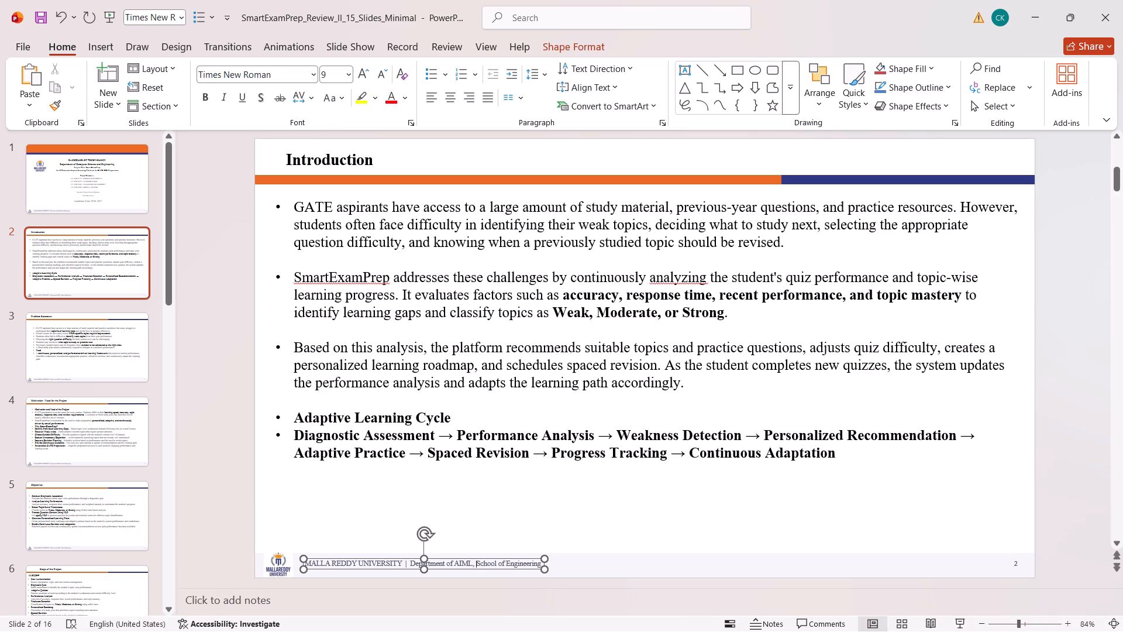
key(Left)
key(Left)
key(BackSpace)
key(BackSpace)
key(BackSpace)
key(BackSpace)
text(CSE)
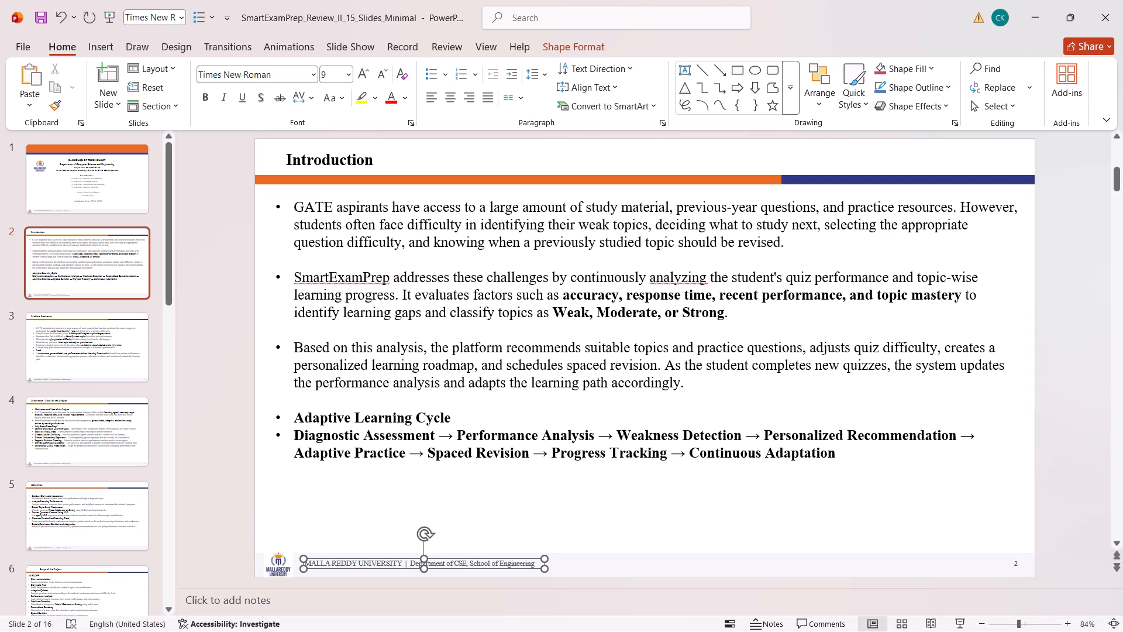
Change the department in the Problem Statement slide's footer from AIML to CSE.
click(189, 458)
key(Down)
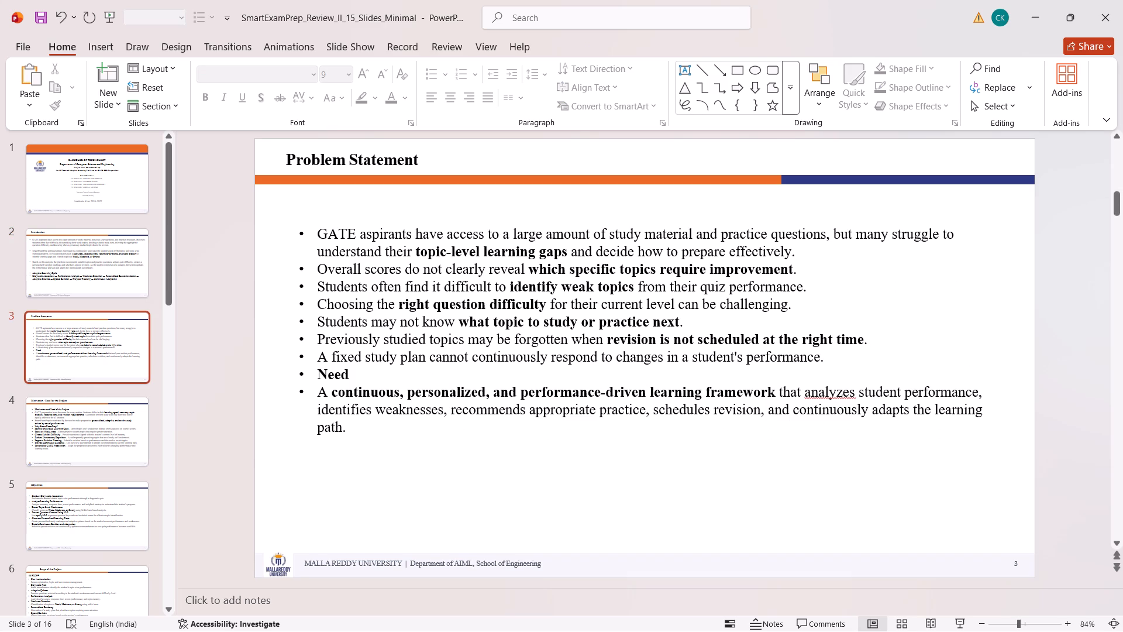
click(466, 559)
key(Right)
key(Right)
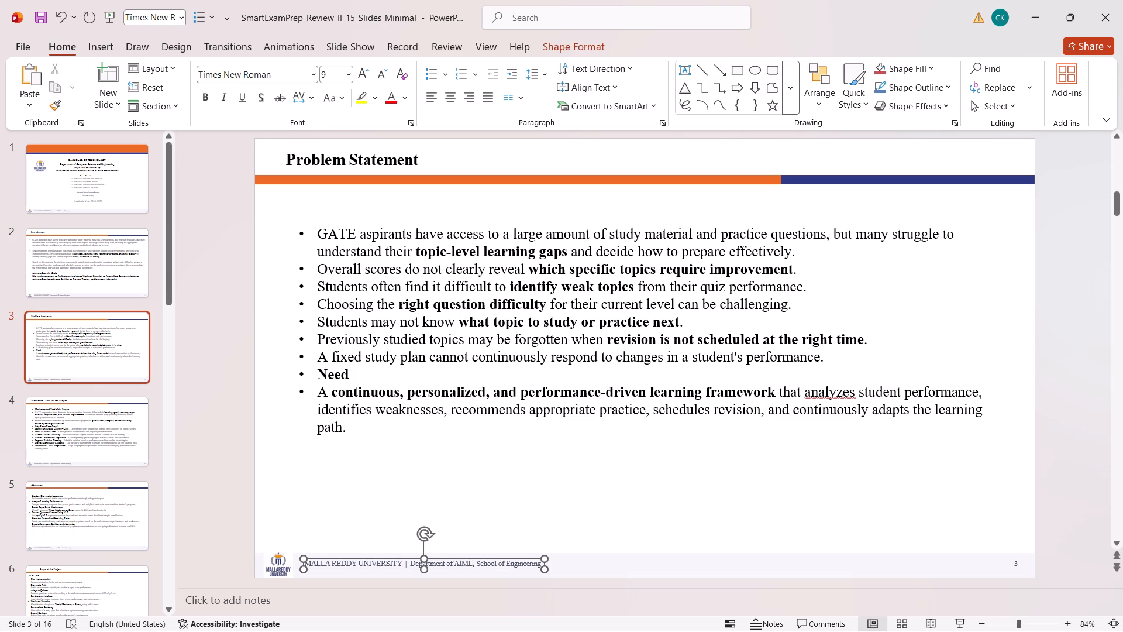
key(BackSpace)
key(BackSpace)
key(BackSpace)
key(BackSpace)
text(CSE)
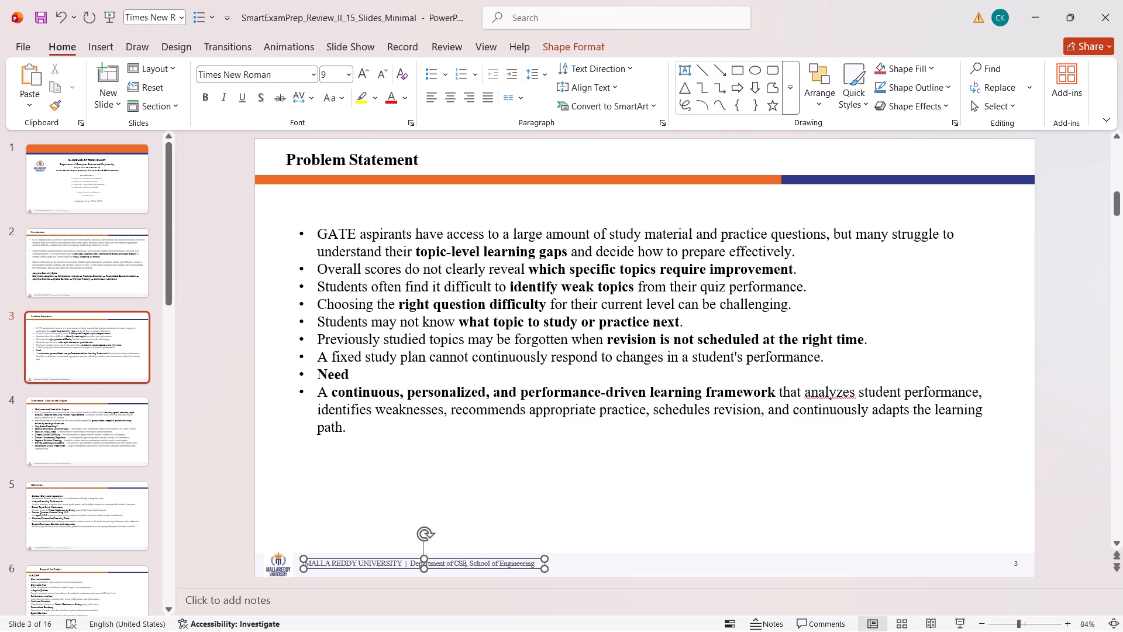
Change the department in the Motivation / Need for the Project slide's footer from AIML to CSE, keeping a space before it.
click(113, 411)
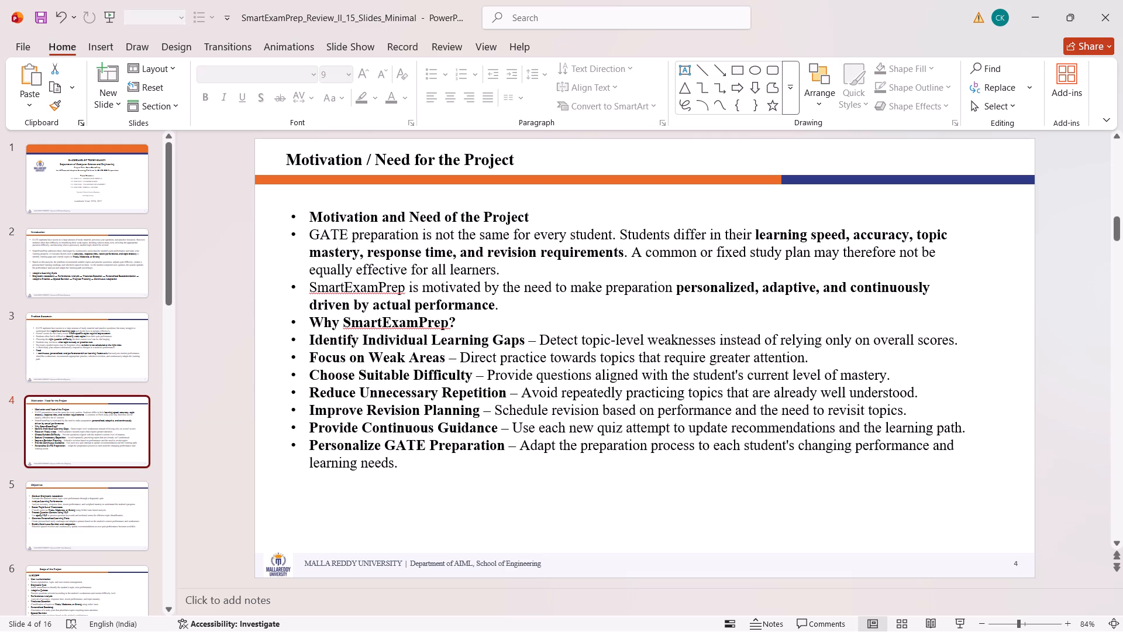
click(469, 563)
key(Right)
key(BackSpace)
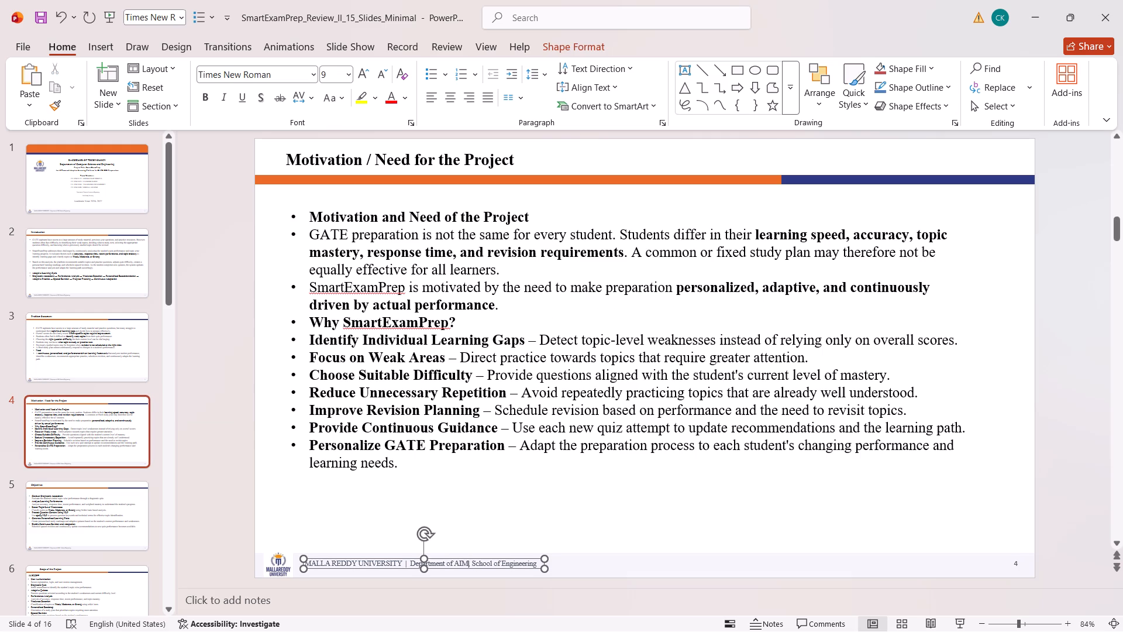
key(BackSpace)
key(BackSpace)
key(BackSpace)
key(BackSpace)
key(space)
text(CSE)
key(Left)
key(Left)
key(Left)
key(space)
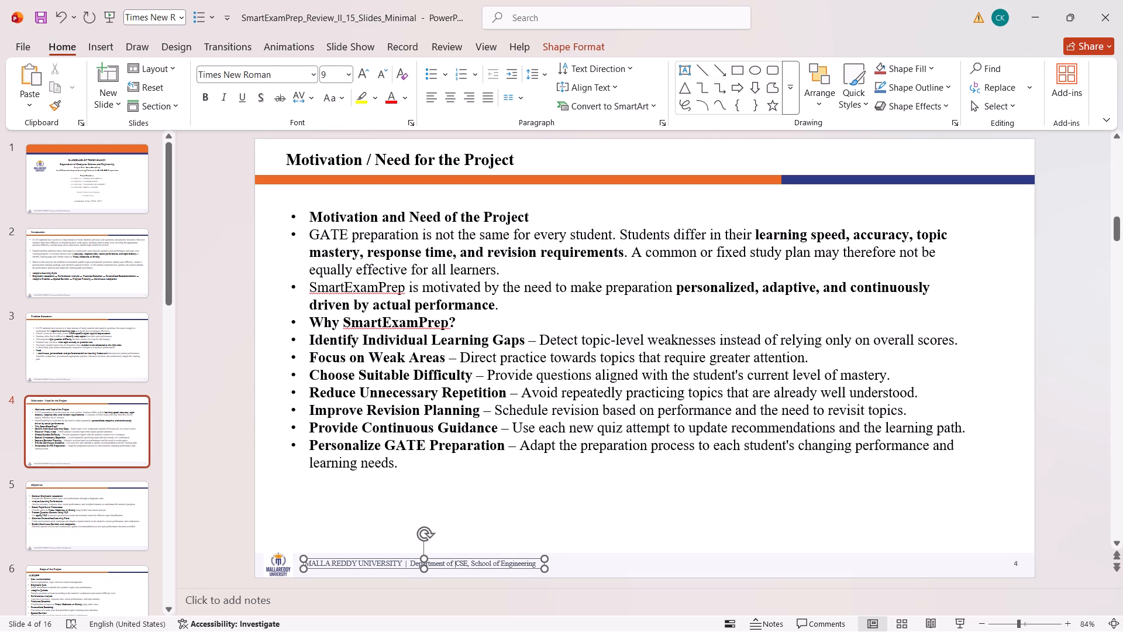
Change the department in the Objectives slide's footer from AIML to CSE, keeping a space before it.
click(102, 496)
click(474, 565)
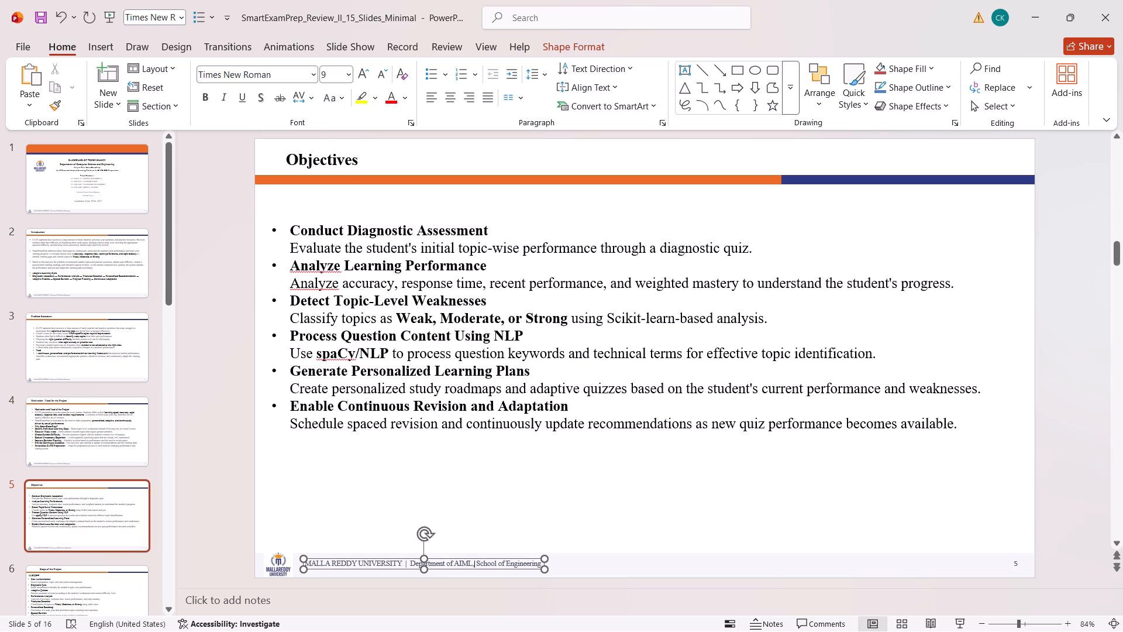
key(Left)
key(BackSpace)
key(BackSpace)
key(BackSpace)
key(BackSpace)
text(CSE)
key(Left)
key(Left)
key(Left)
key(space)
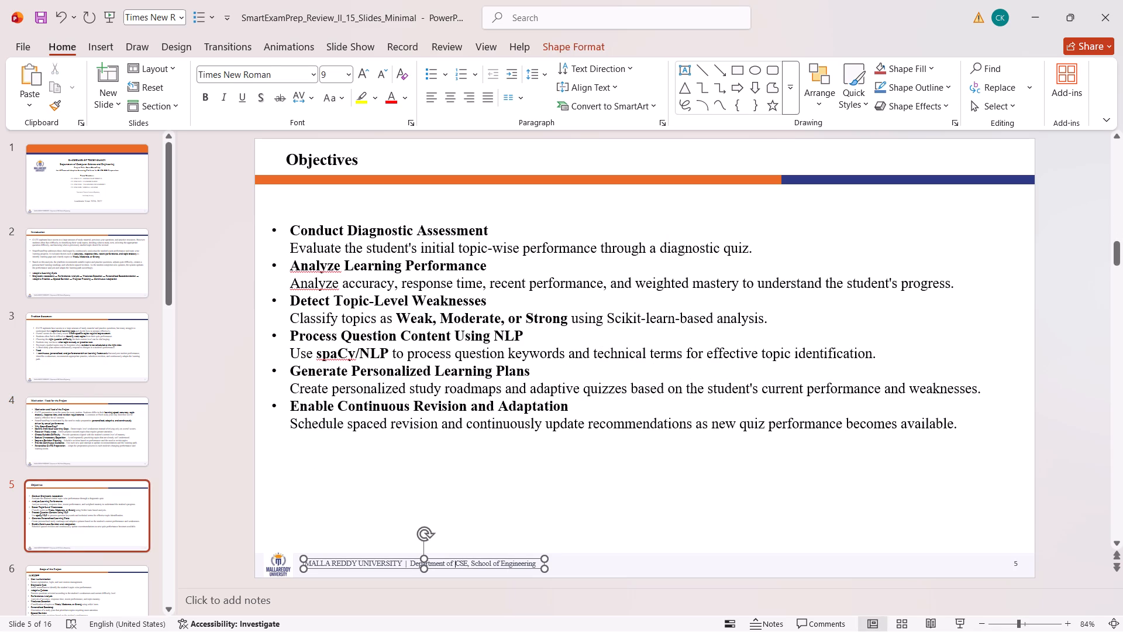
Ignore the proofing marks on slide 6 in the footer text, on all occurrences of Groq, and on the word Analysis.
click(79, 583)
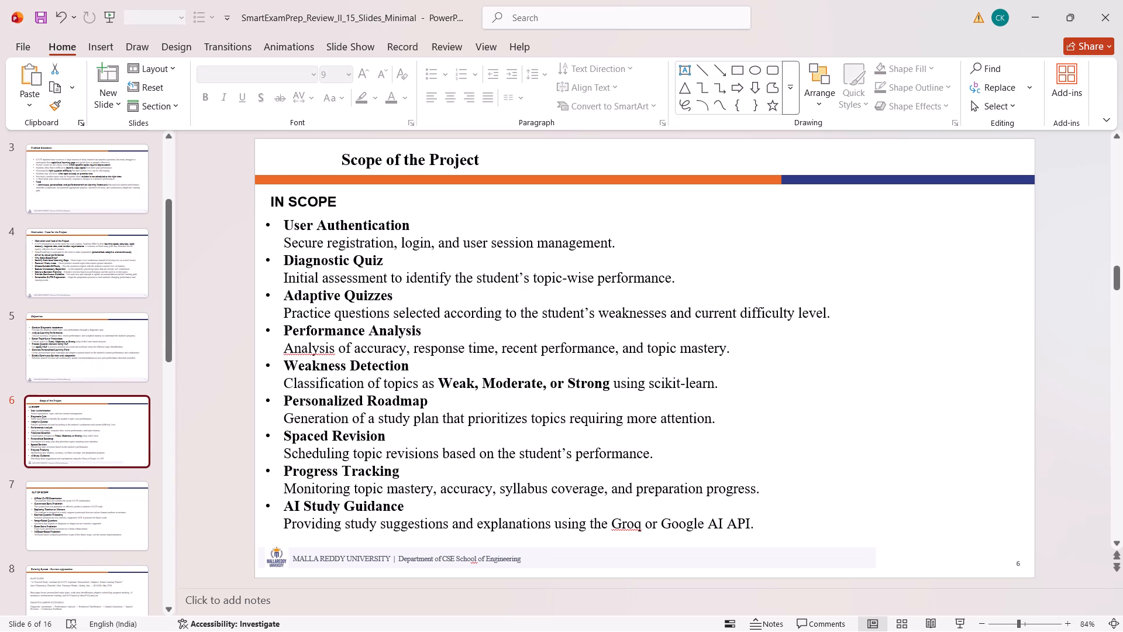
click(473, 558)
click(473, 558)
right_click(473, 558)
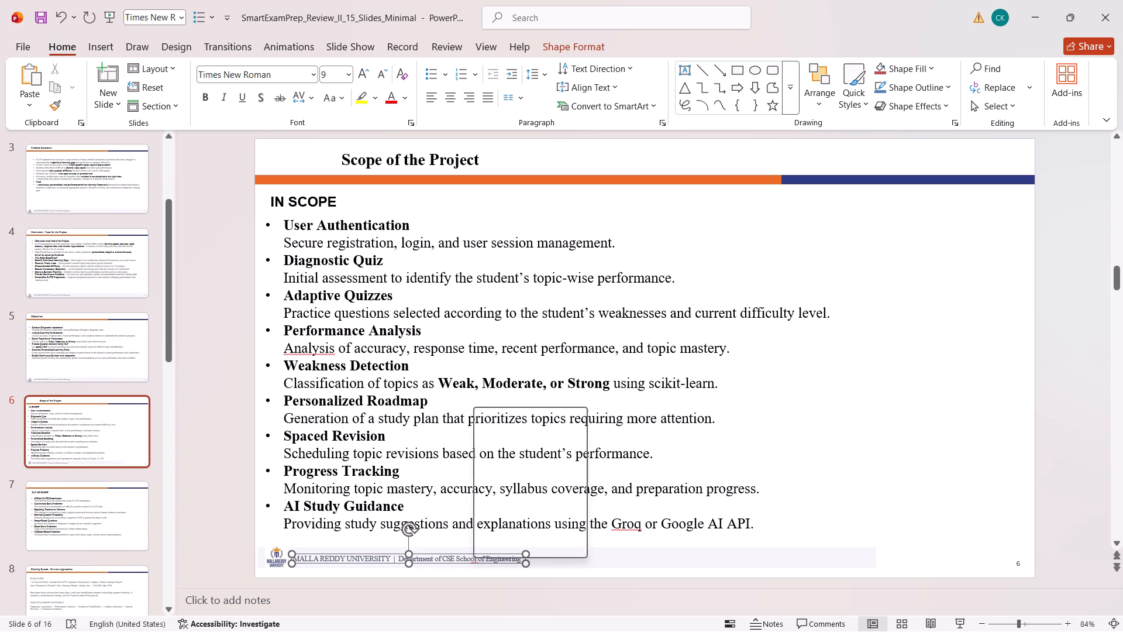
click(510, 527)
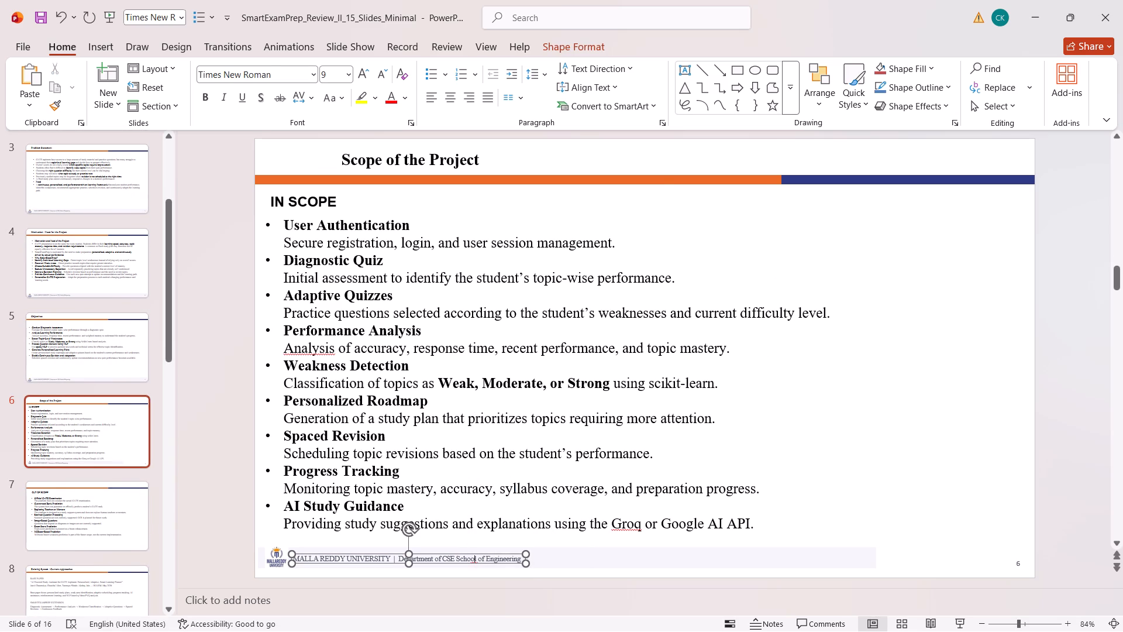
click(622, 526)
right_click(622, 526)
click(674, 487)
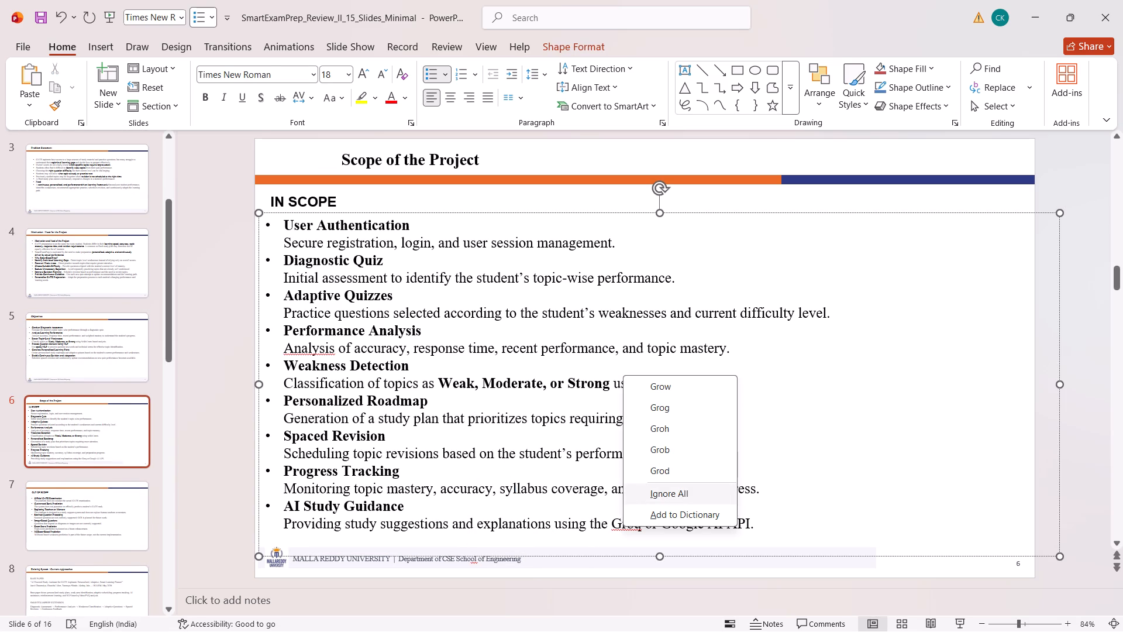
click(314, 356)
right_click(314, 356)
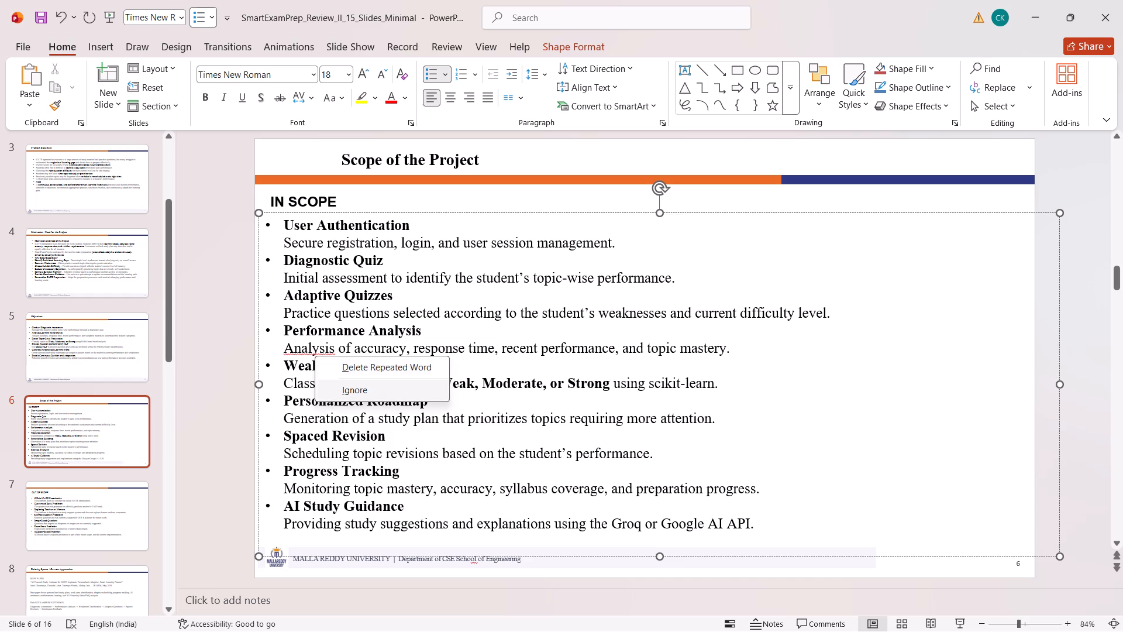
click(381, 385)
click(221, 340)
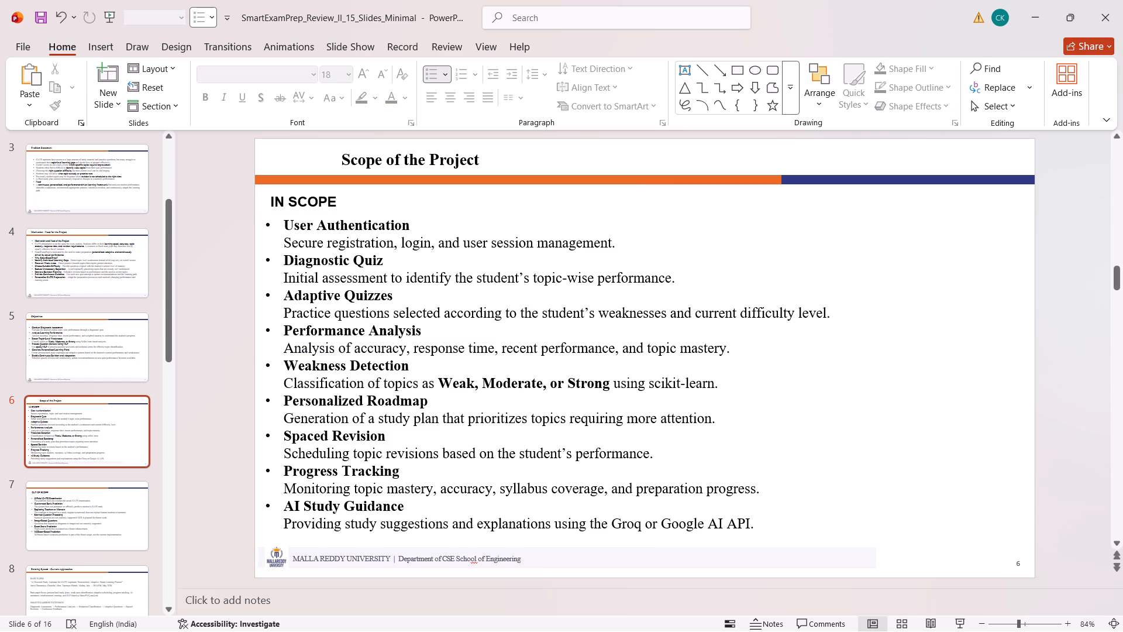
Play the slide show from the first slide and check the layout of slides 1 to 6.
key(Up)
key(Up)
key(Up)
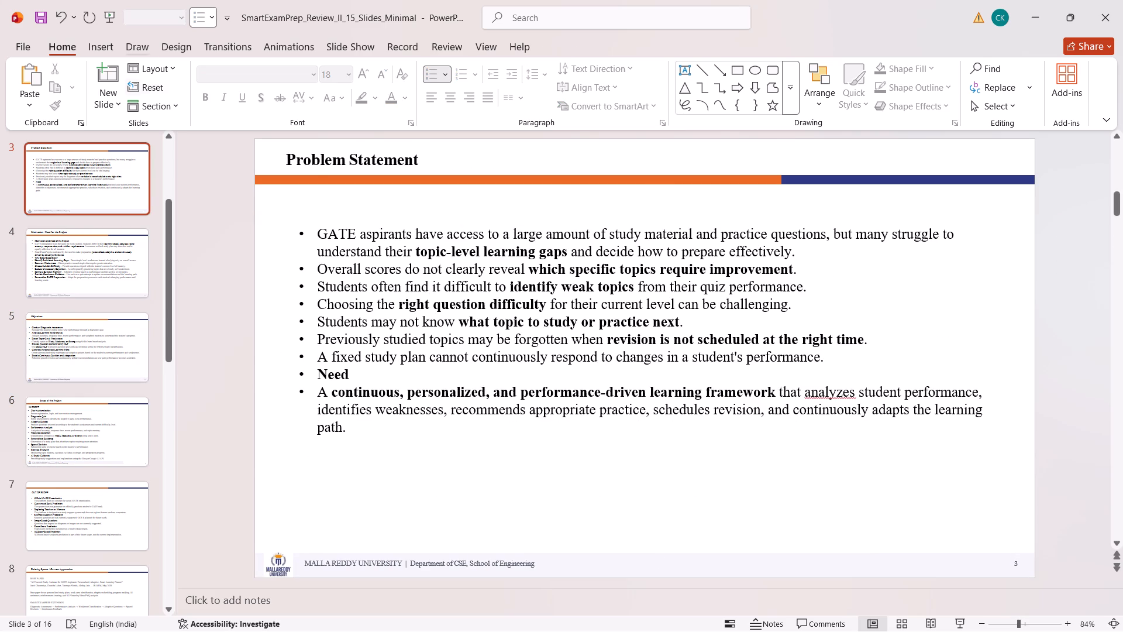
click(116, 12)
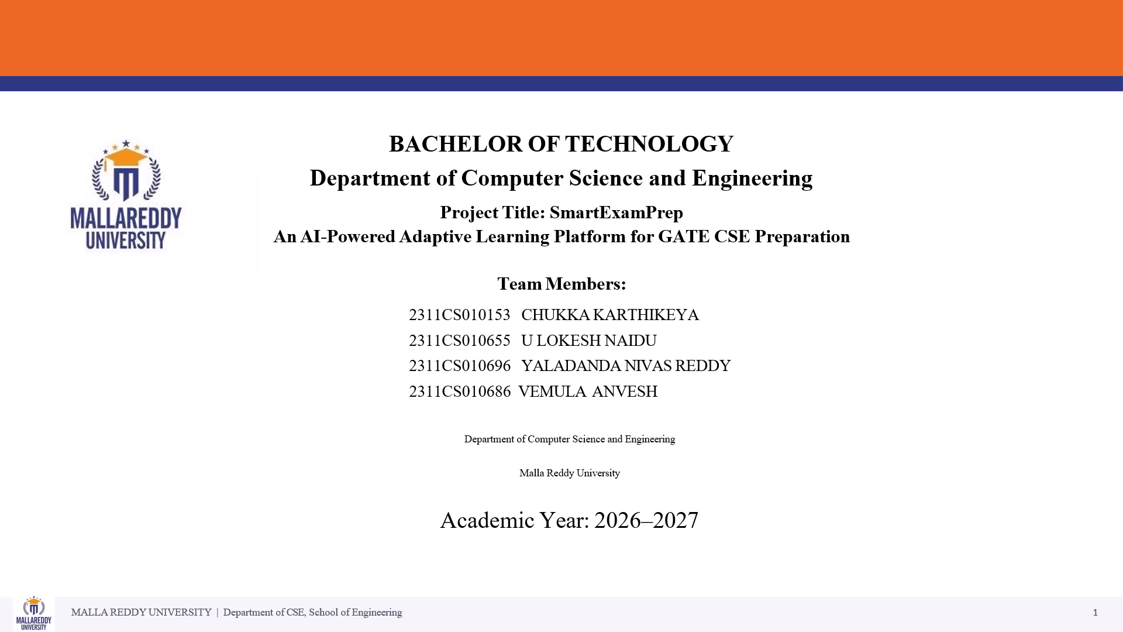
key(Down)
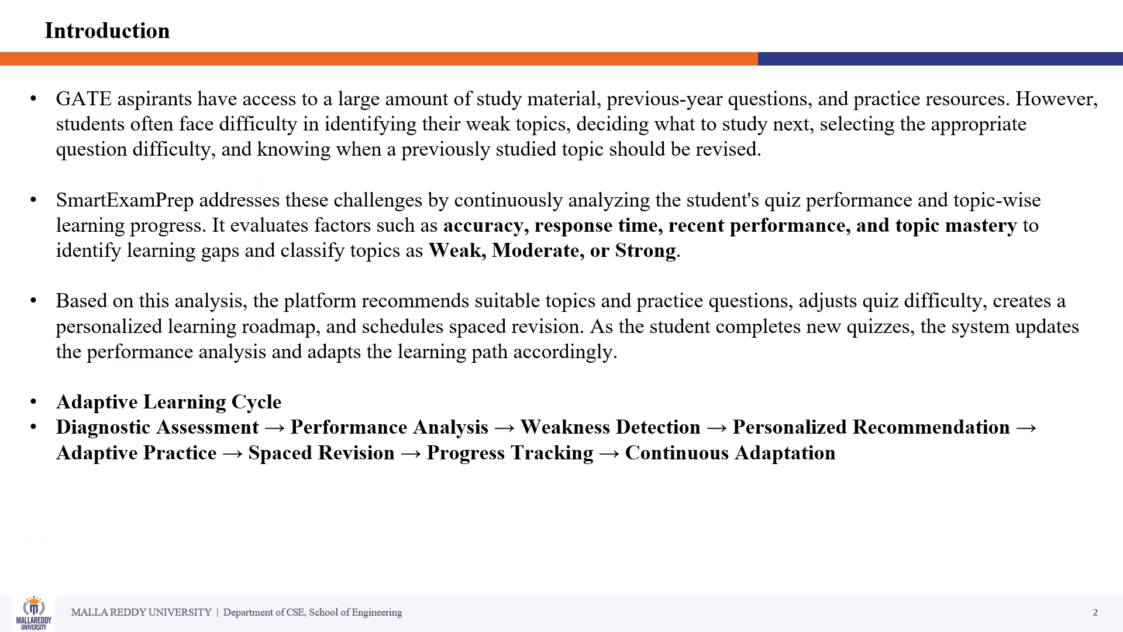
key(Down)
key(Up)
key(Down)
key(Down)
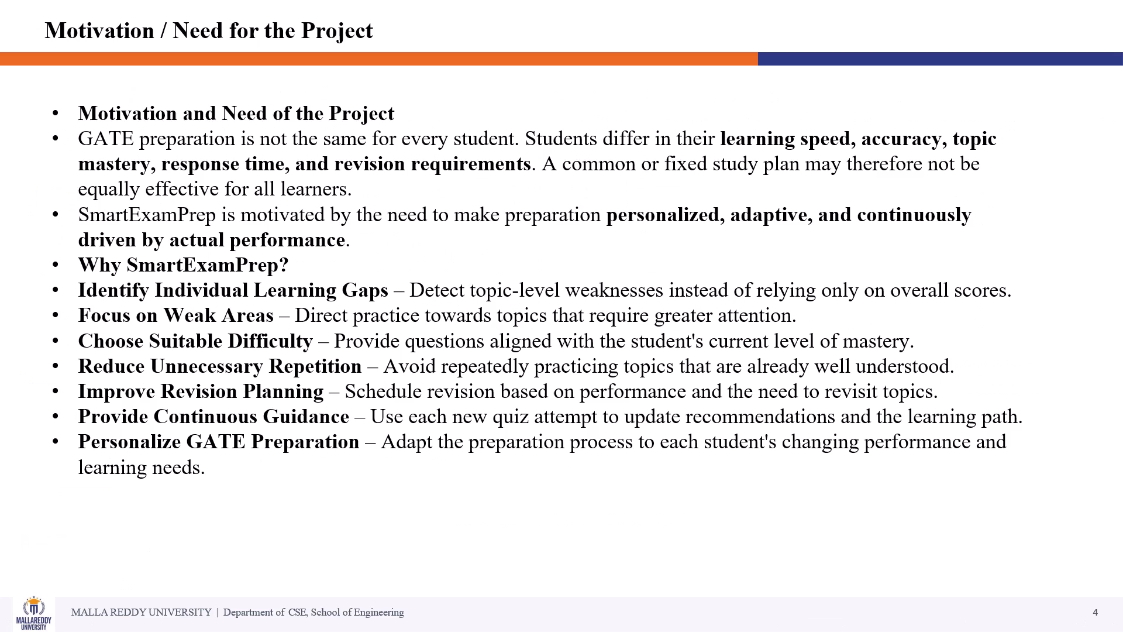
key(Down)
key(Down)
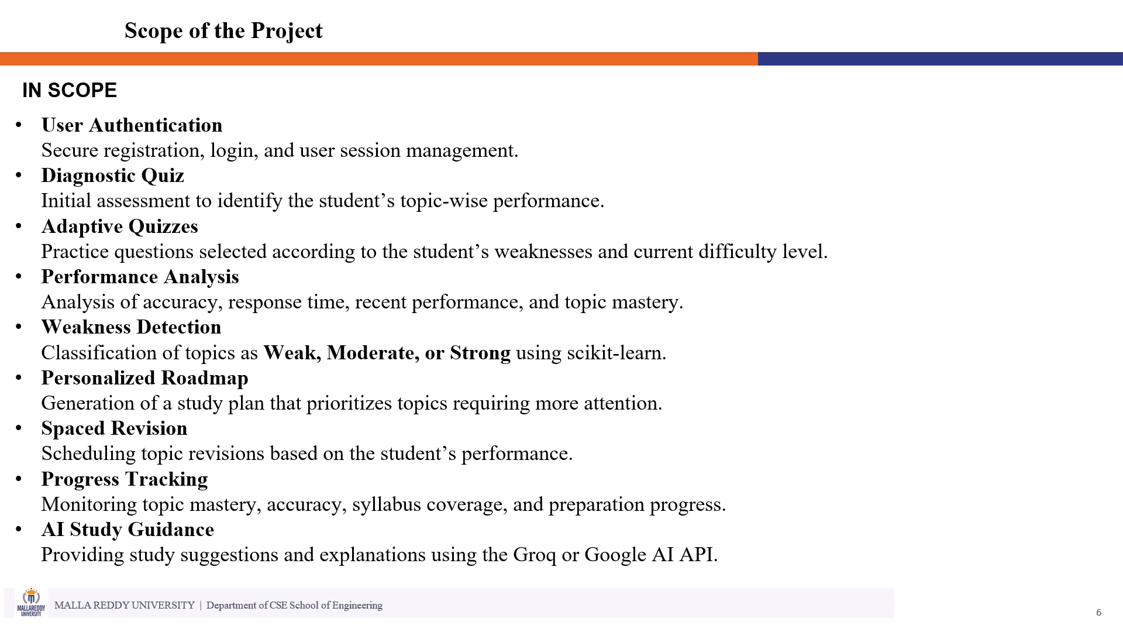
key(Escape)
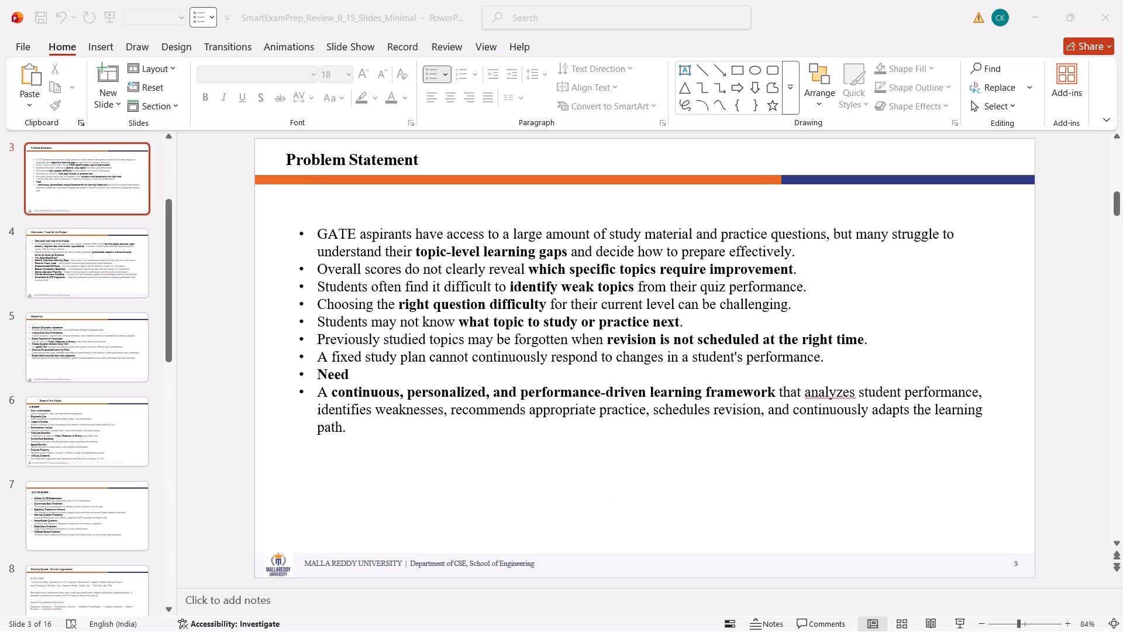
Move the Scope of the Project title on slide 6 closer to the slide's left edge, roughly in line with the IN SCOPE heading.
click(387, 150)
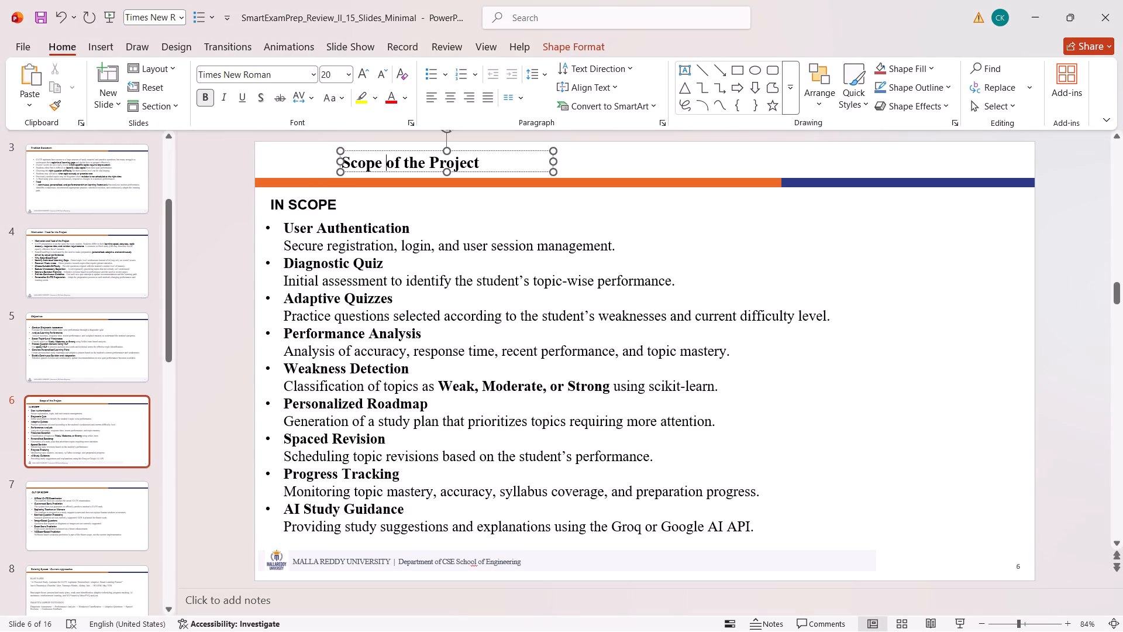
drag(374, 149, 301, 150)
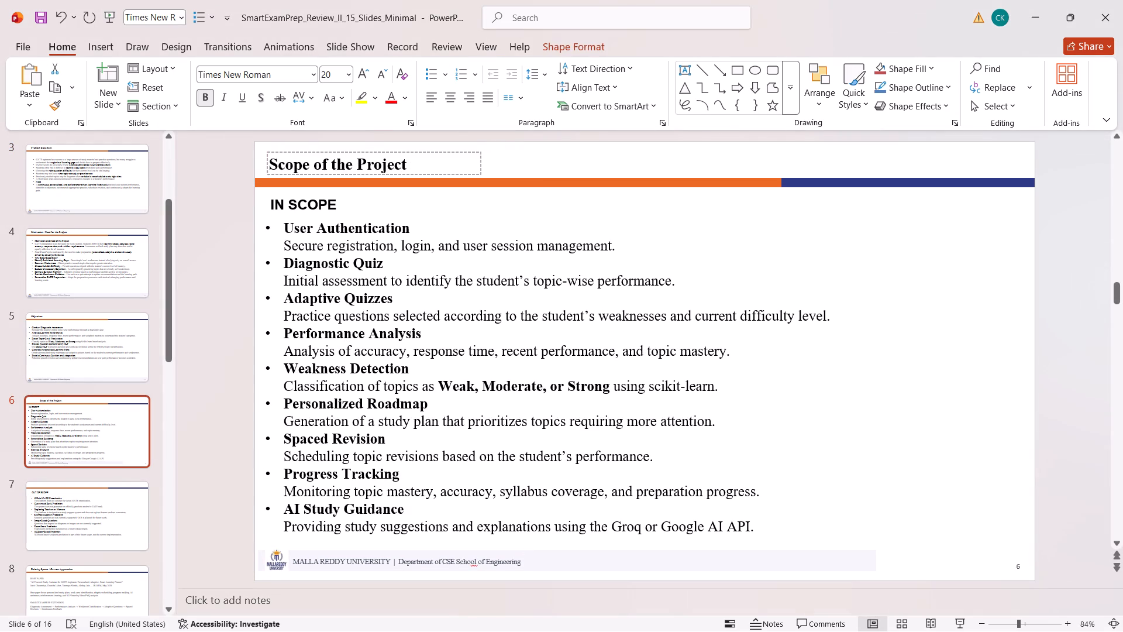
Replay the slide show from the beginning through the References slide, checking titles, content and footers on each slide.
click(99, 7)
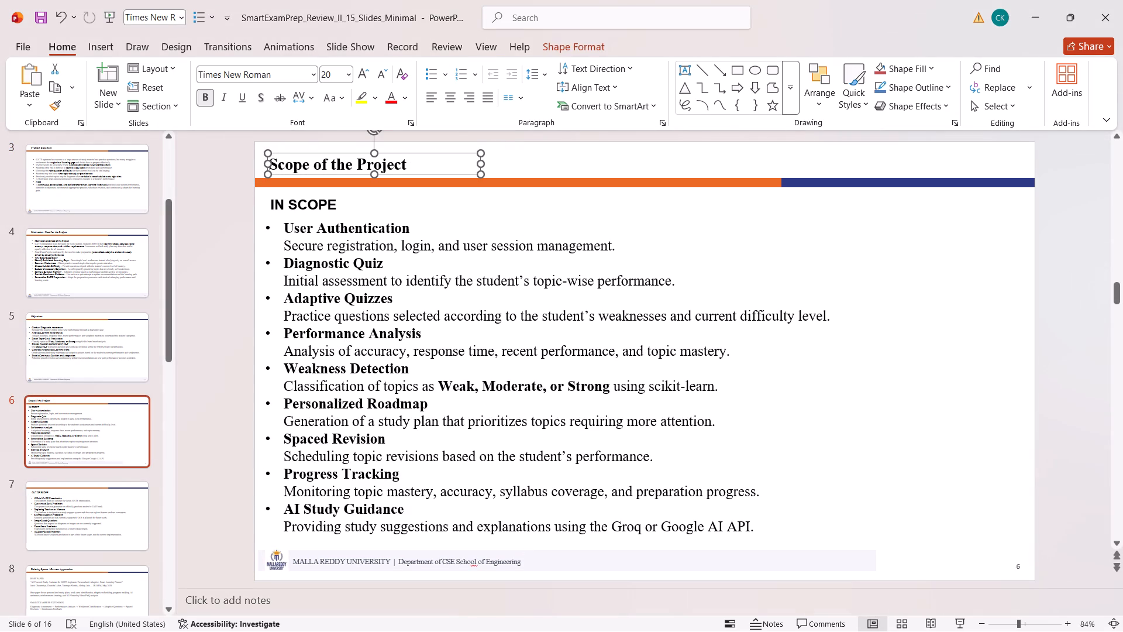
click(102, 11)
key(Down)
key(Down)
key(Down)
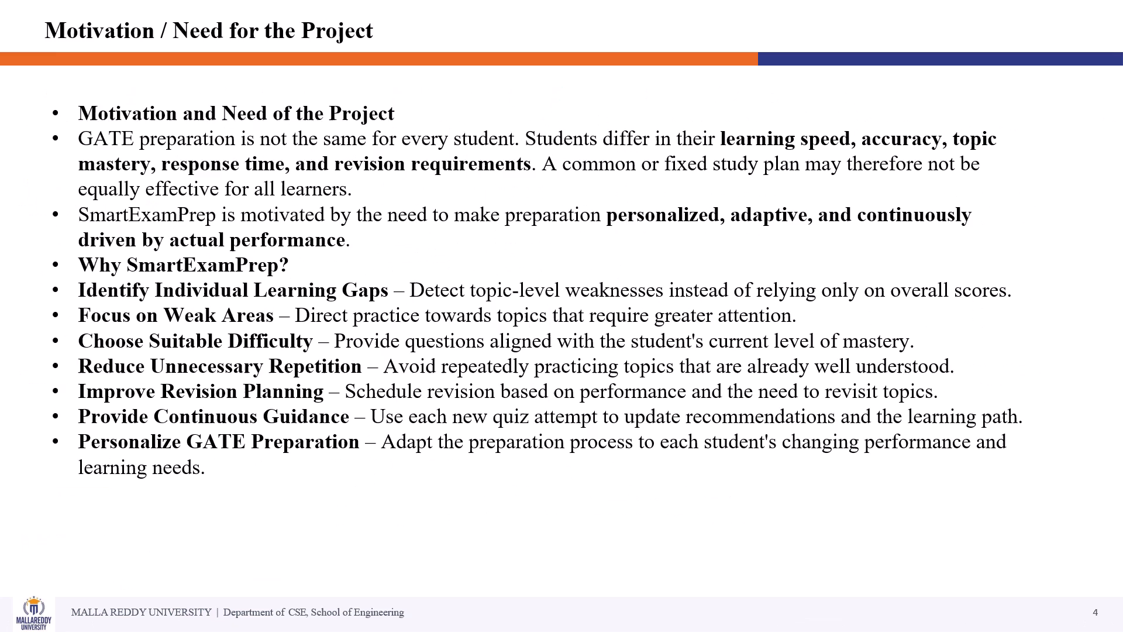
key(Down)
key(Down)
key(Up)
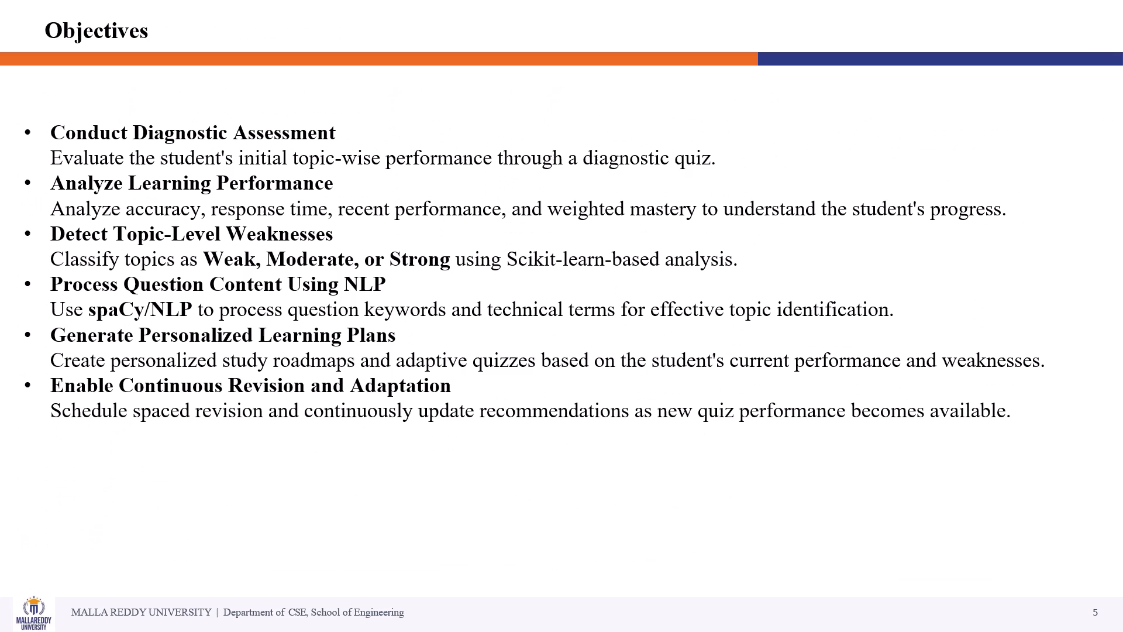
key(Down)
key(Down)
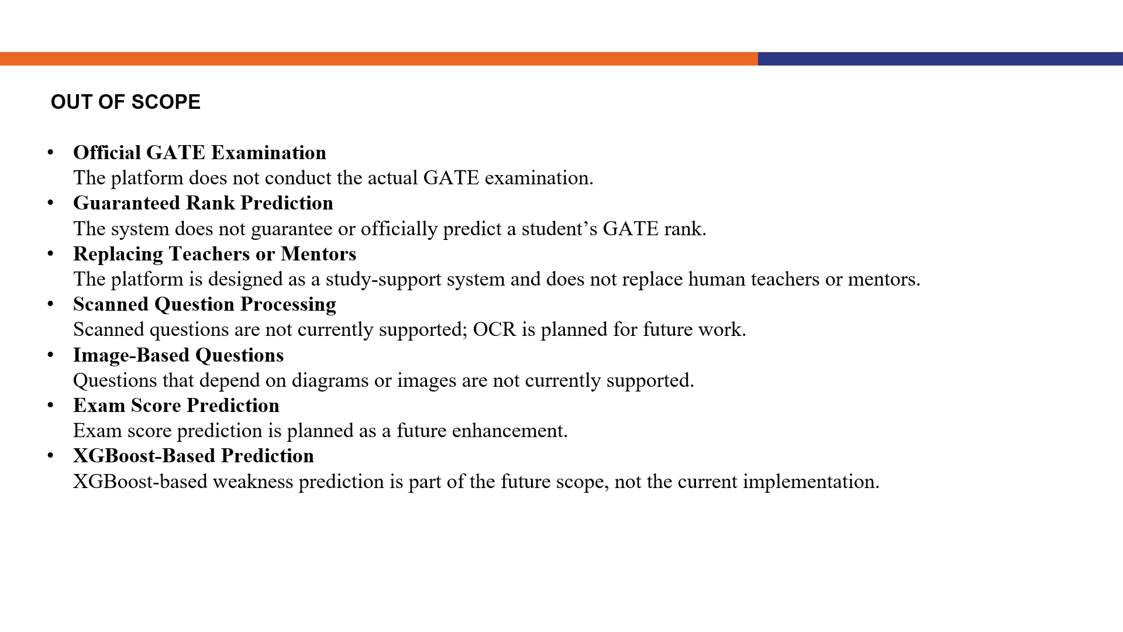
key(Down)
key(Down)
key(Down)
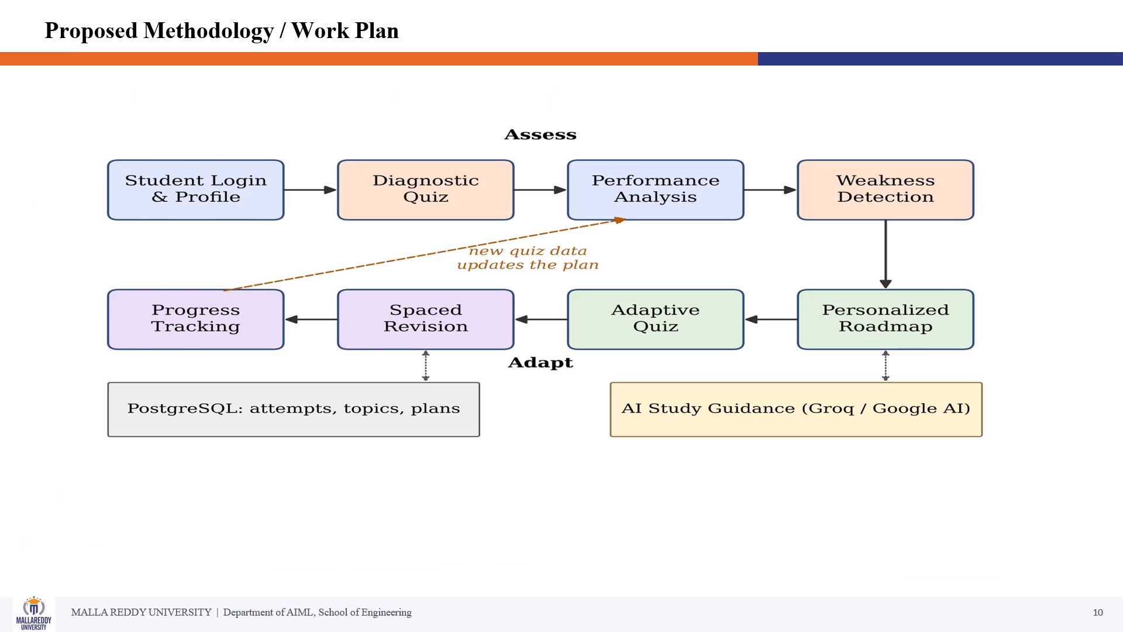
key(Down)
key(Down)
key(Down)
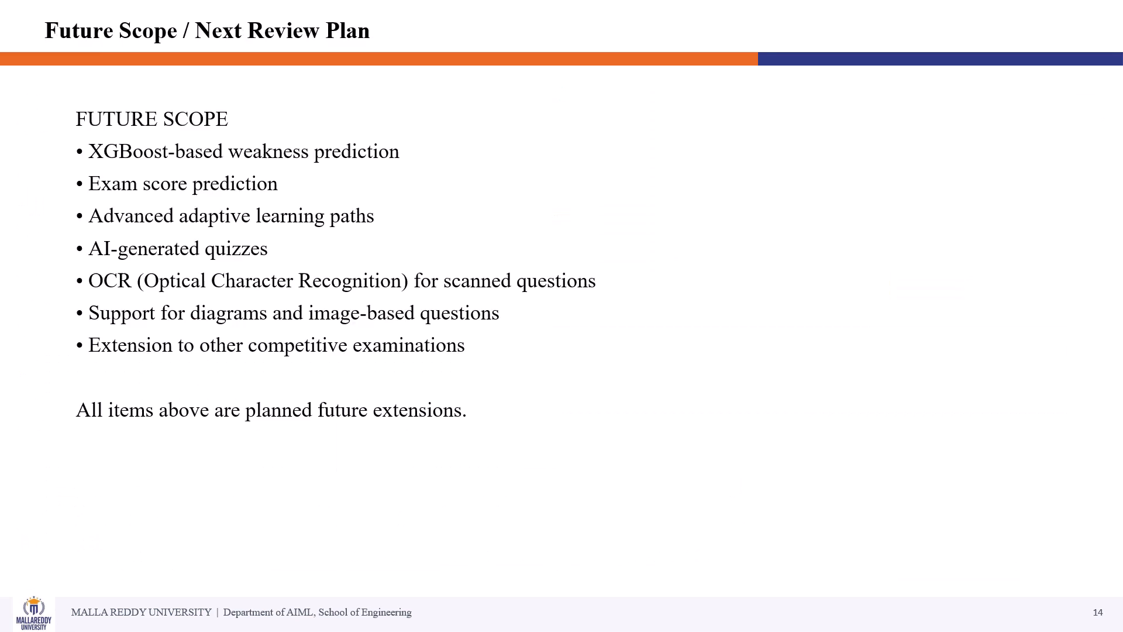
key(Down)
key(Down)
key(Escape)
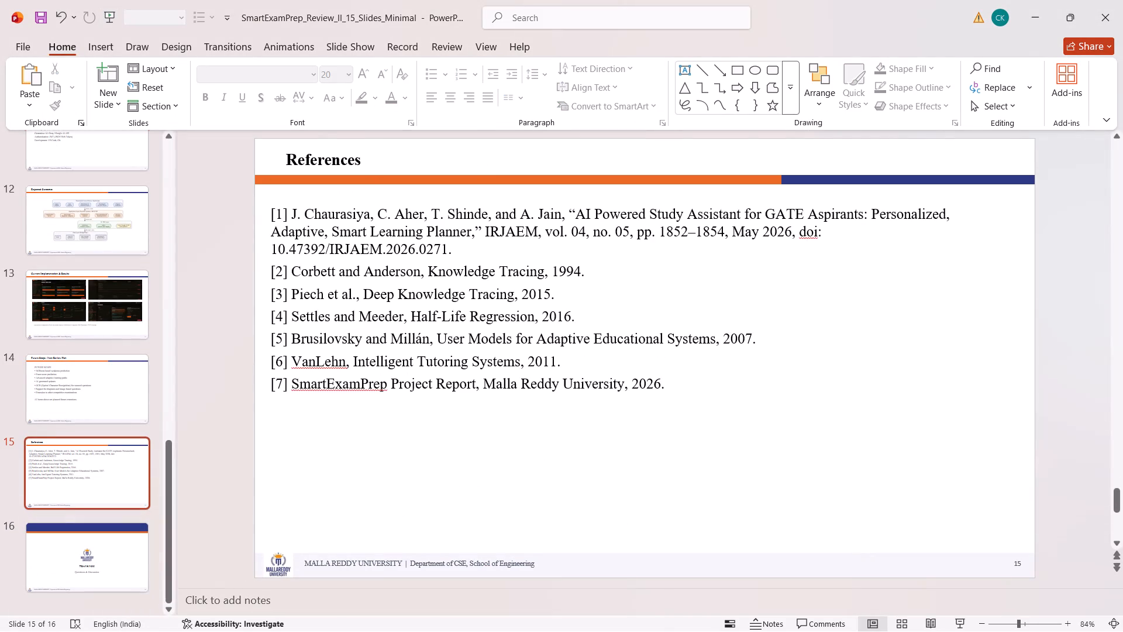
Move the Introduction title on slide 2 horizontally to the slide's left edge.
scroll(105, 284, up, 14)
click(87, 248)
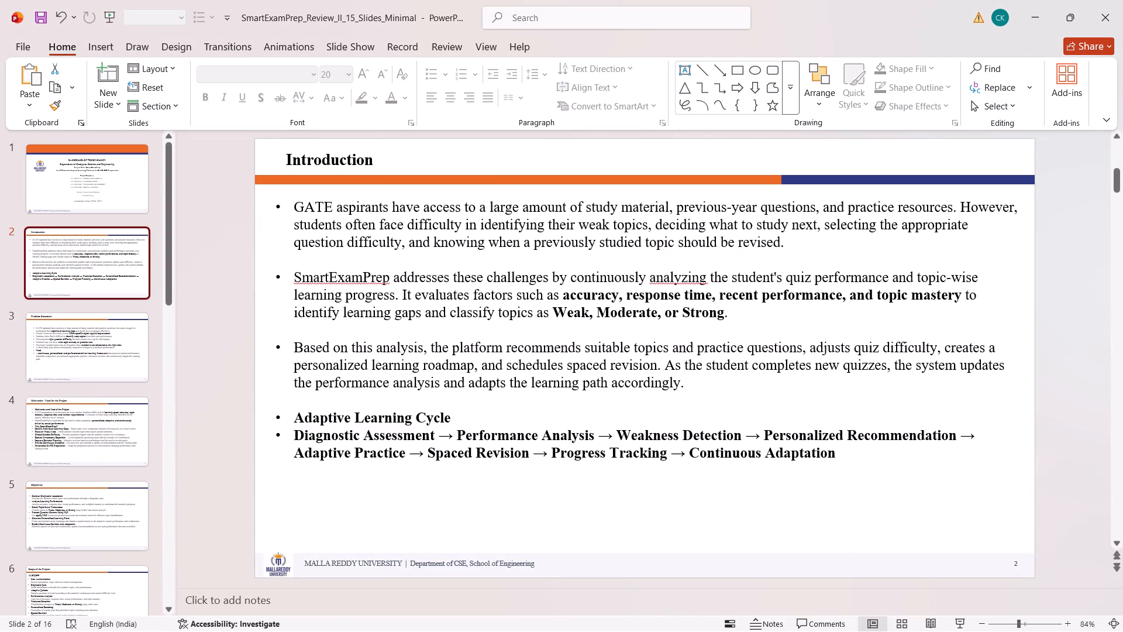
click(308, 159)
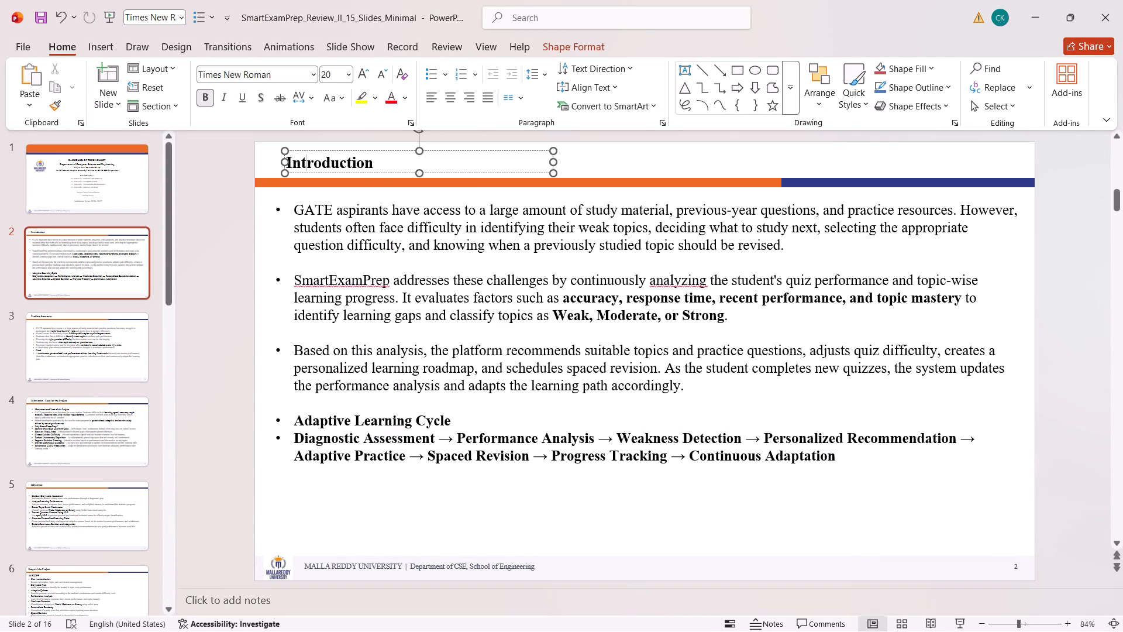
drag(302, 147, 277, 147)
Move the Problem Statement title on slide 3 to the slide's left edge, keeping its original height above the coloured bar.
click(84, 341)
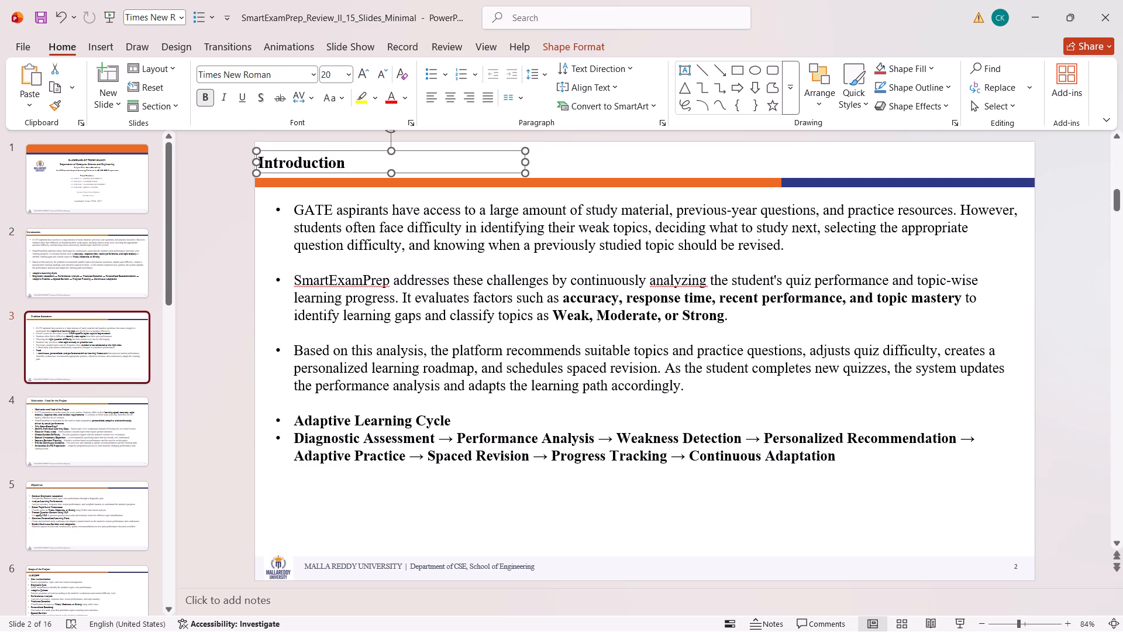
click(319, 158)
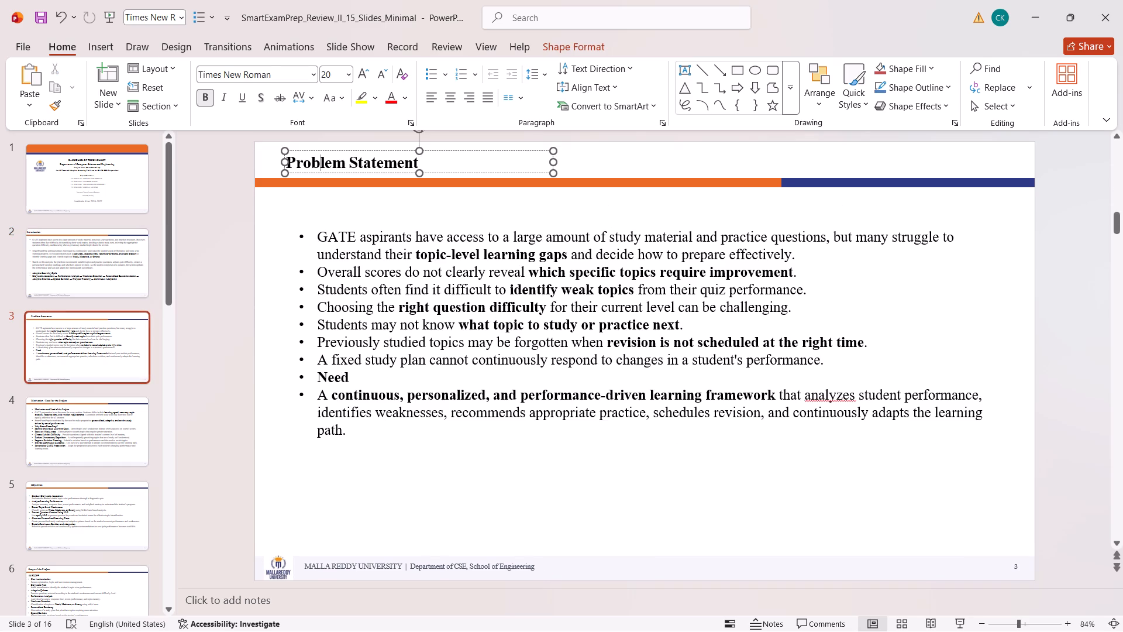
drag(325, 149, 290, 146)
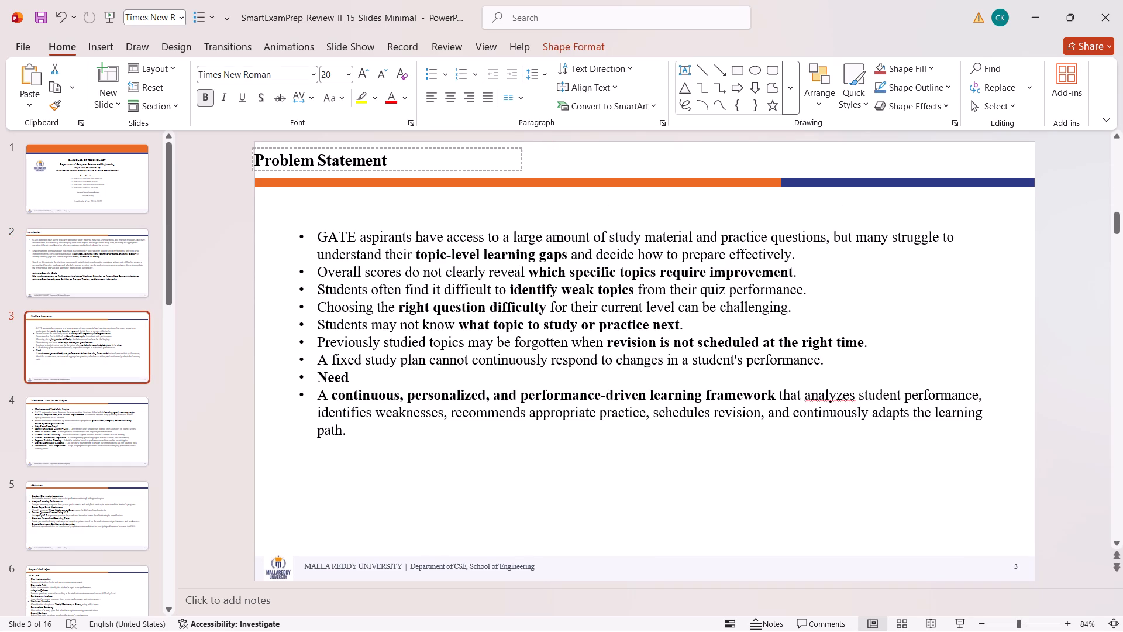
drag(290, 146, 292, 147)
drag(292, 147, 295, 153)
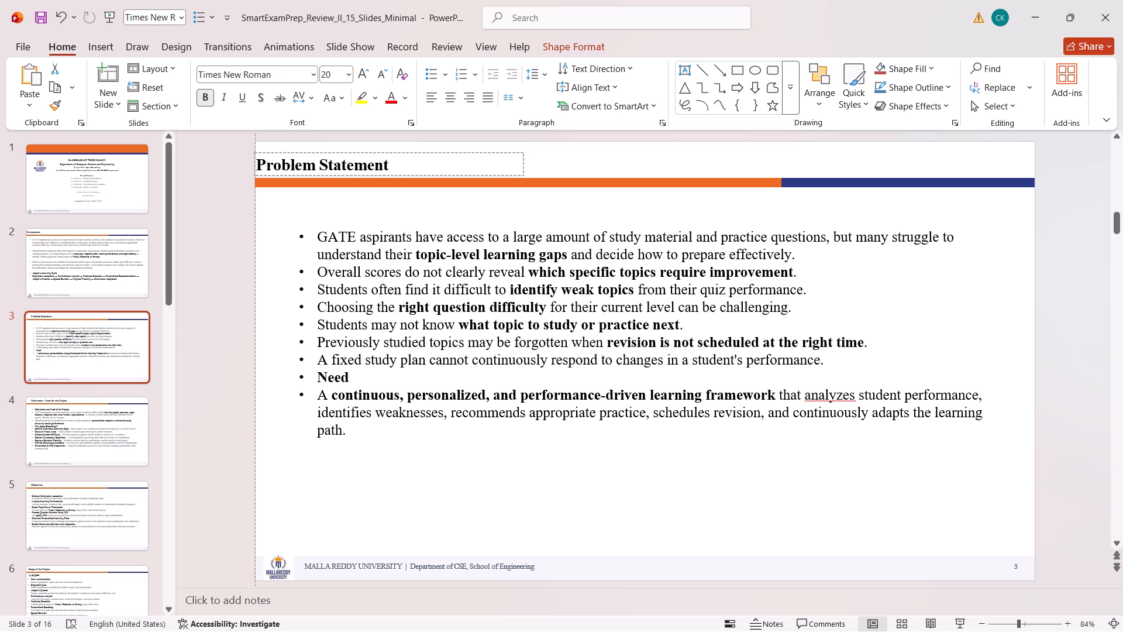
drag(295, 153, 296, 149)
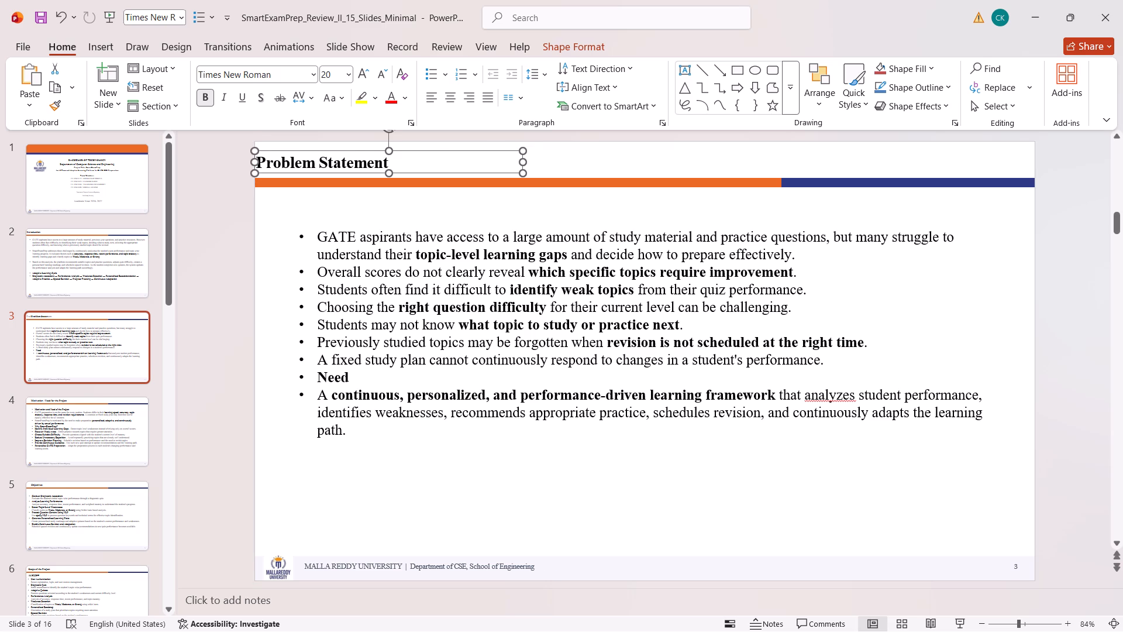
click(225, 216)
Move the Motivation / Need for the Project title on slide 4 horizontally to the slide's left edge.
click(87, 423)
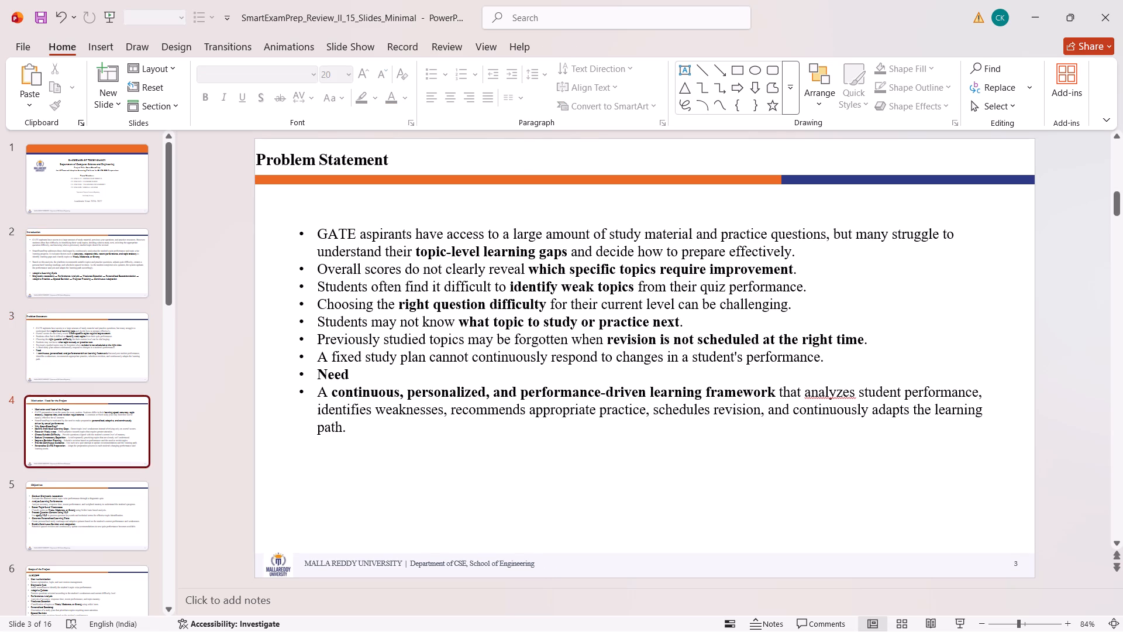
click(352, 150)
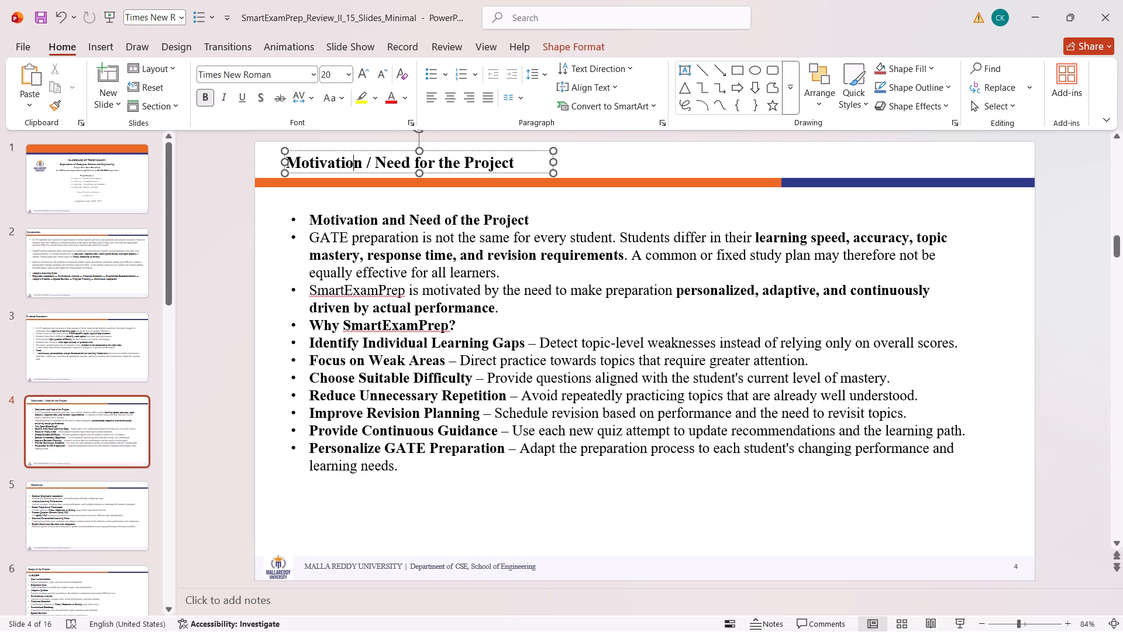
drag(348, 150, 323, 150)
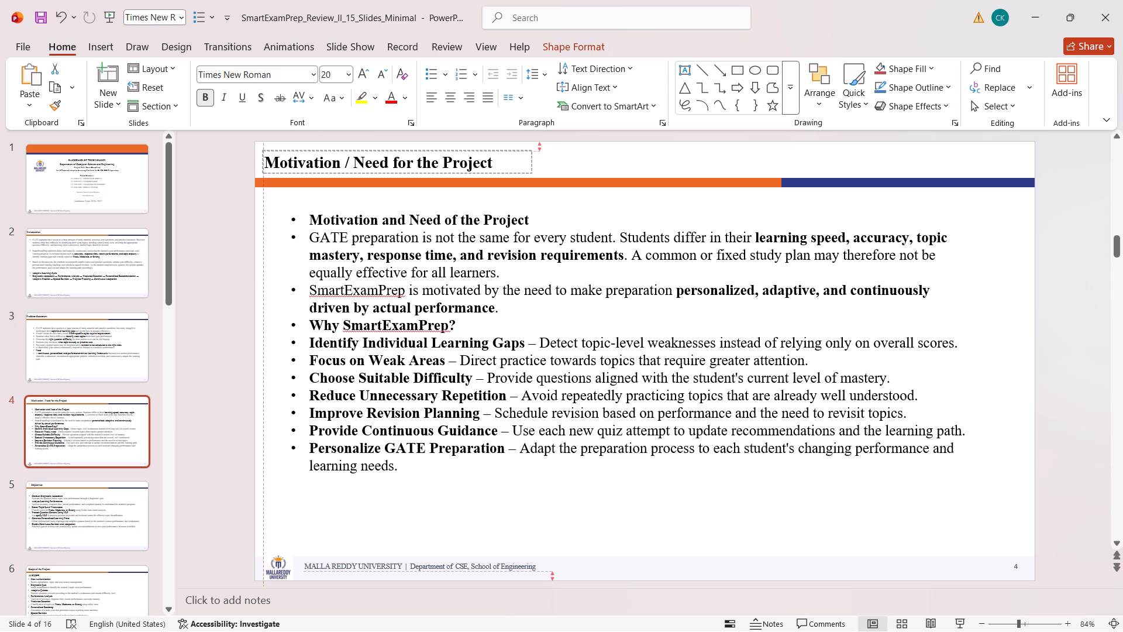
drag(323, 150, 320, 150)
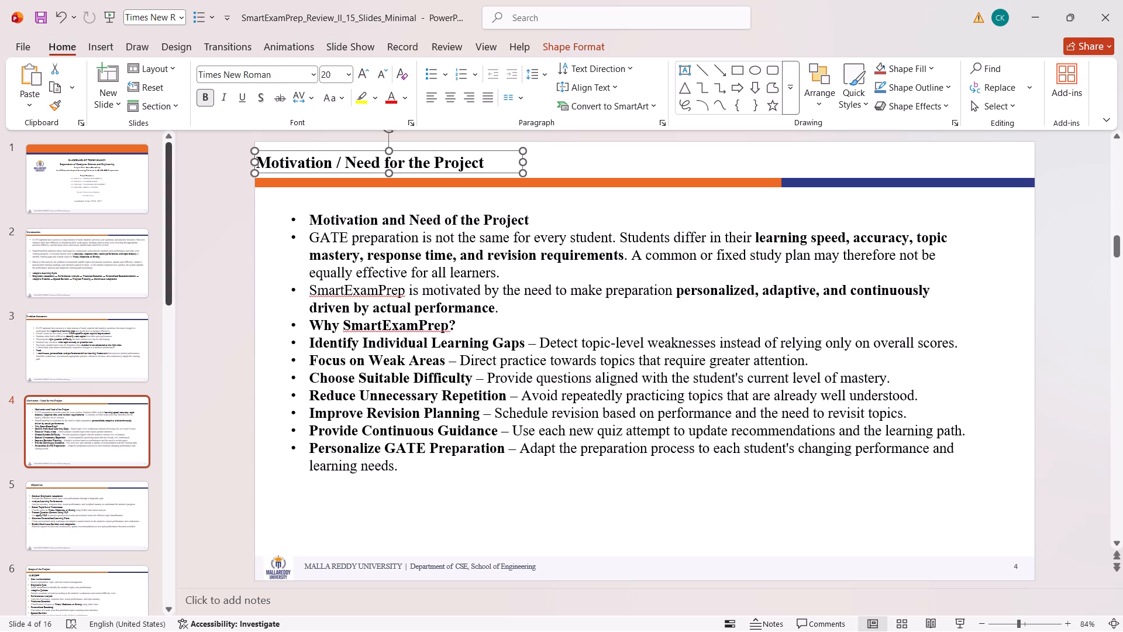
Move the Objectives title on slide 5 to the slide's left edge, at the same height as the other titles.
click(101, 487)
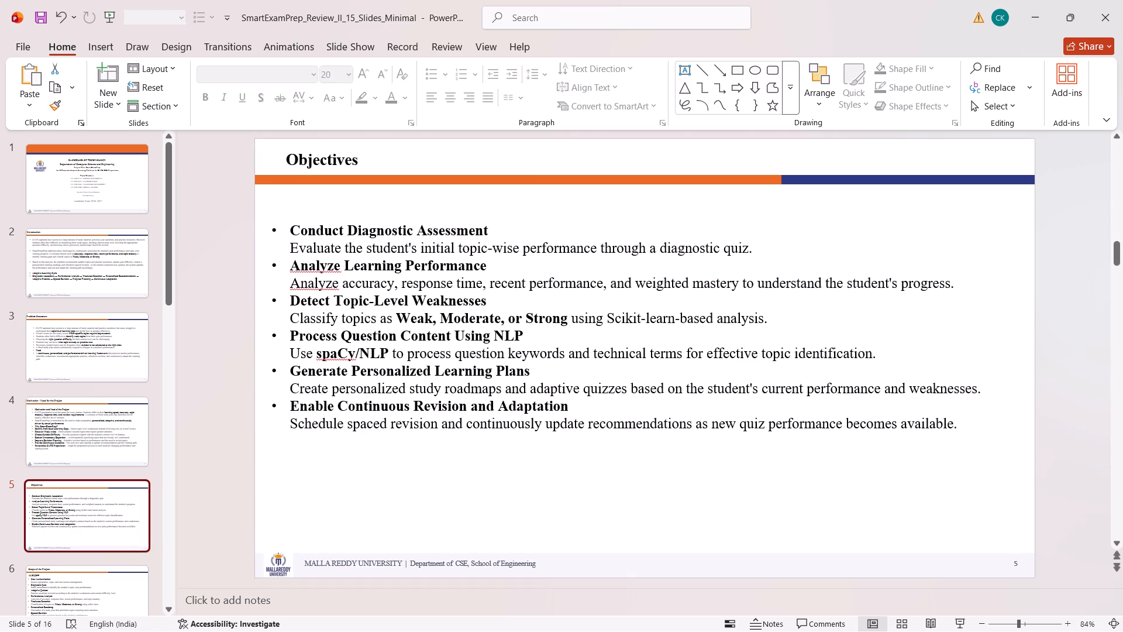
click(317, 160)
drag(343, 150, 333, 150)
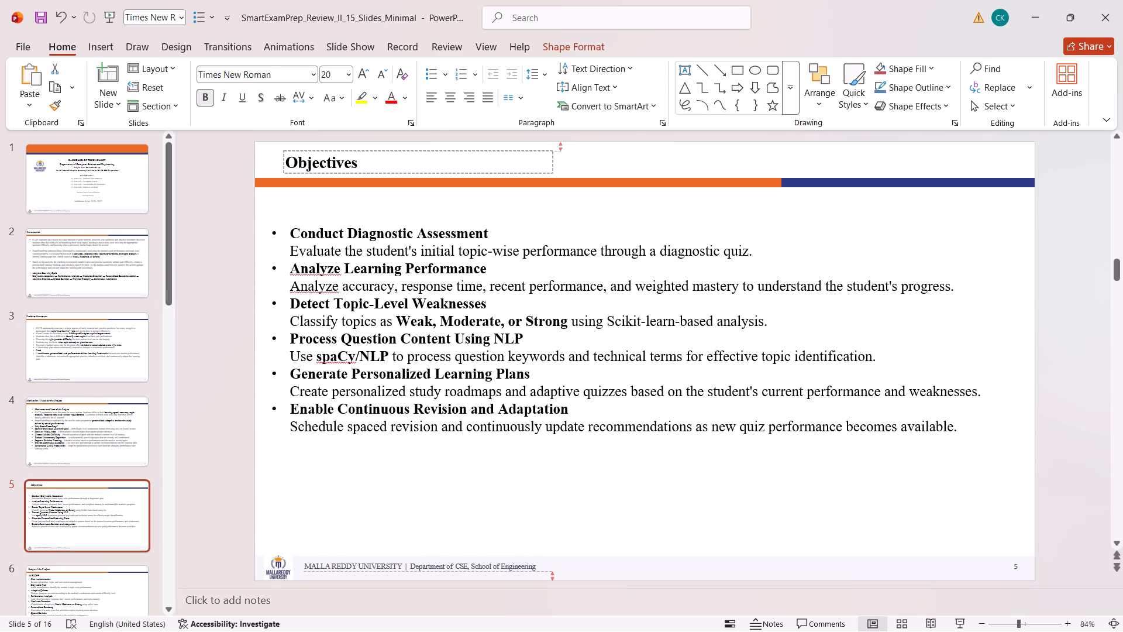
drag(333, 150, 314, 151)
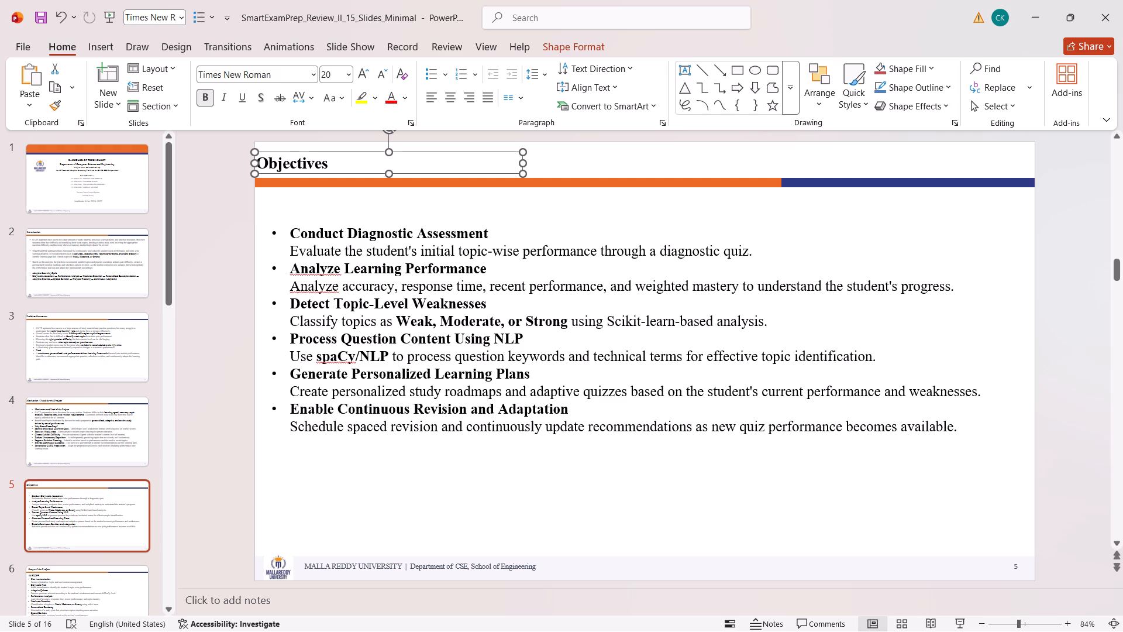
click(308, 152)
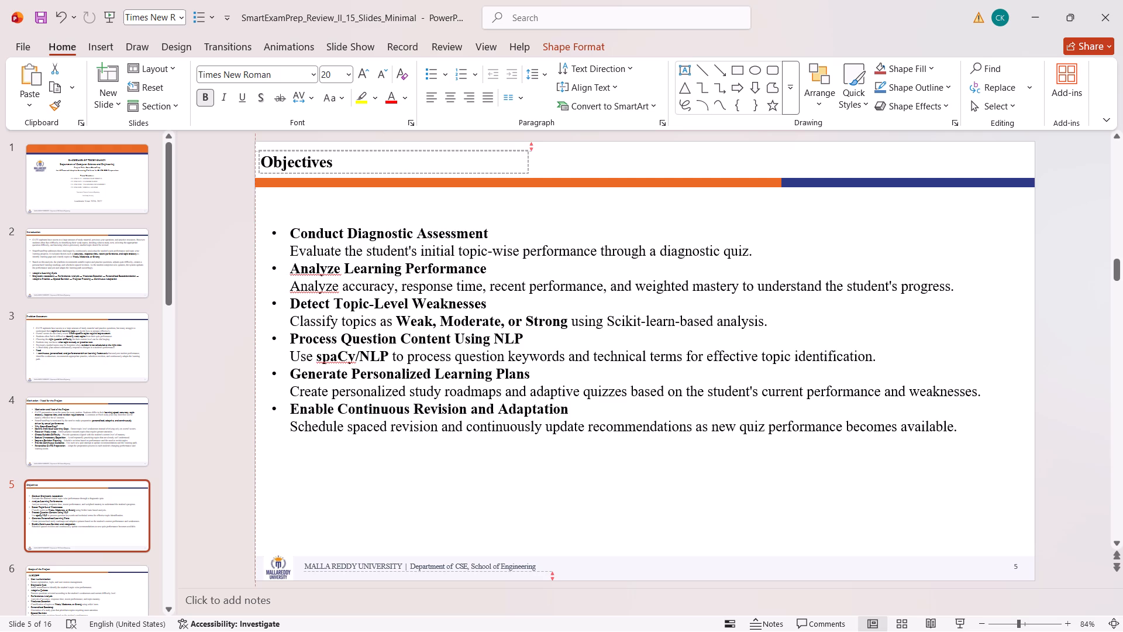
Shift the Scope of the Project title on slide 6 slightly up and to the slide's left edge to match the other titles.
click(71, 596)
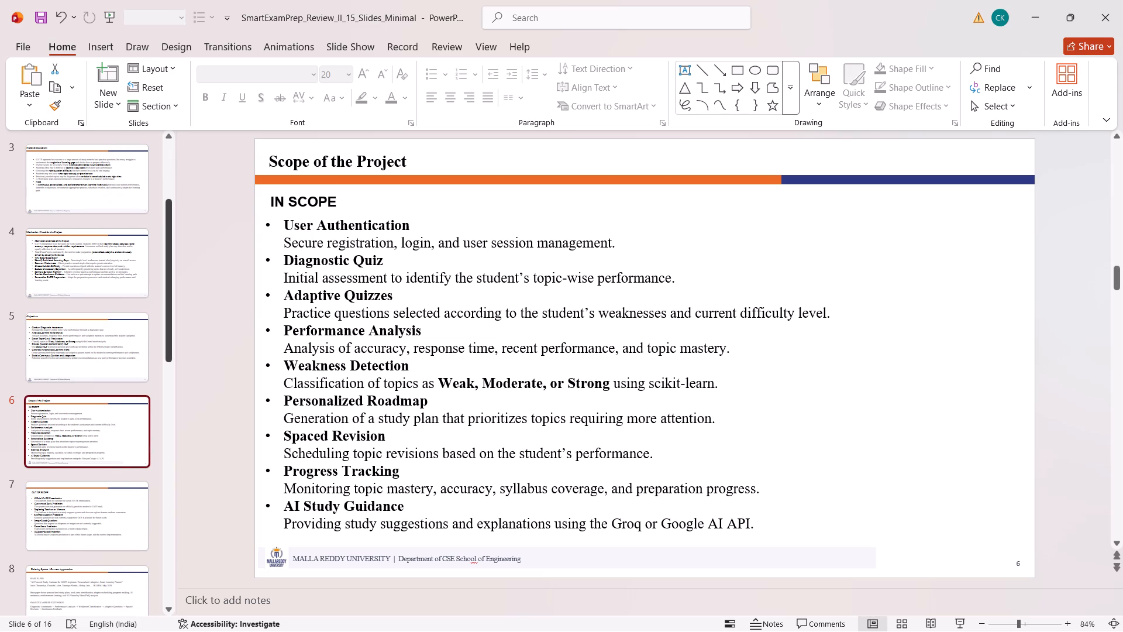
click(321, 165)
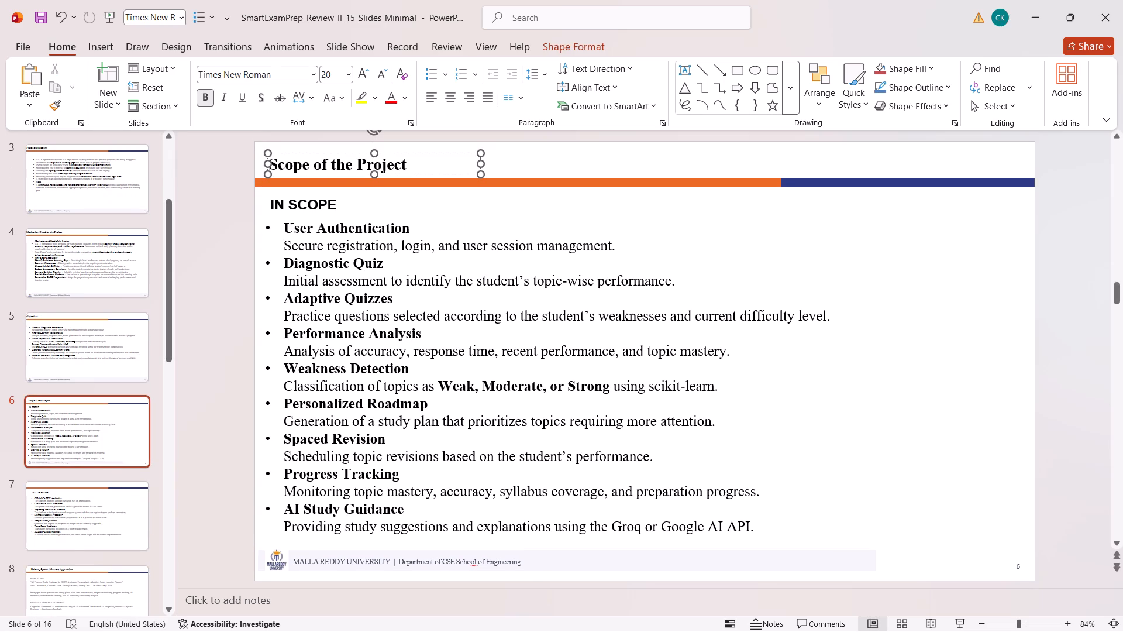
drag(340, 152, 329, 150)
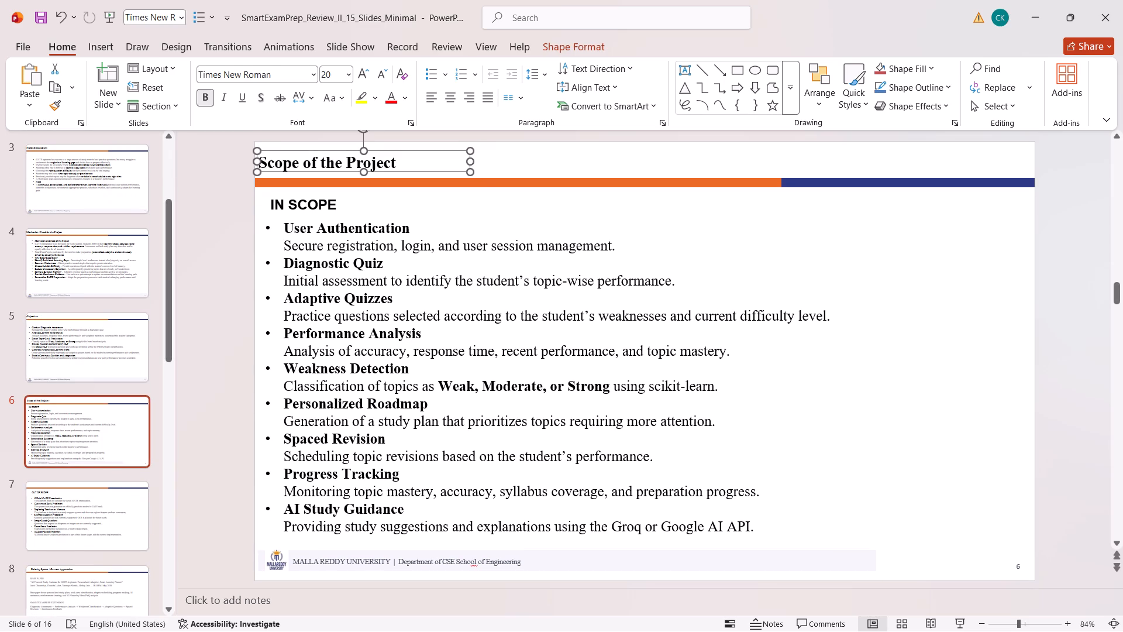
Nudge the OUT OF SCOPE heading on slide 7 slightly left and up, keeping it below the coloured bar.
click(75, 527)
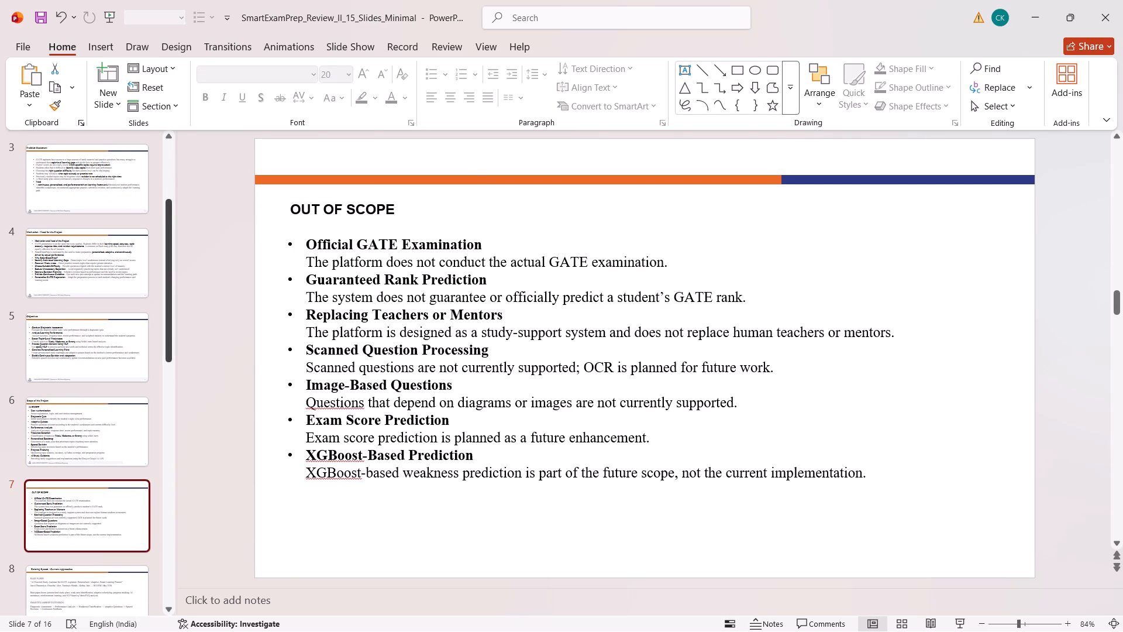
click(318, 216)
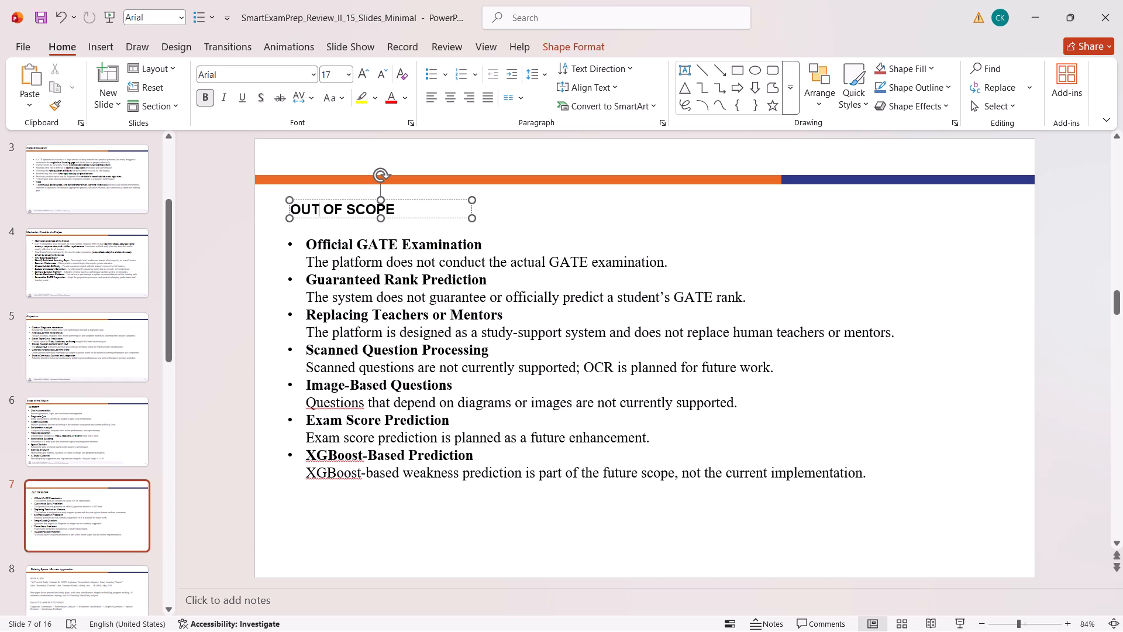
drag(343, 197, 312, 190)
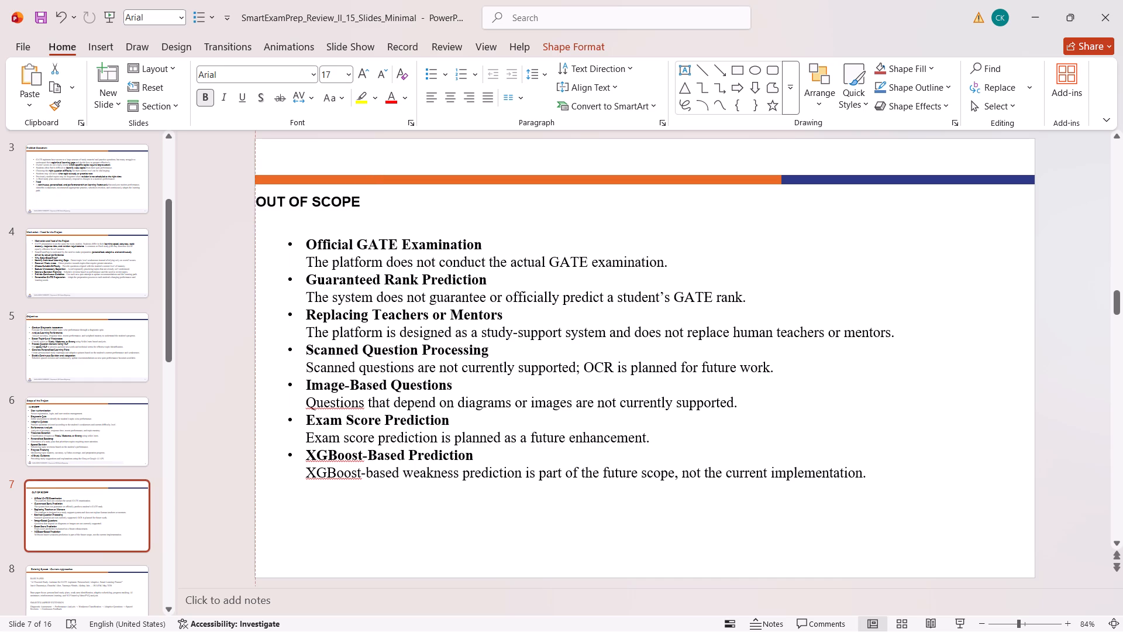
drag(312, 190, 332, 191)
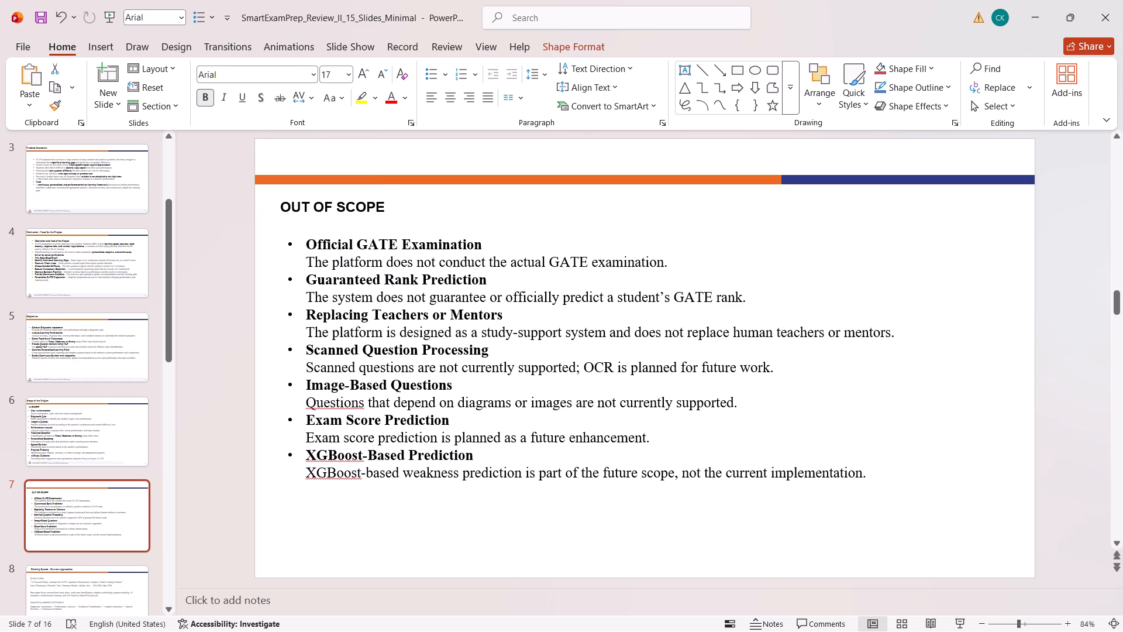
drag(332, 191, 336, 191)
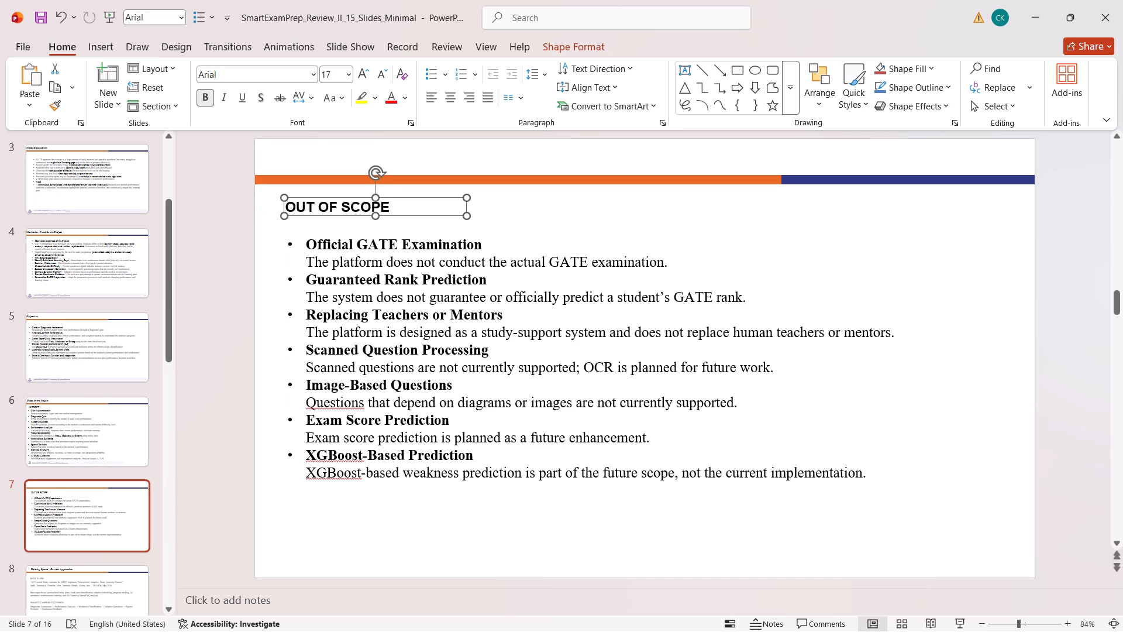
Move the Existing System / Current Approaches title on slide 8 to the slide's left edge, above the coloured bar.
click(74, 591)
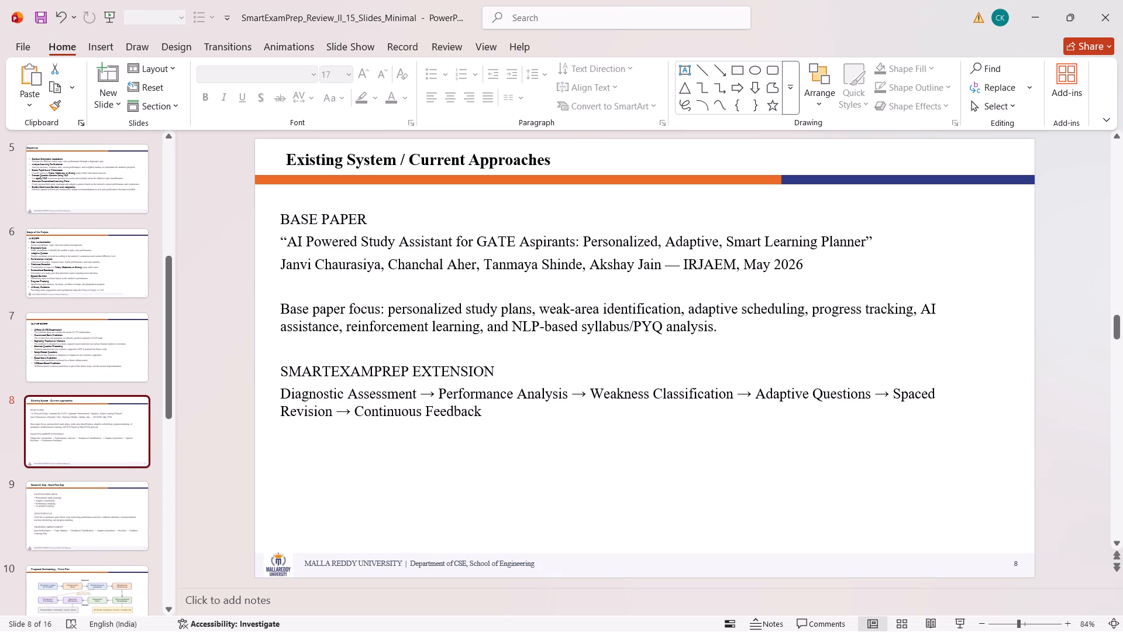
click(378, 157)
drag(384, 149, 357, 147)
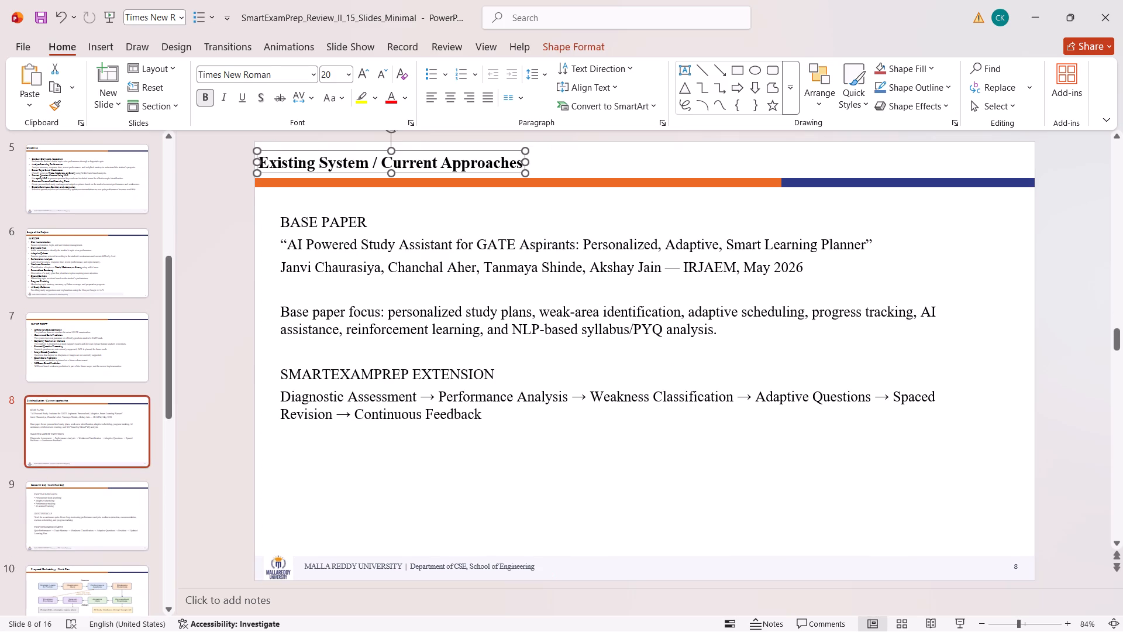
Move the Research Gap / Identified Gap title on slide 9 to the slide's left edge, above the coloured bar.
click(74, 481)
click(75, 494)
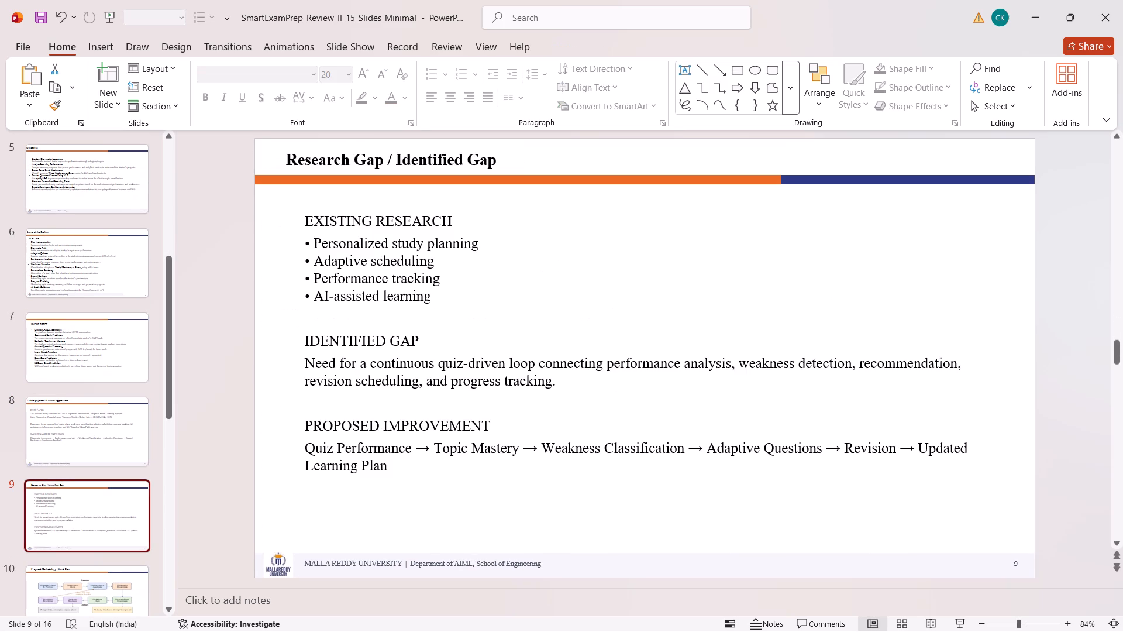
click(345, 157)
drag(361, 149, 336, 148)
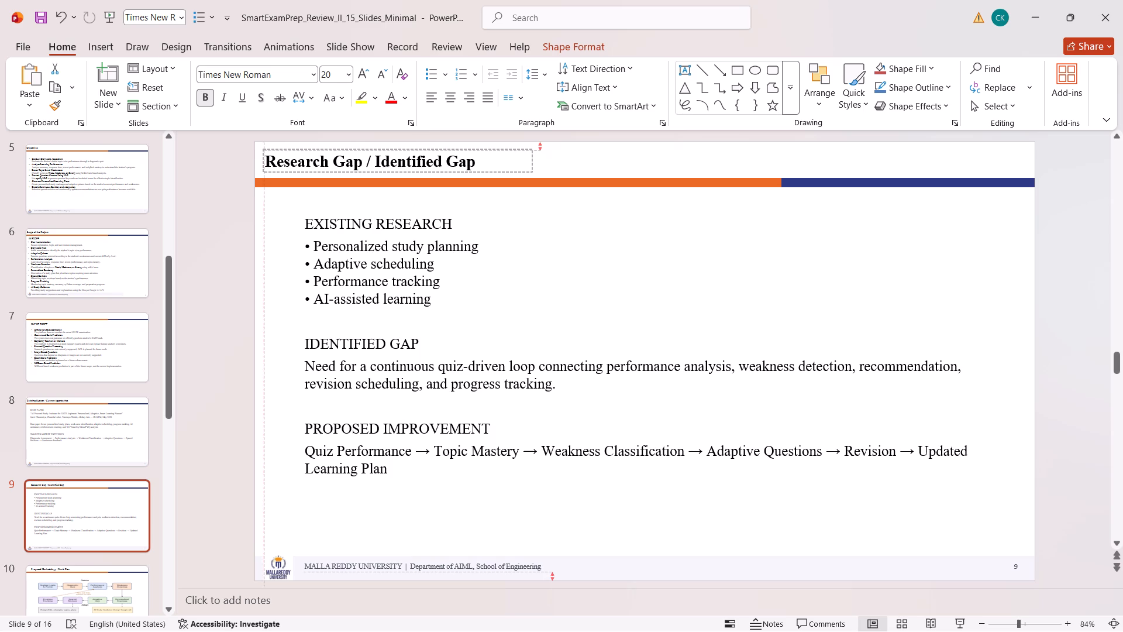
drag(336, 148, 332, 148)
Move the Proposed Methodology / Work Plan title on slide 10 to the slide's left edge.
click(97, 407)
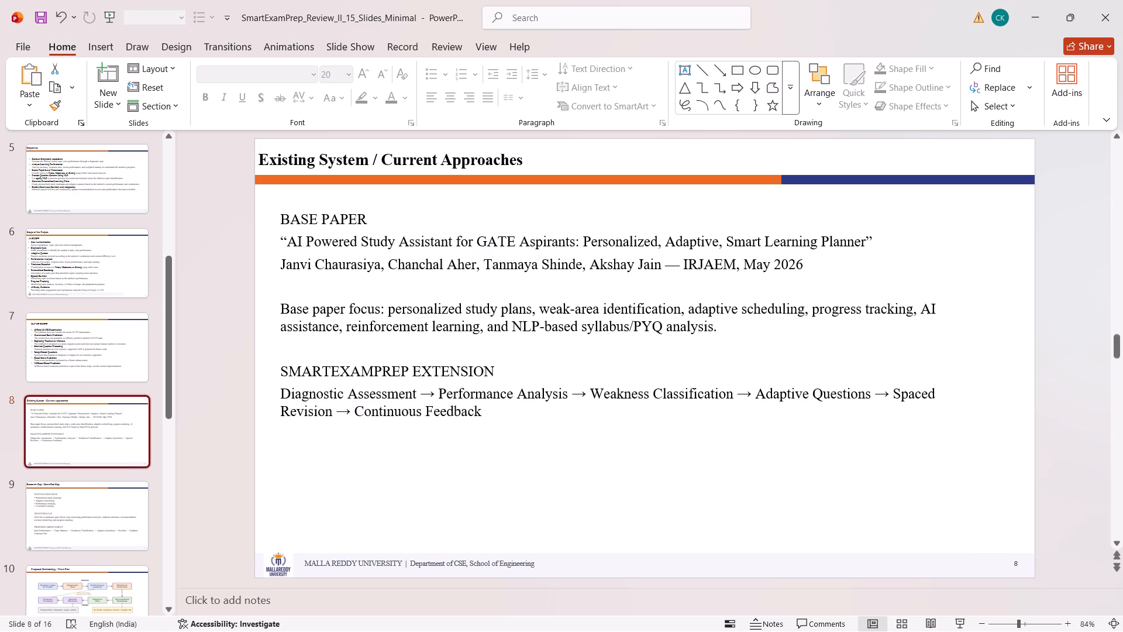
key(Down)
key(Down)
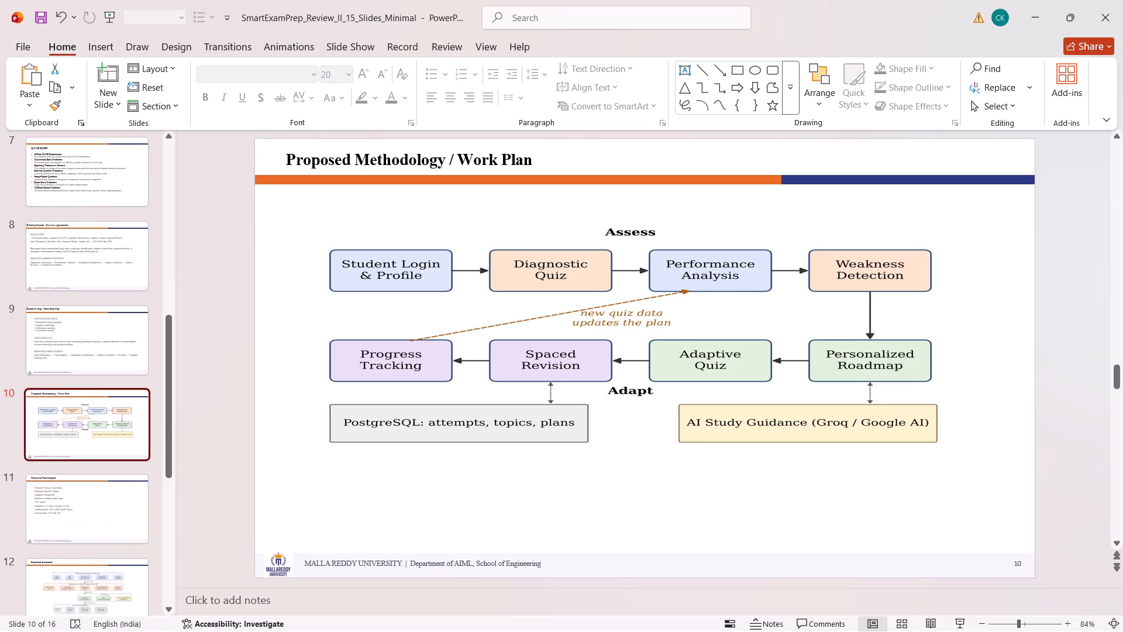
click(364, 157)
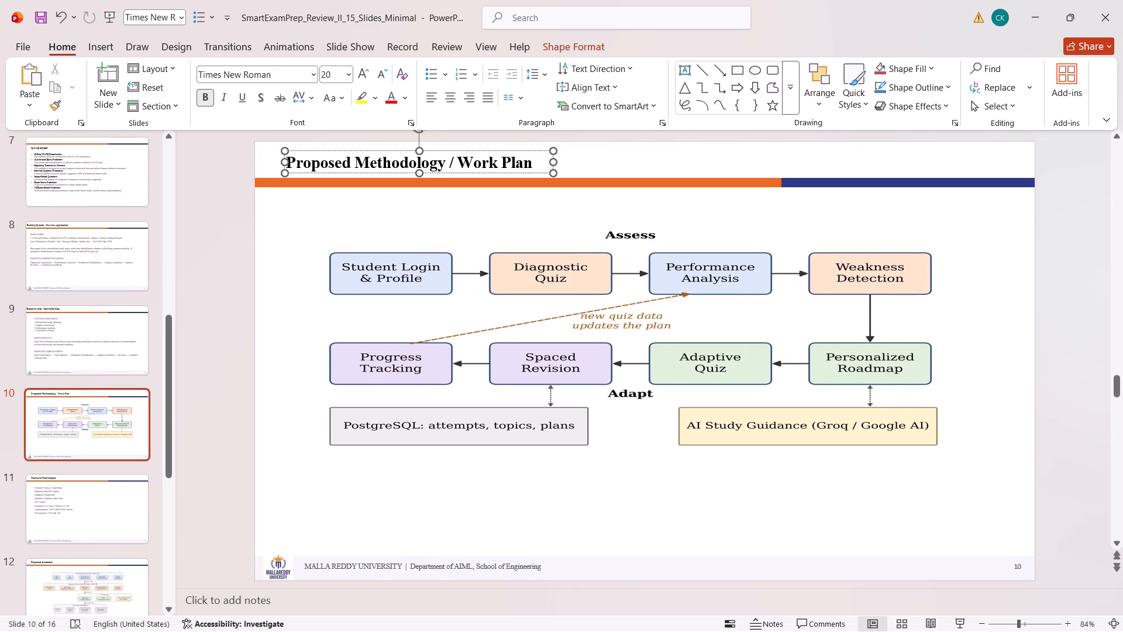
drag(377, 148, 349, 147)
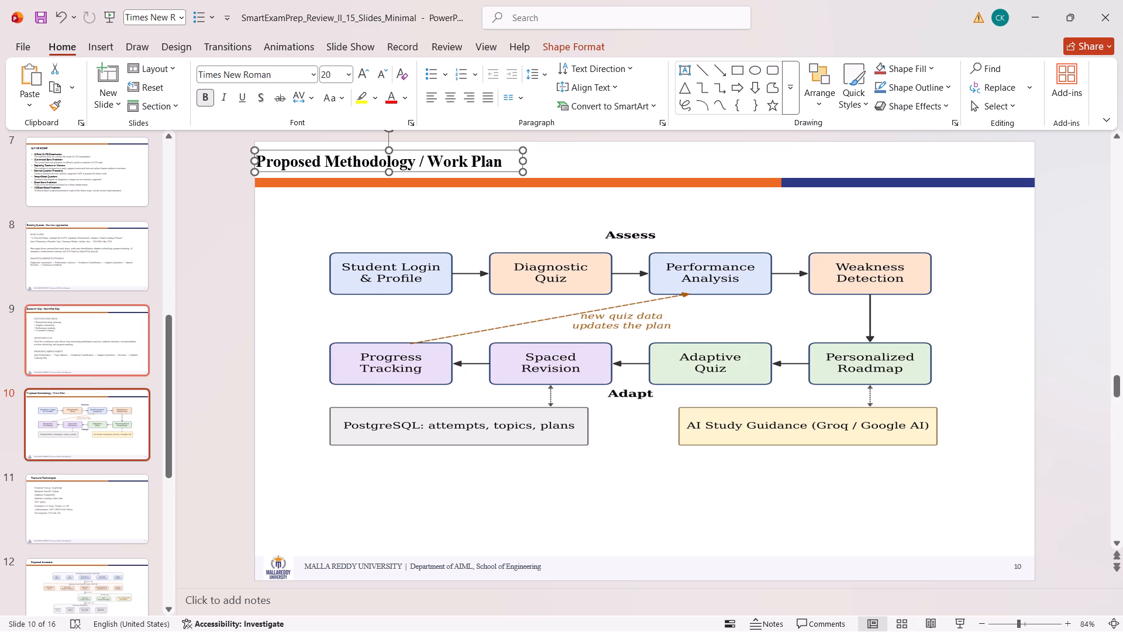
Move the Tools and Technologies title on slide 11 to the slide's left edge.
click(60, 484)
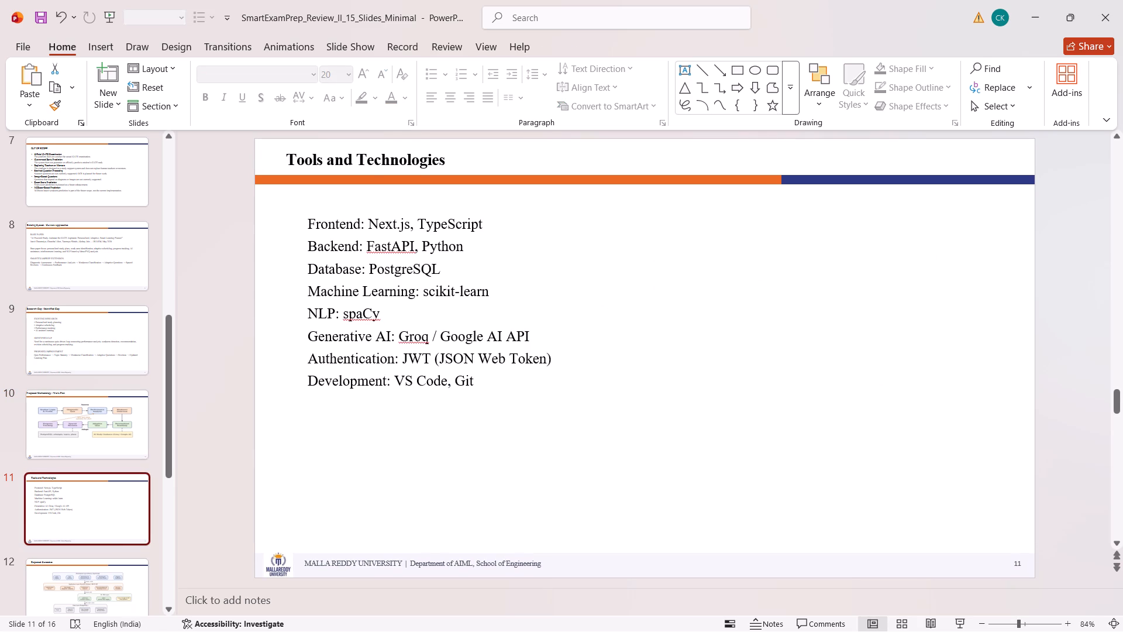
click(376, 164)
drag(392, 149, 362, 145)
Move the Expected Outcomes title on slide 12 to the slide's left edge.
click(87, 576)
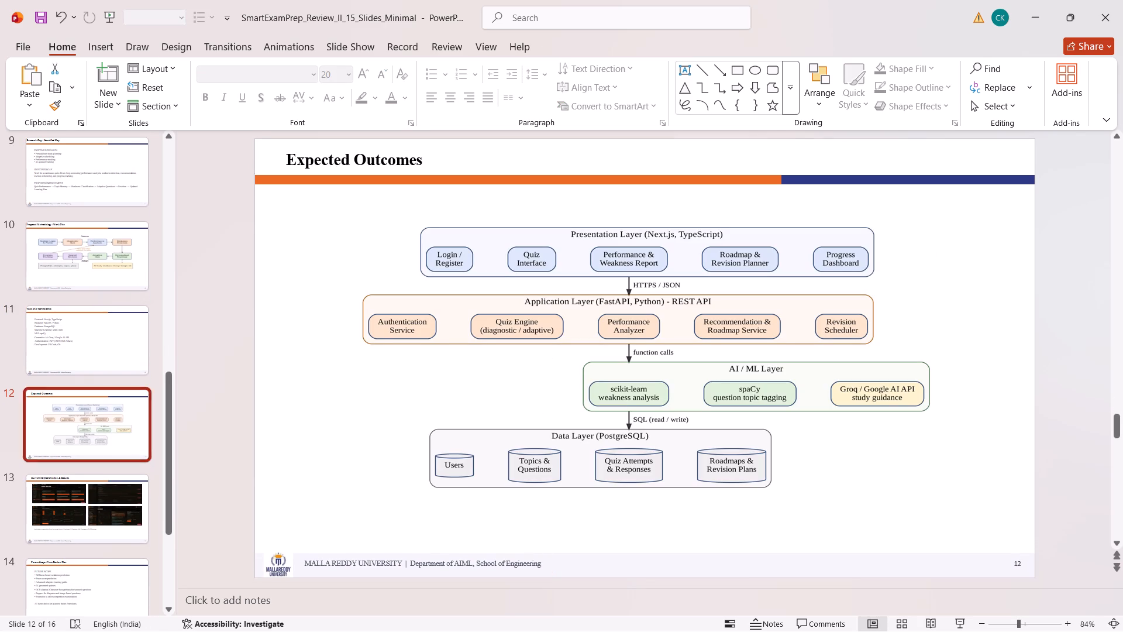
click(344, 154)
drag(362, 149, 334, 149)
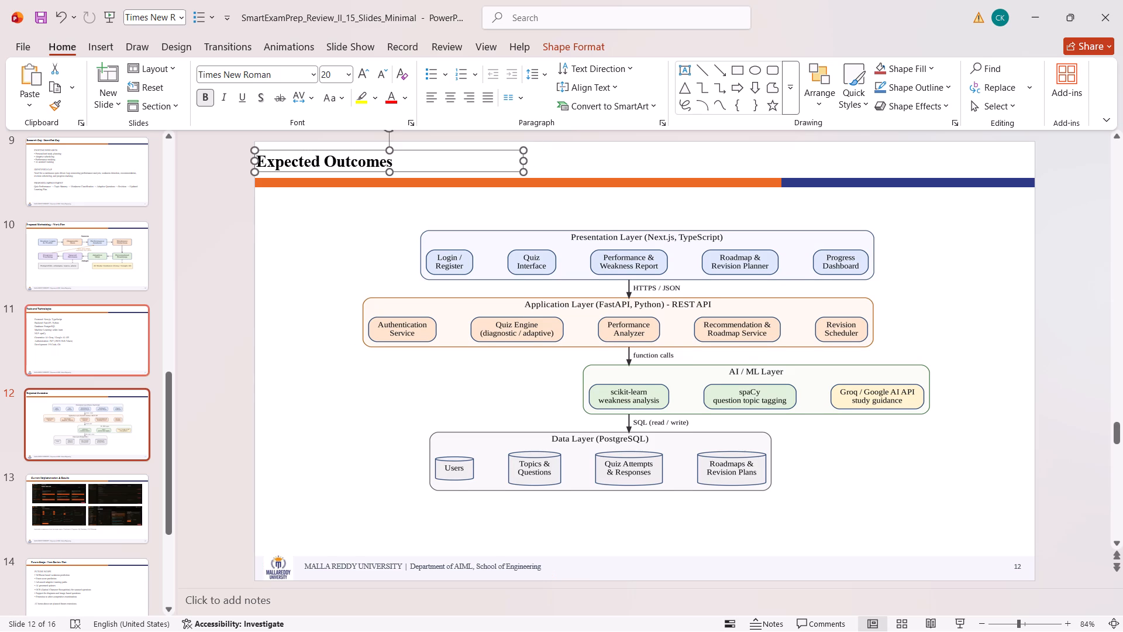
Move the Current Implementation & Results title on slide 13 to the slide's left edge, above the coloured bar.
scroll(101, 373, down, 1)
click(127, 372)
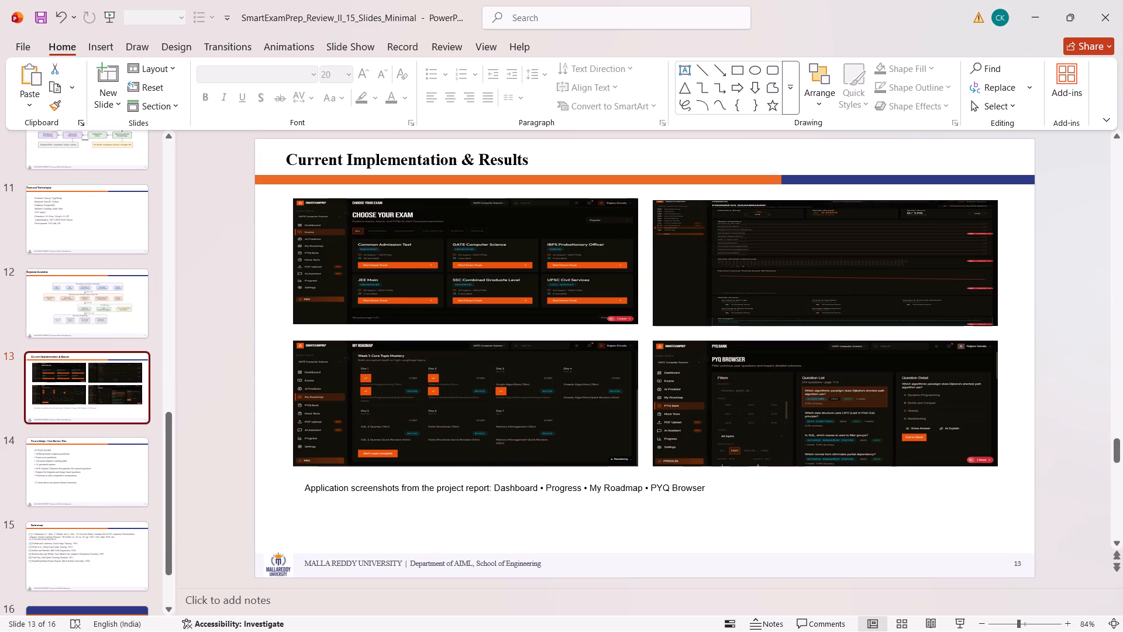
click(359, 156)
drag(366, 151, 354, 150)
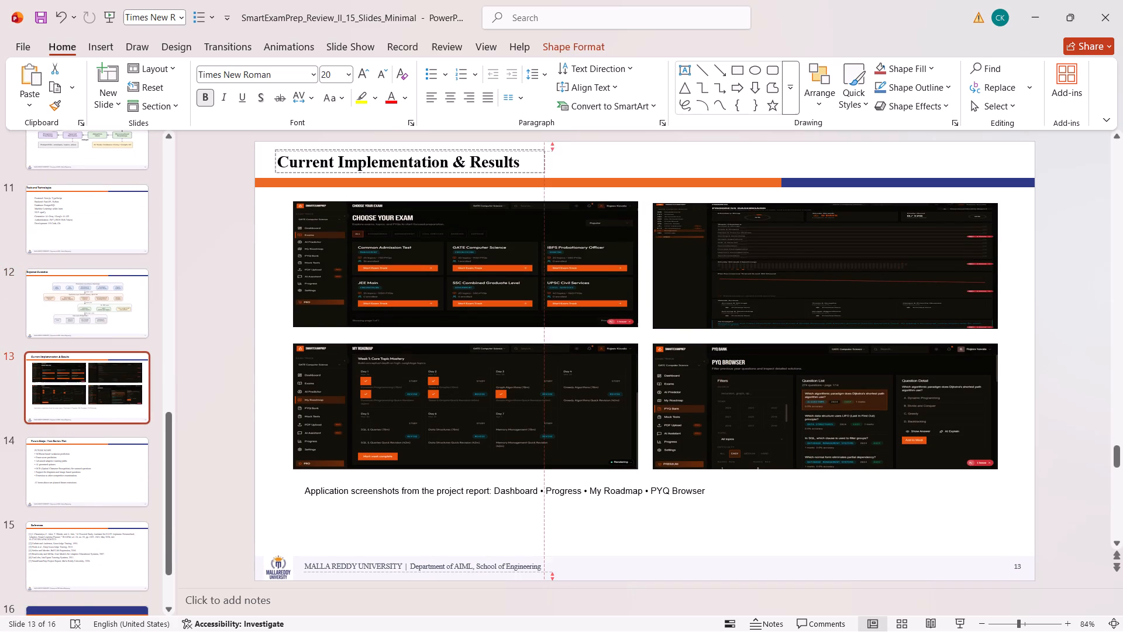
drag(354, 150, 341, 149)
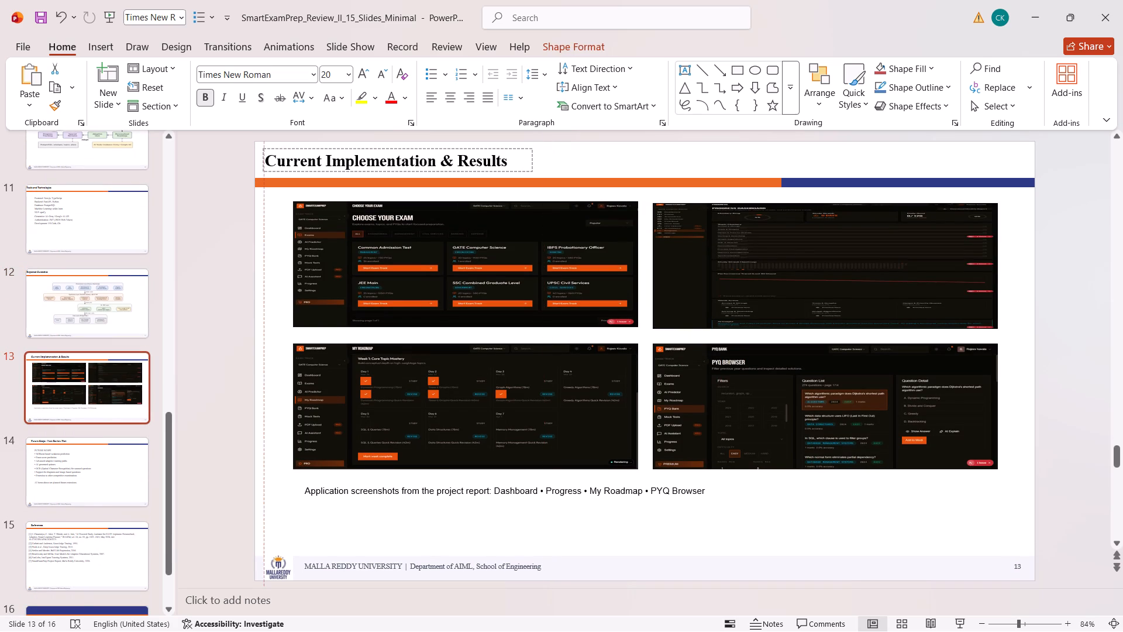
drag(341, 149, 339, 150)
Move the Future Scope / Next Review Plan title on slide 14 to the slide's left edge, above the coloured bar.
click(98, 290)
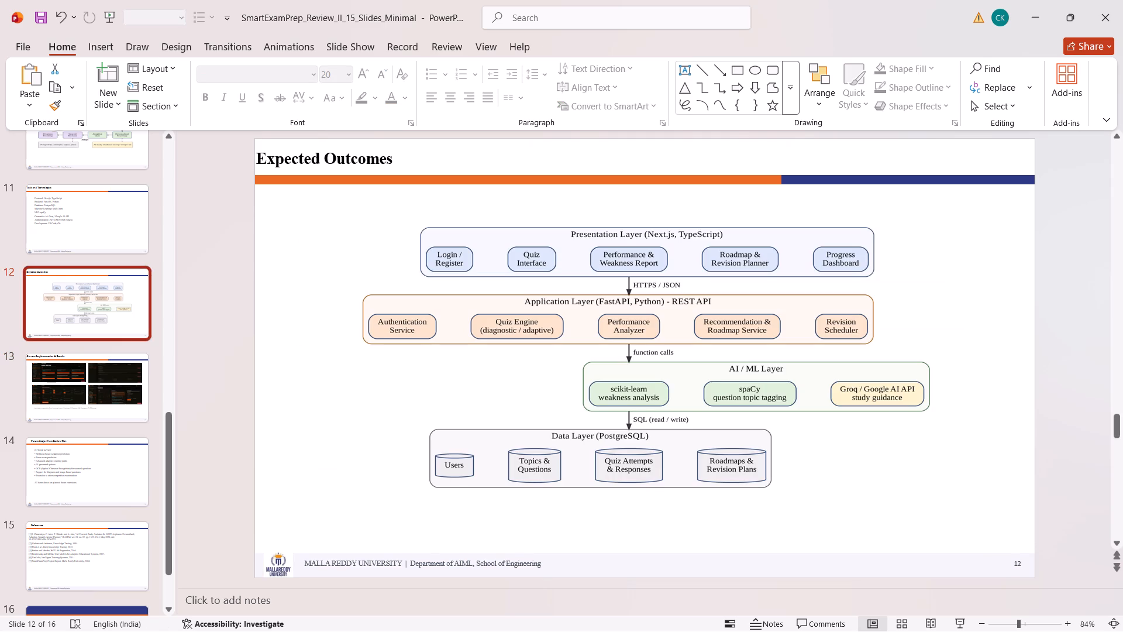
key(Down)
key(Down)
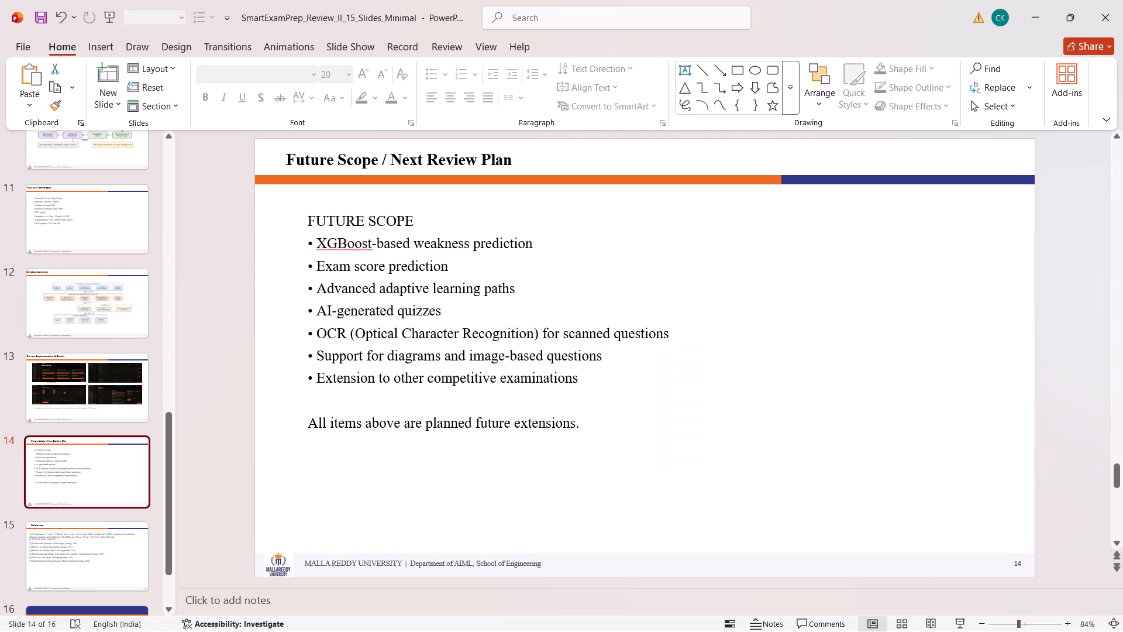
click(361, 155)
drag(377, 147, 355, 150)
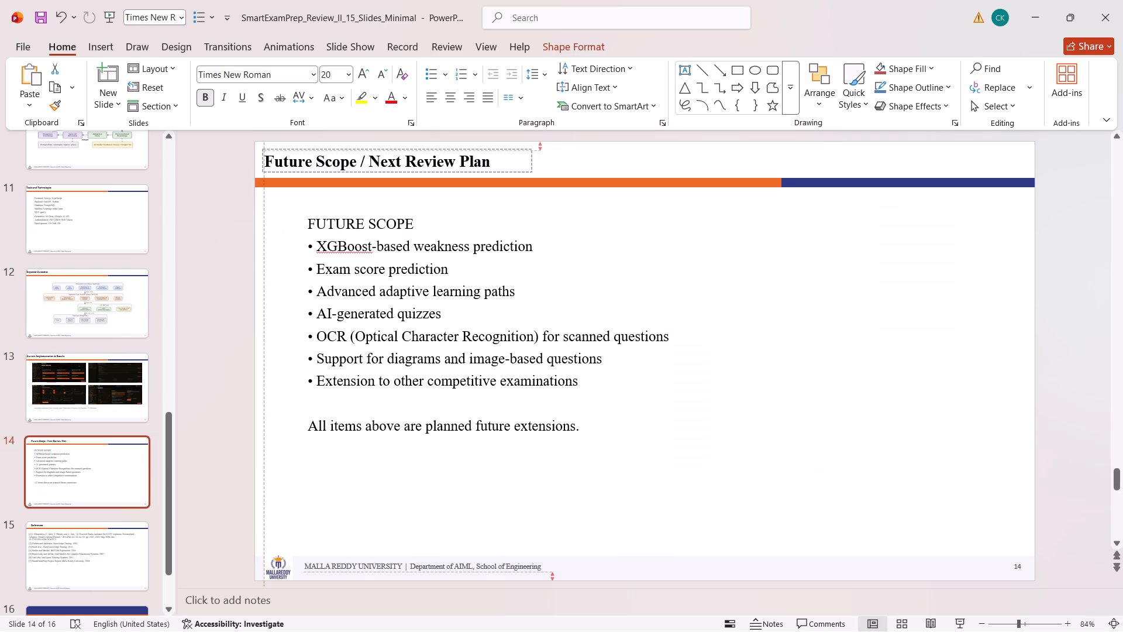
drag(355, 150, 348, 152)
click(347, 156)
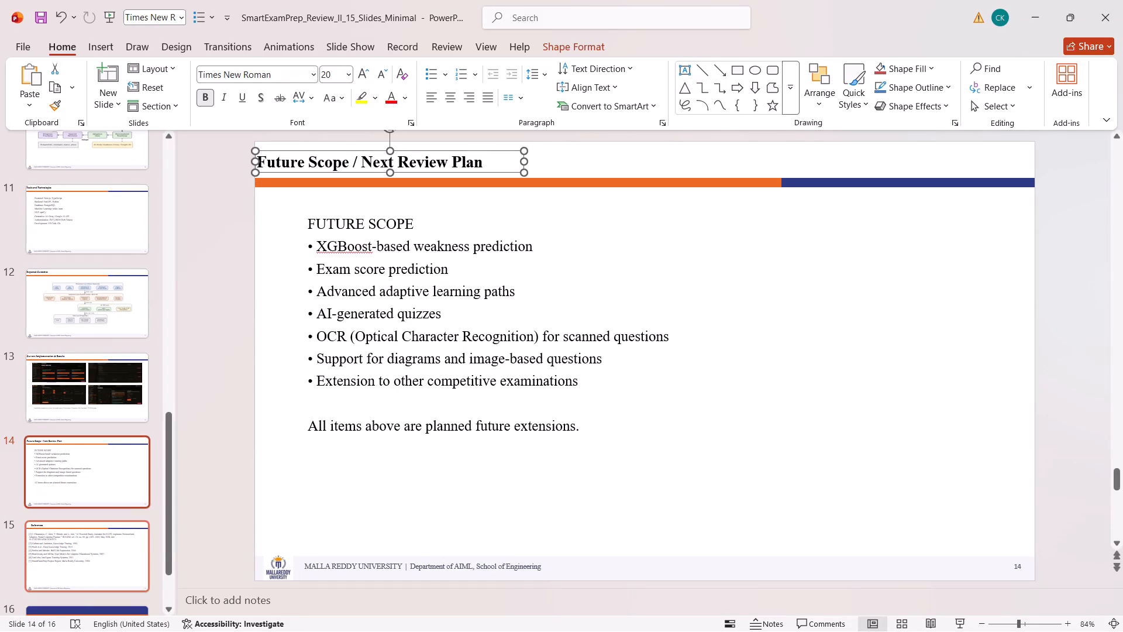
Move the References title on slide 15 horizontally to the slide's left edge.
click(75, 540)
click(327, 163)
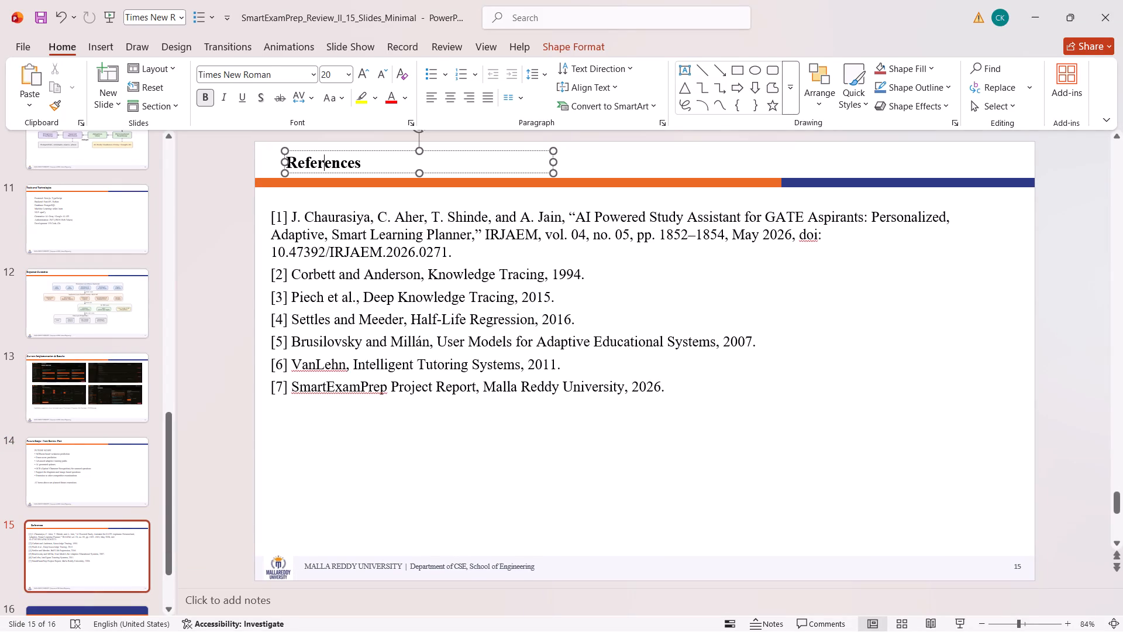
drag(339, 151, 318, 150)
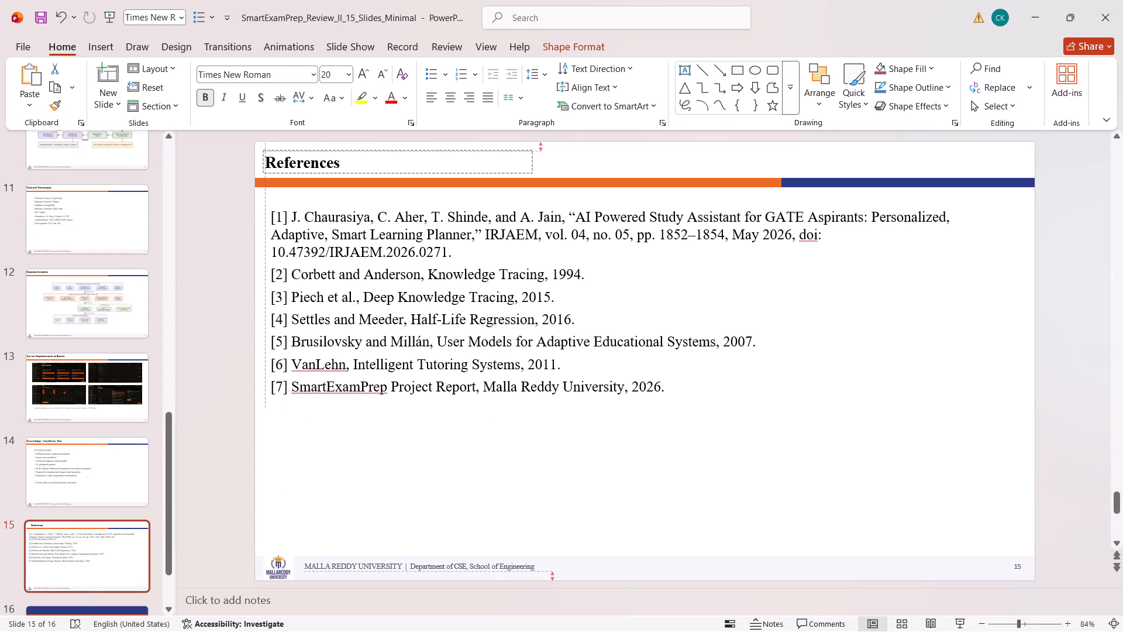
drag(318, 150, 312, 152)
Run the slide show from the beginning and page through the slides to check the title alignment, ending on References.
click(118, 20)
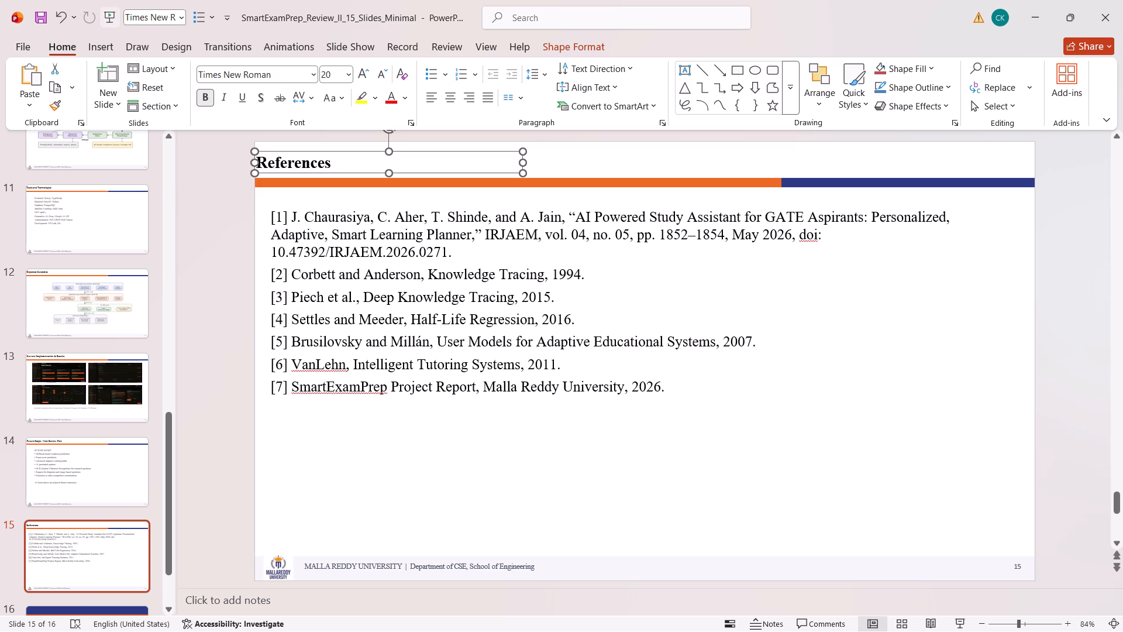
key(Down)
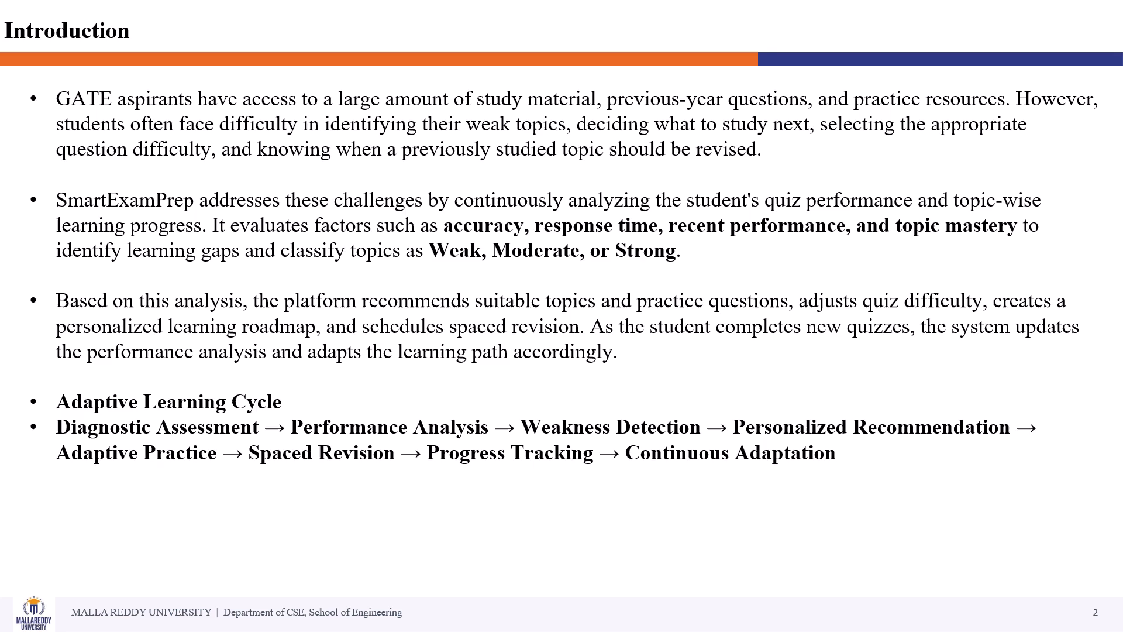
key(Down)
key(Down)
key(Down)
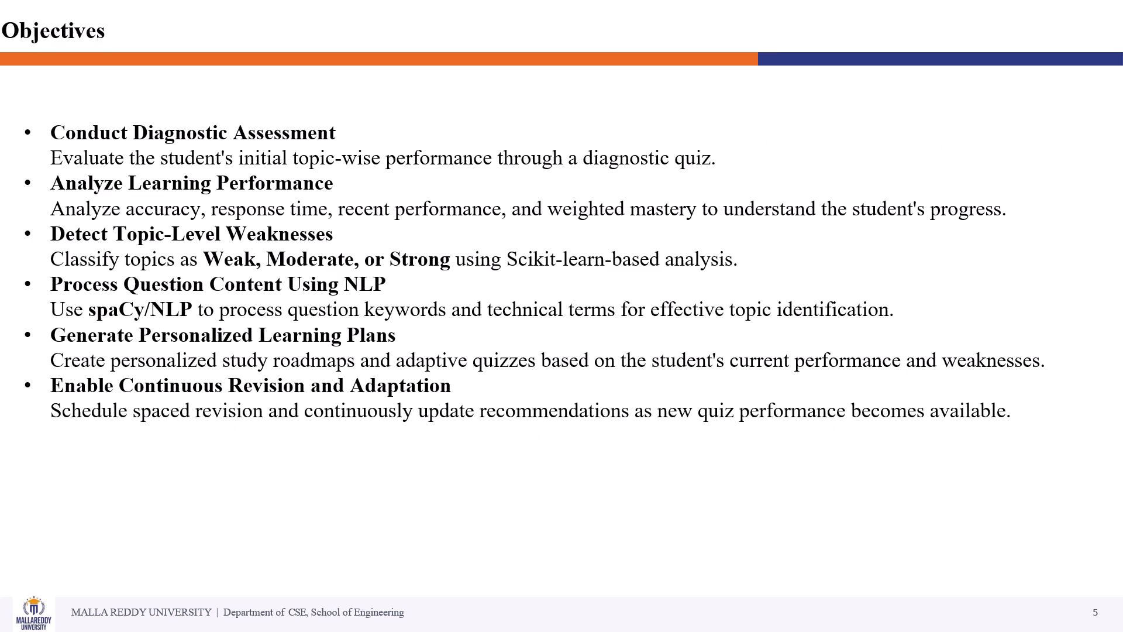
key(Down)
key(Down)
key(Down)
key(Down)
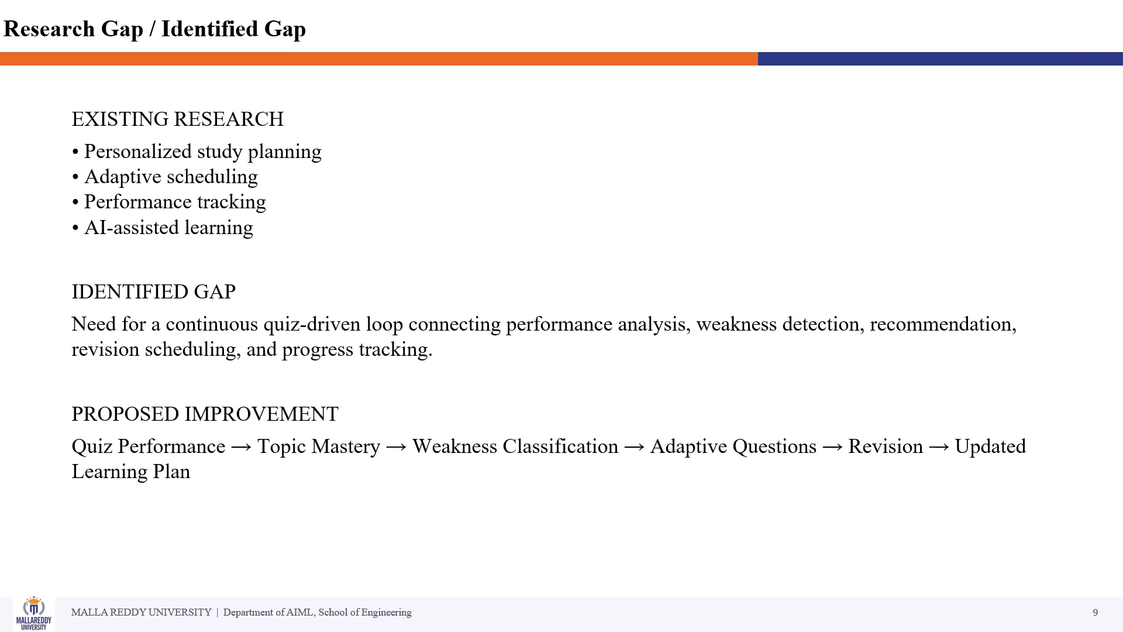
key(Down)
key(Down)
key(Down)
key(Down)
key(Down)
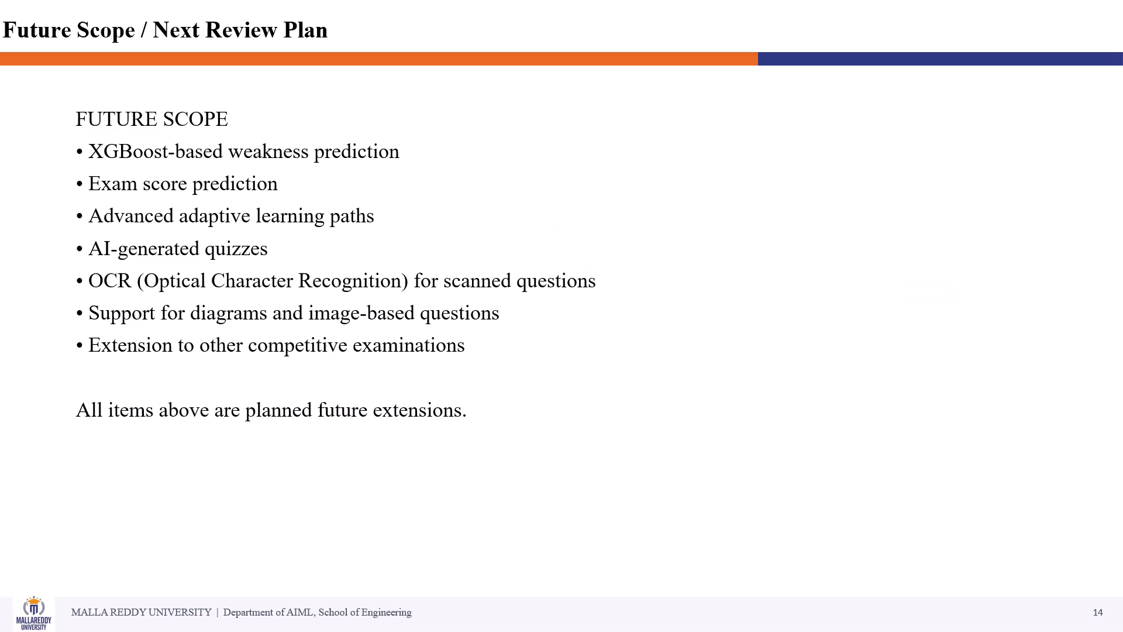
key(Down)
key(Escape)
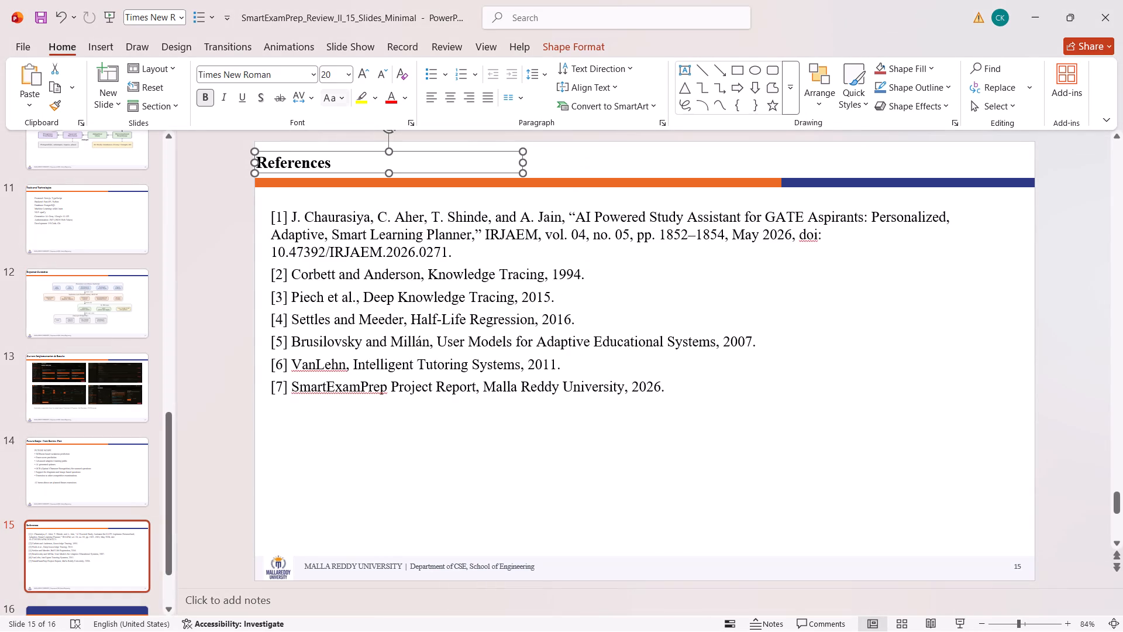
Save the presentation.
key(ctrl+s)
Save a copy of the presentation in the Major Docs folder inside Documents, keeping the same file name and PowerPoint Presentation type.
click(26, 43)
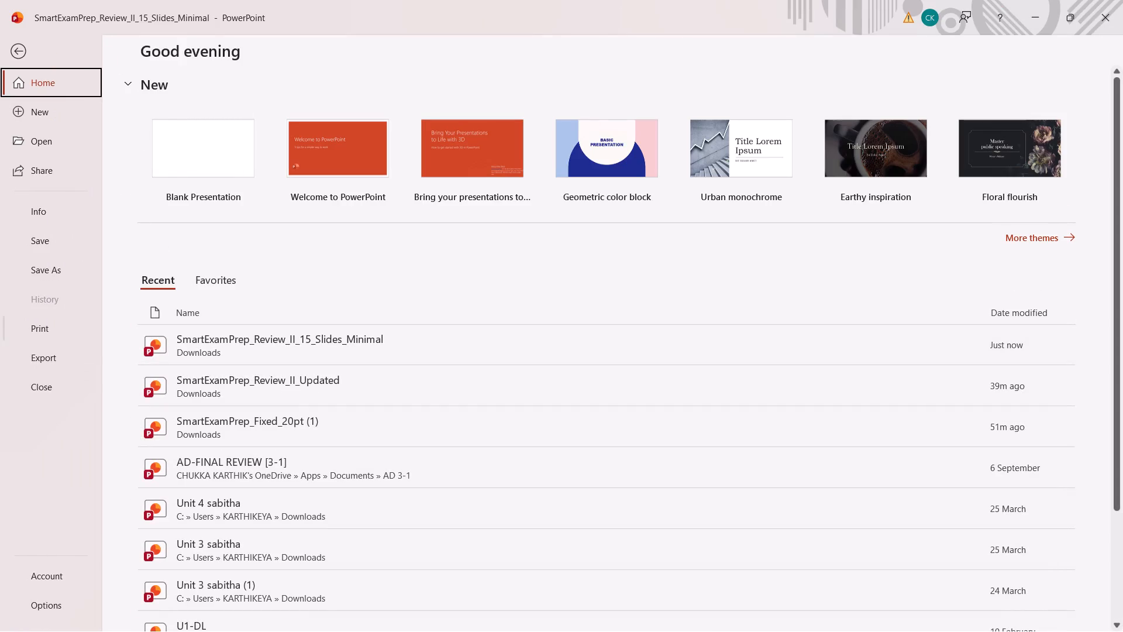
click(64, 271)
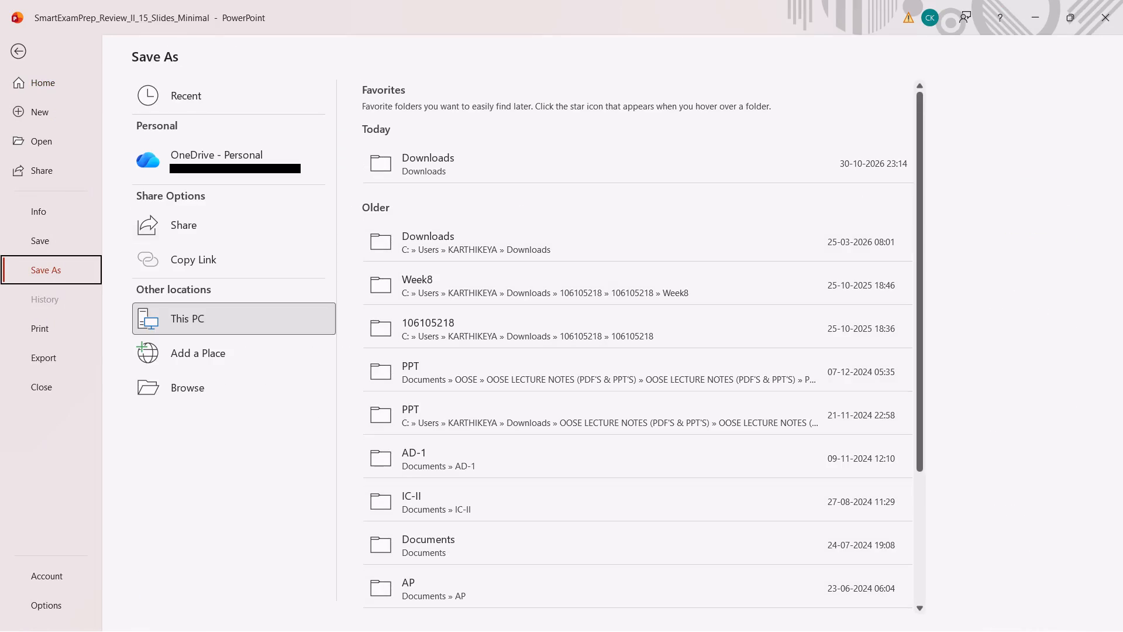
scroll(430, 442, down, 1)
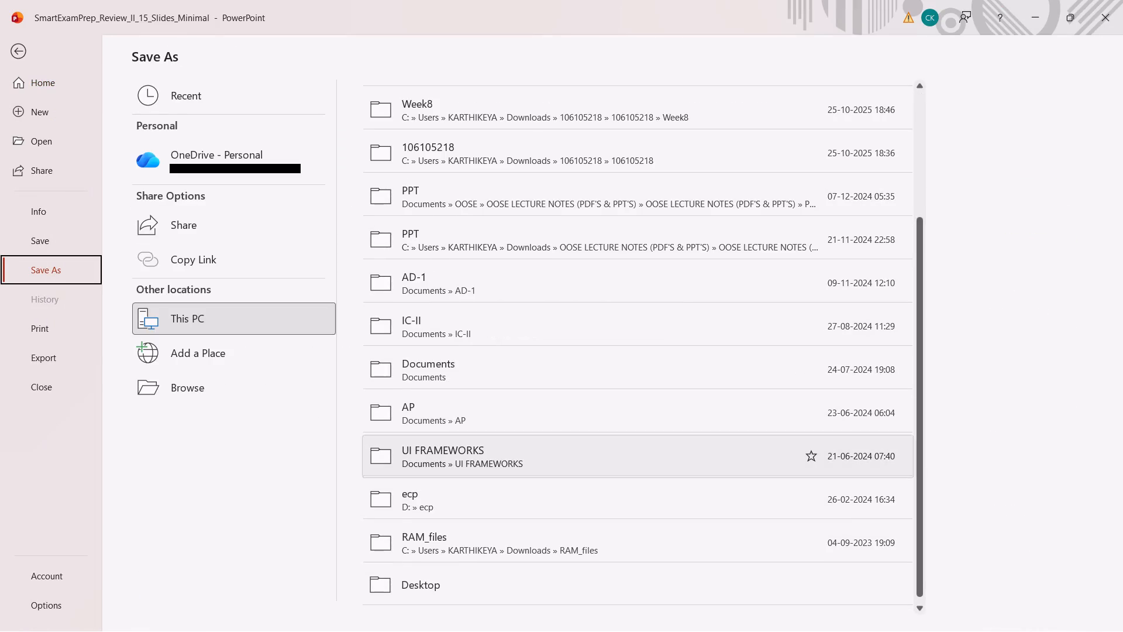
double_click(458, 362)
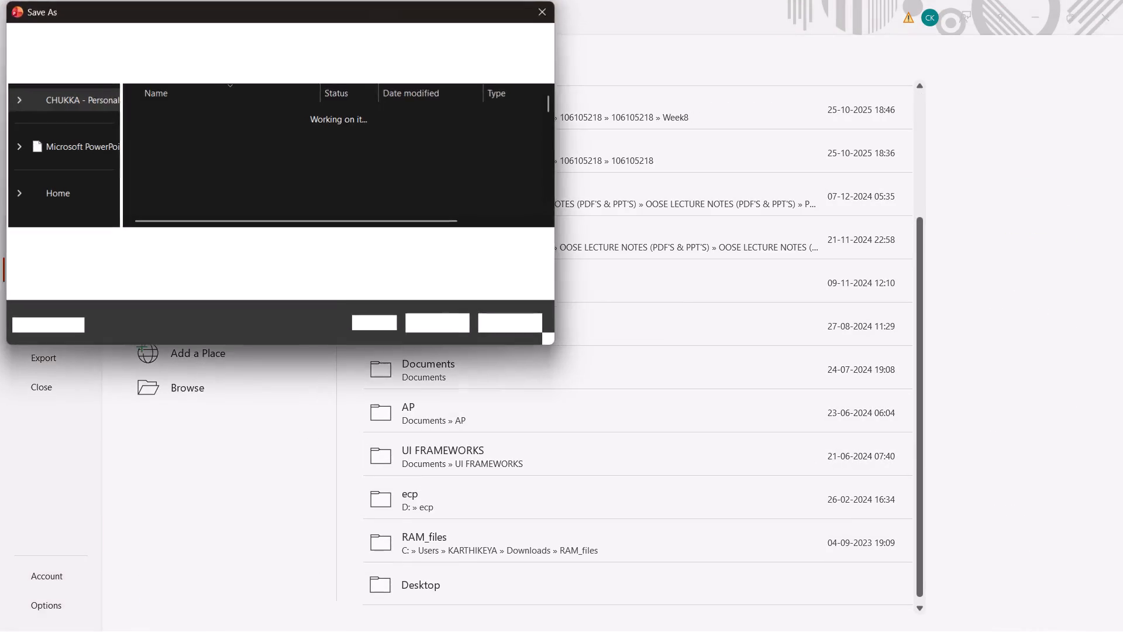
scroll(255, 164, down, 4)
scroll(255, 164, up, 2)
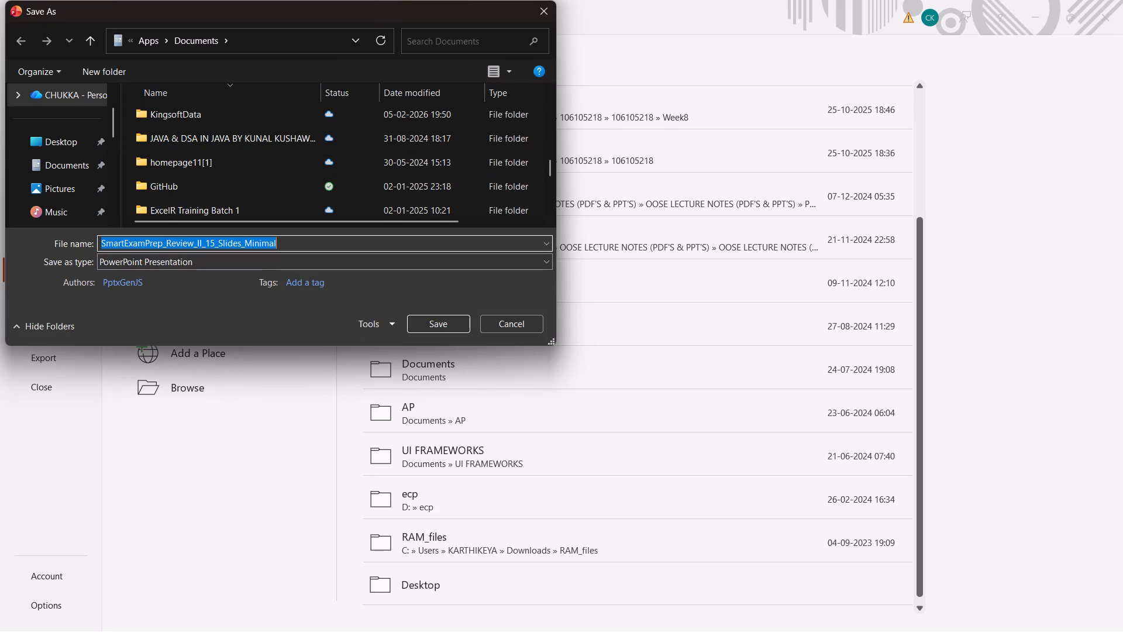
scroll(225, 166, up, 1)
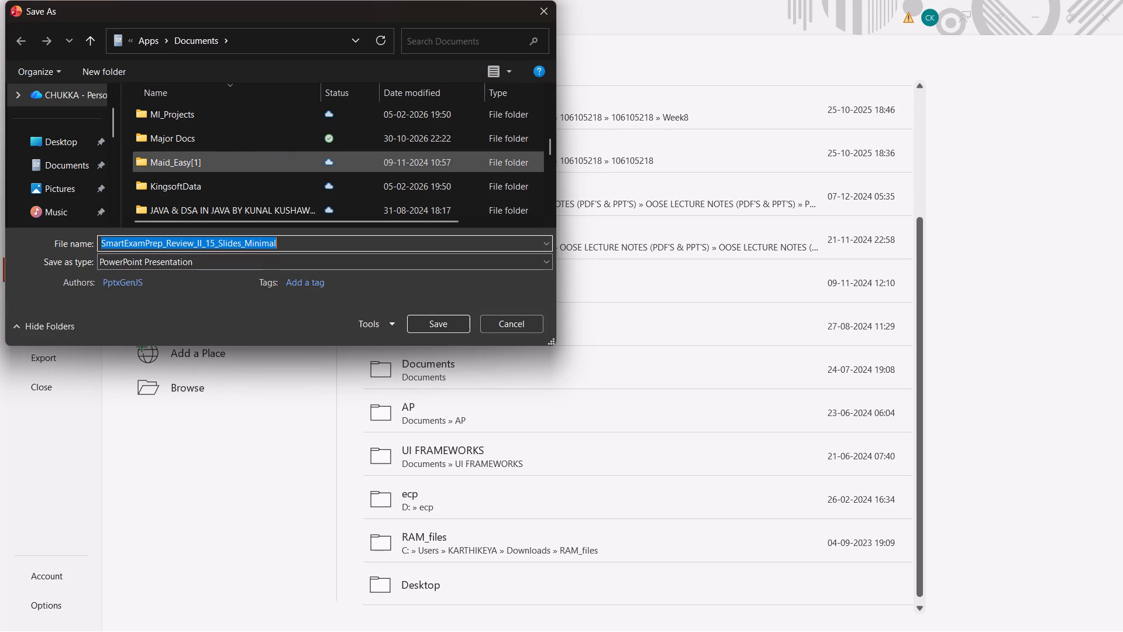
double_click(205, 136)
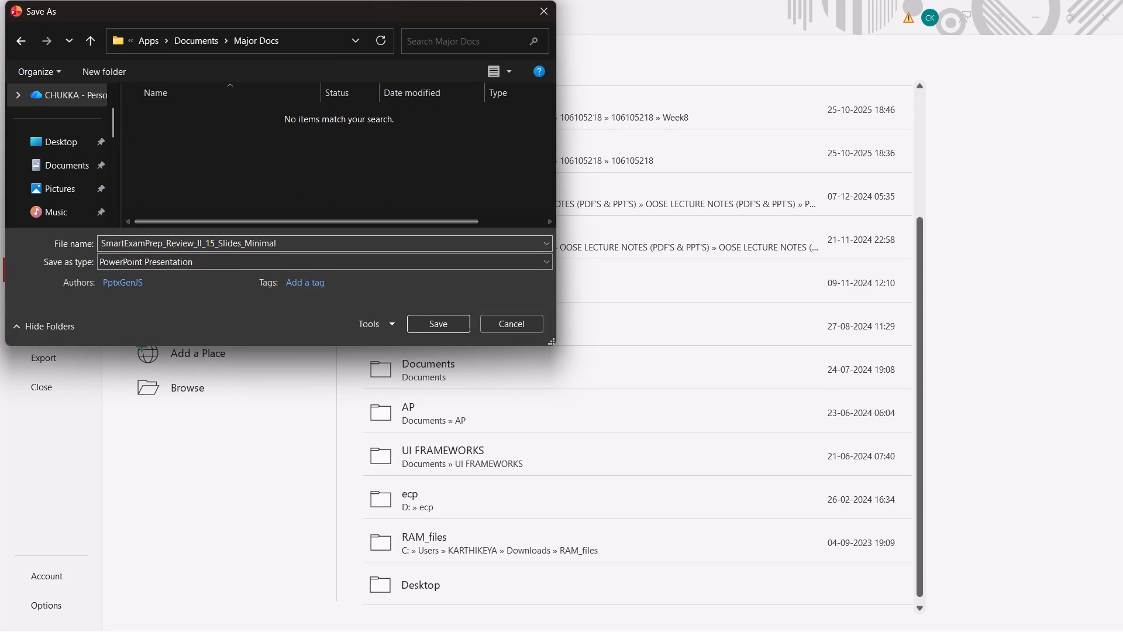
click(445, 324)
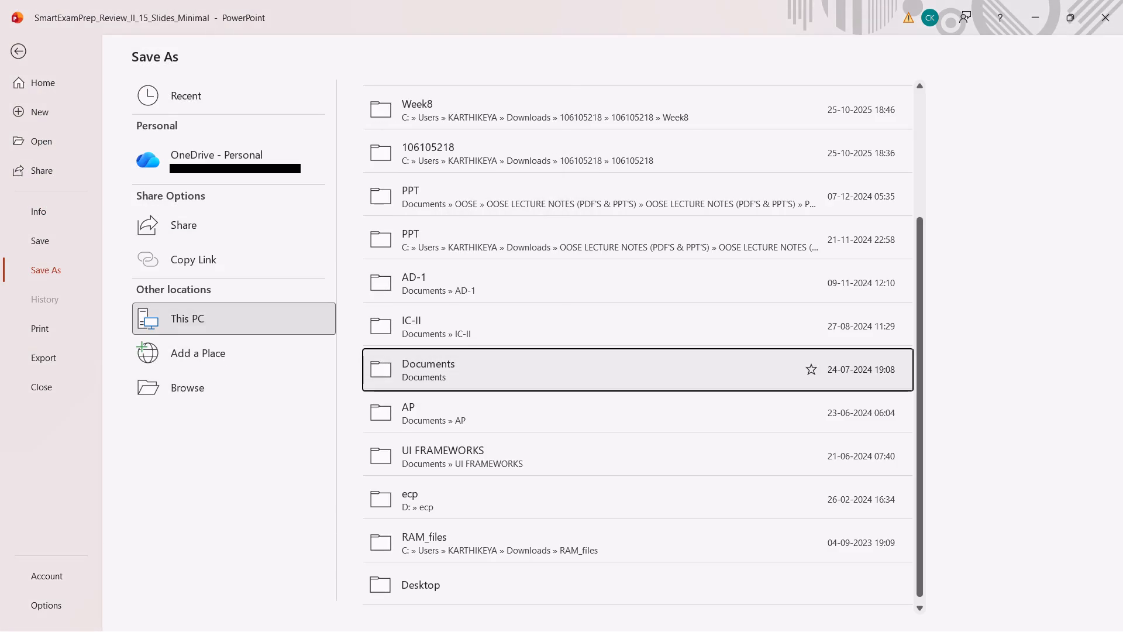
Open the print settings for the presentation.
click(50, 331)
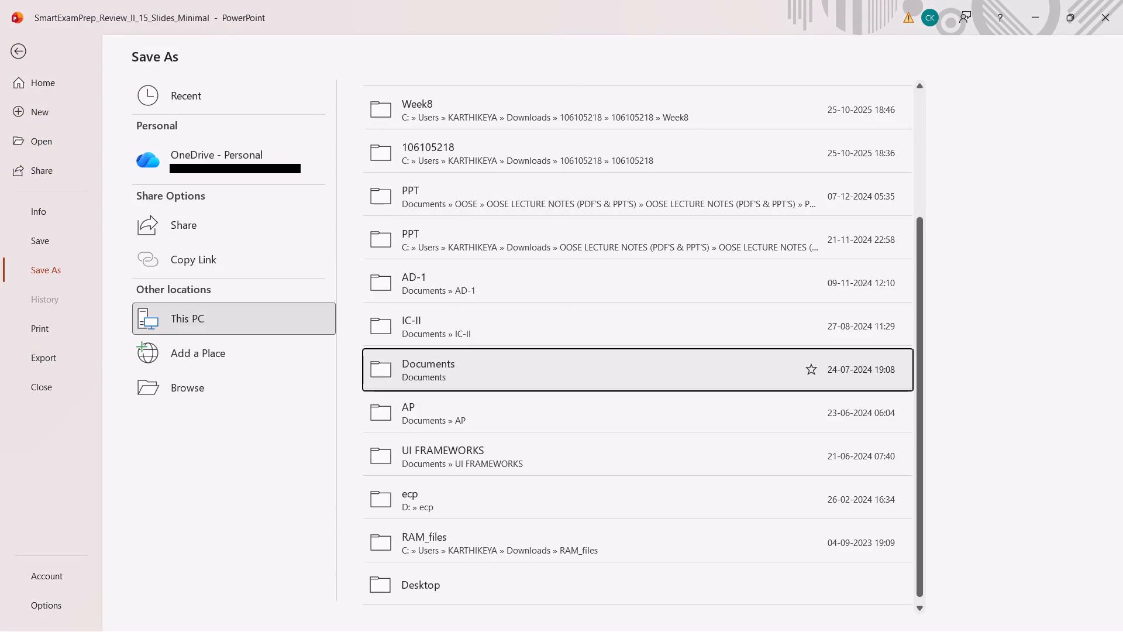
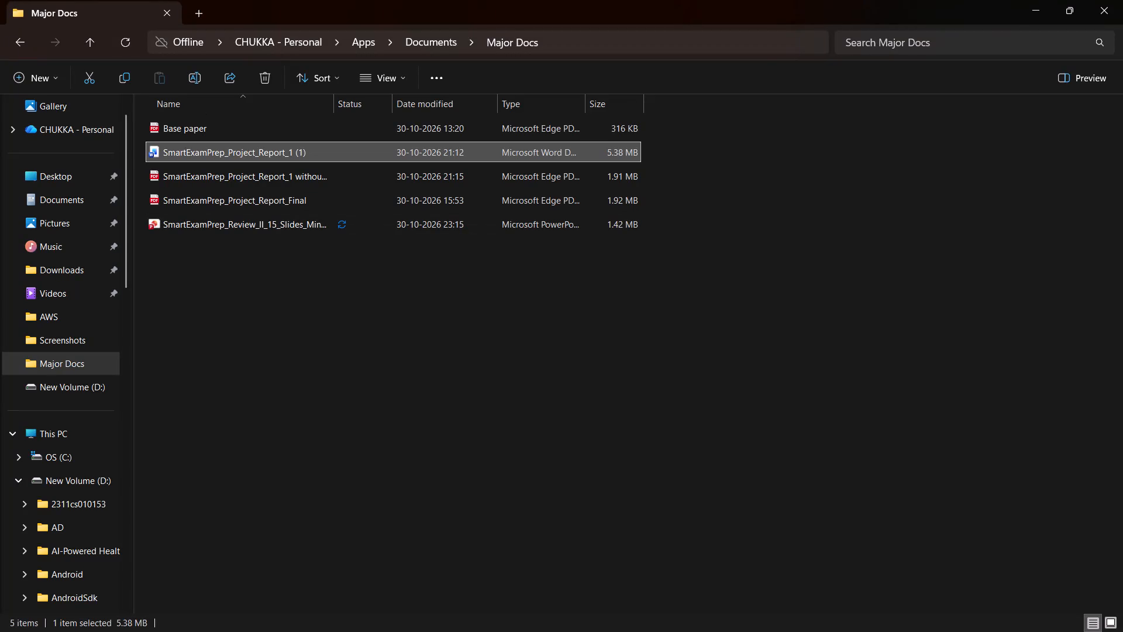
Switch to the SmartExamPrep_Review_II_15_Slides_Minimal presentation in PowerPoint and export it as a PDF into the Major Docs folder.
click(132, 40)
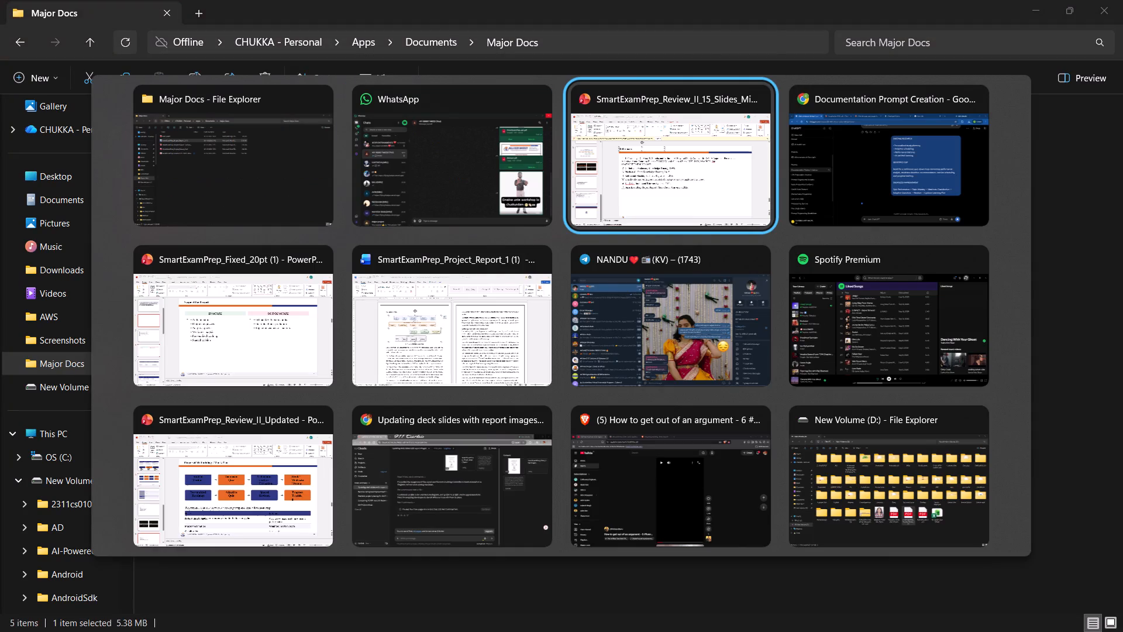
click(22, 51)
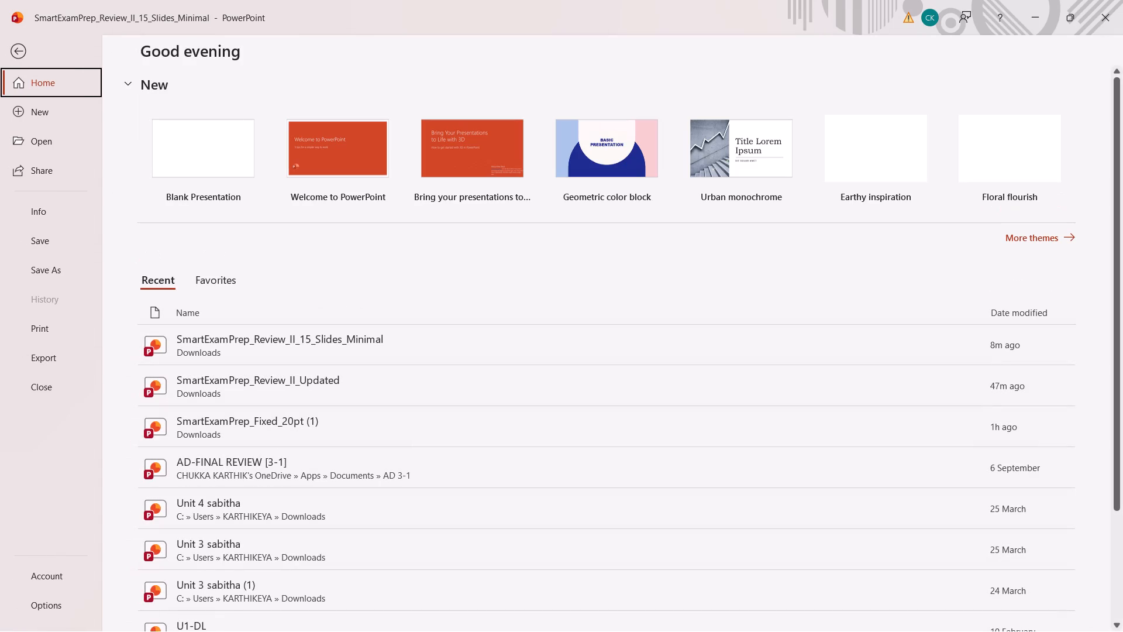
click(49, 346)
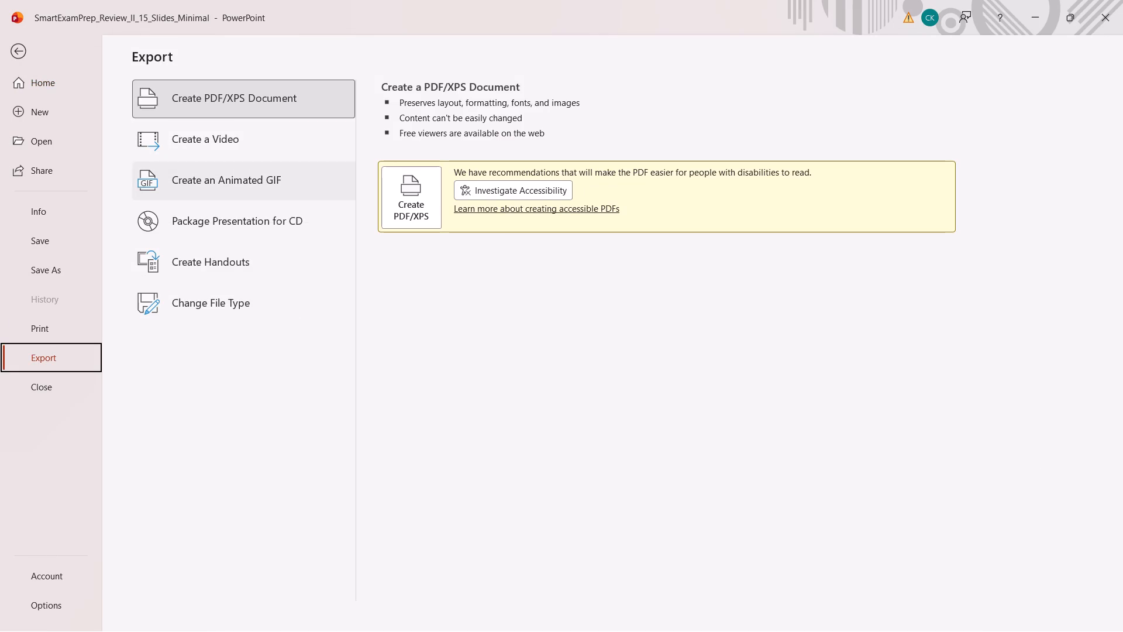
click(407, 198)
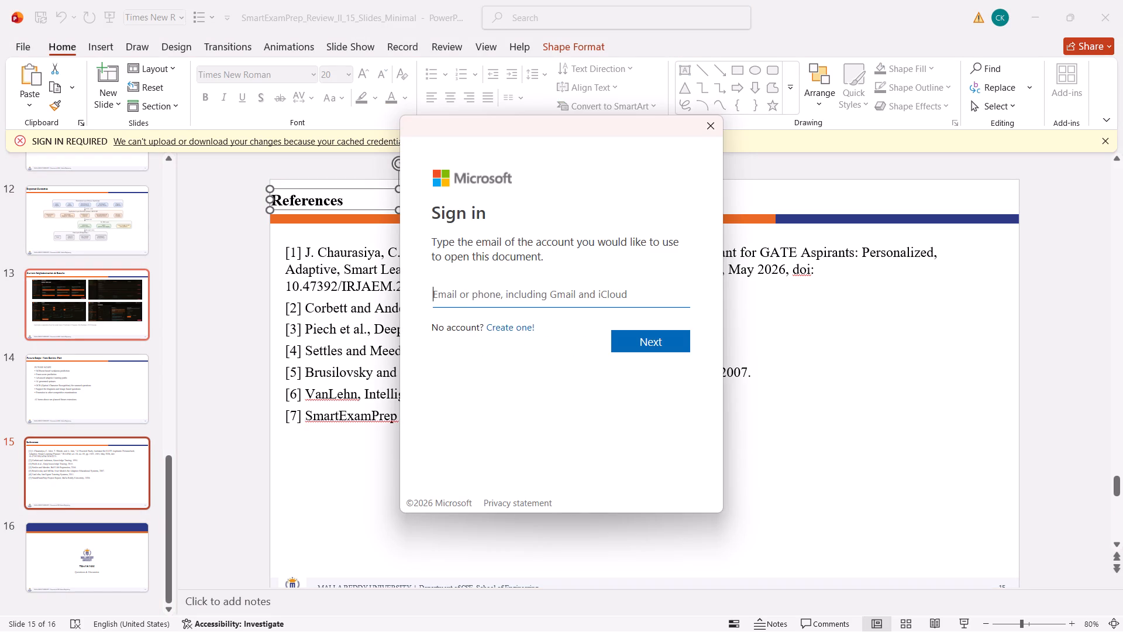
click(709, 128)
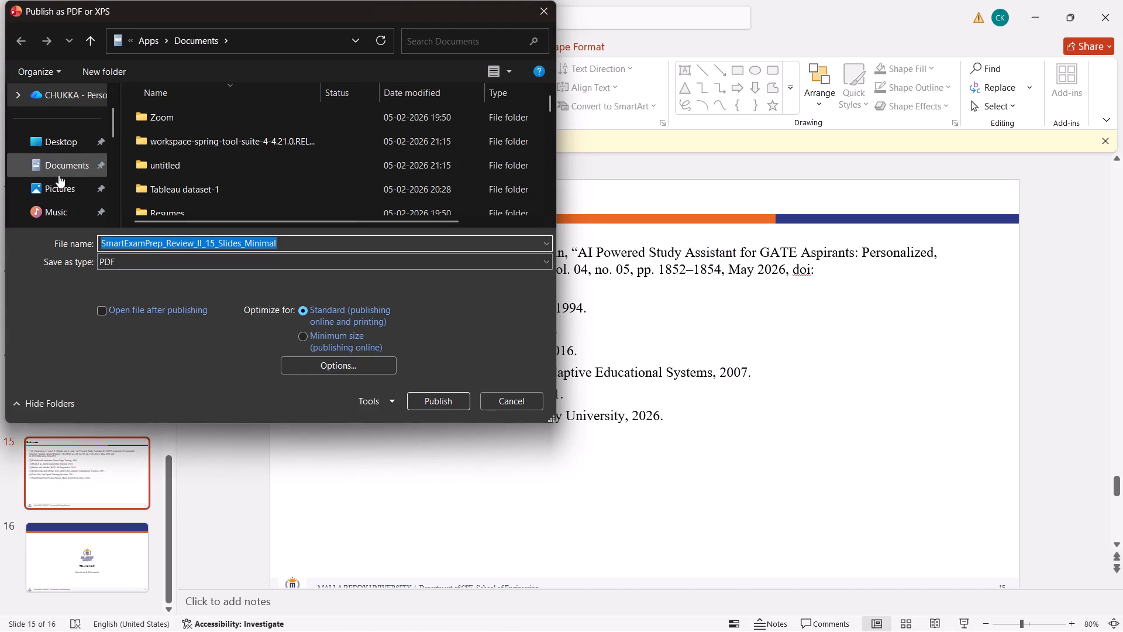
scroll(58, 175, down, 1)
double_click(85, 115)
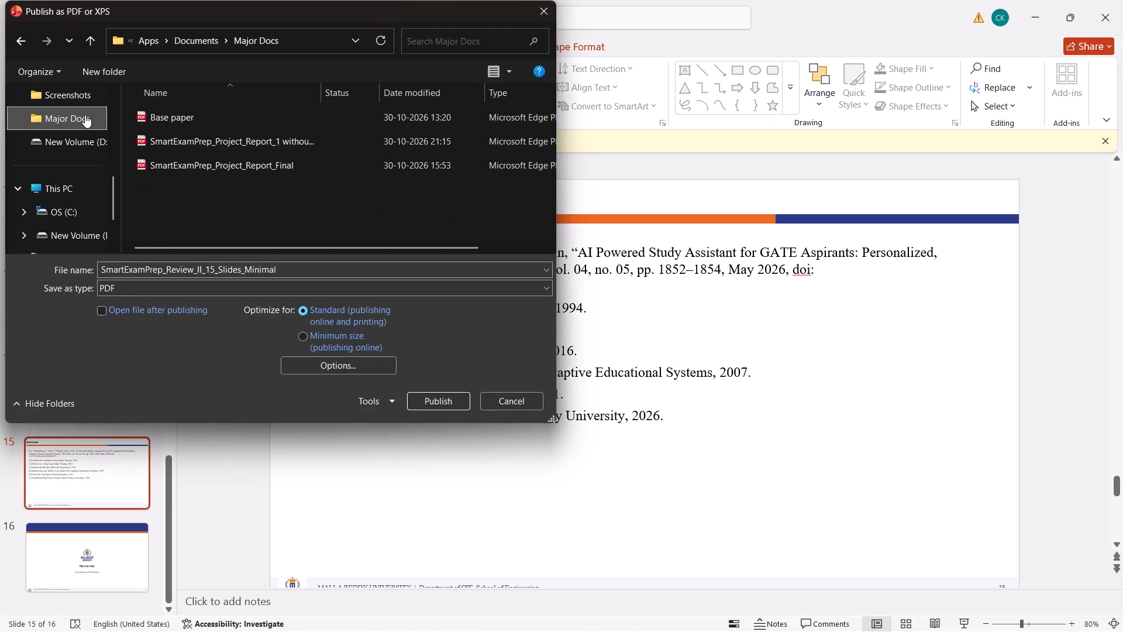
Publish SmartExamPrep_Review_II_15_Slides_Minimal as a standard-quality PDF in the Major Docs folder and close the presentation.
click(439, 396)
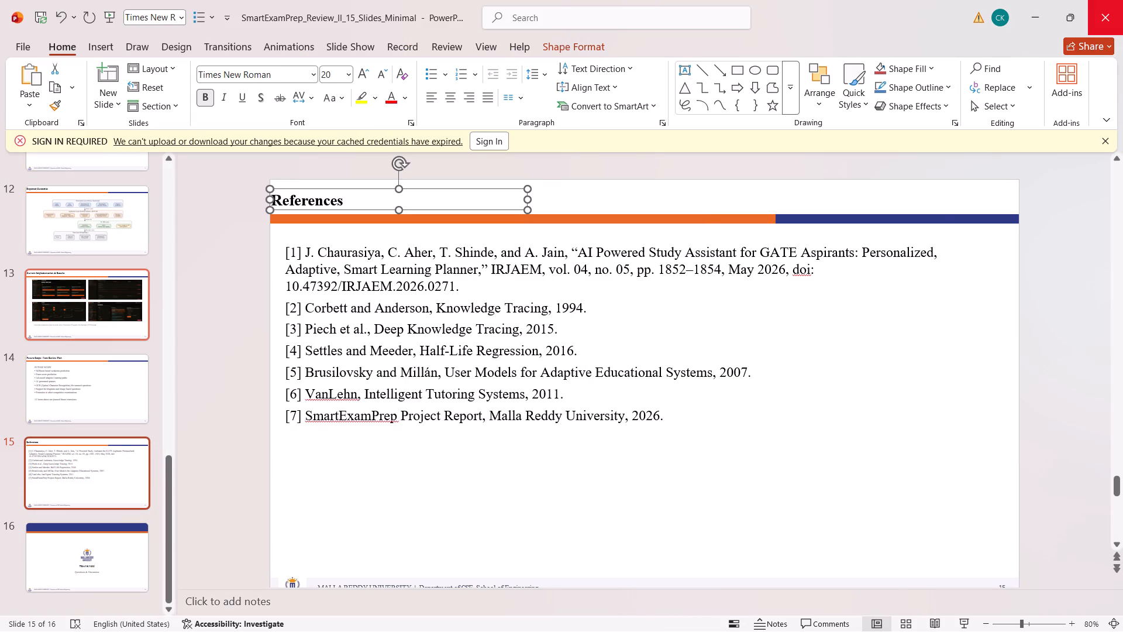
click(1101, 29)
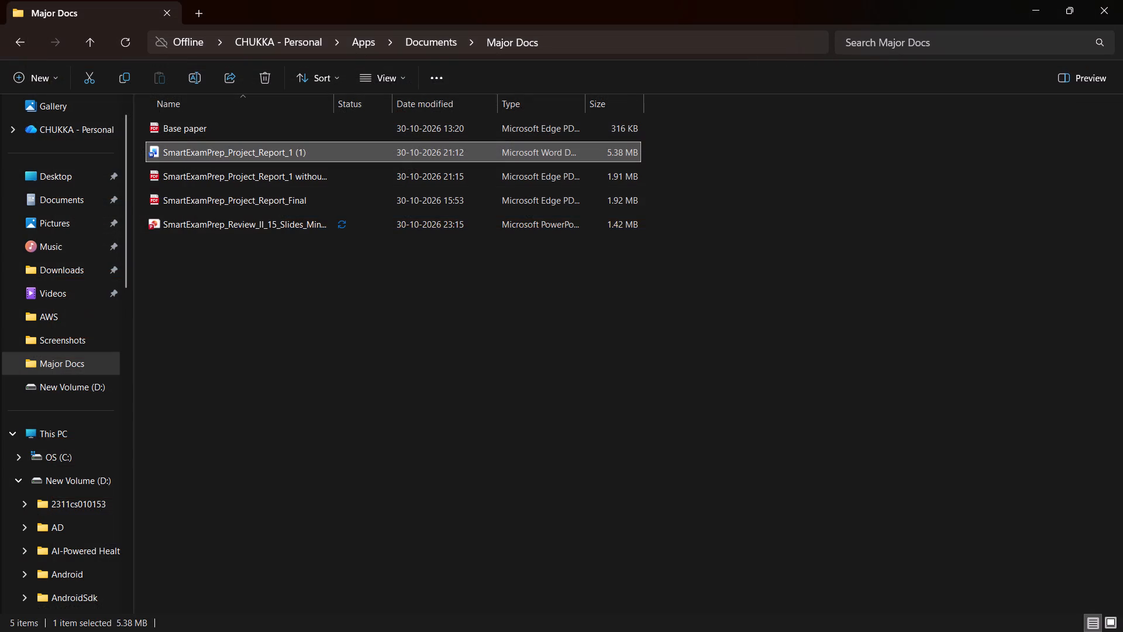